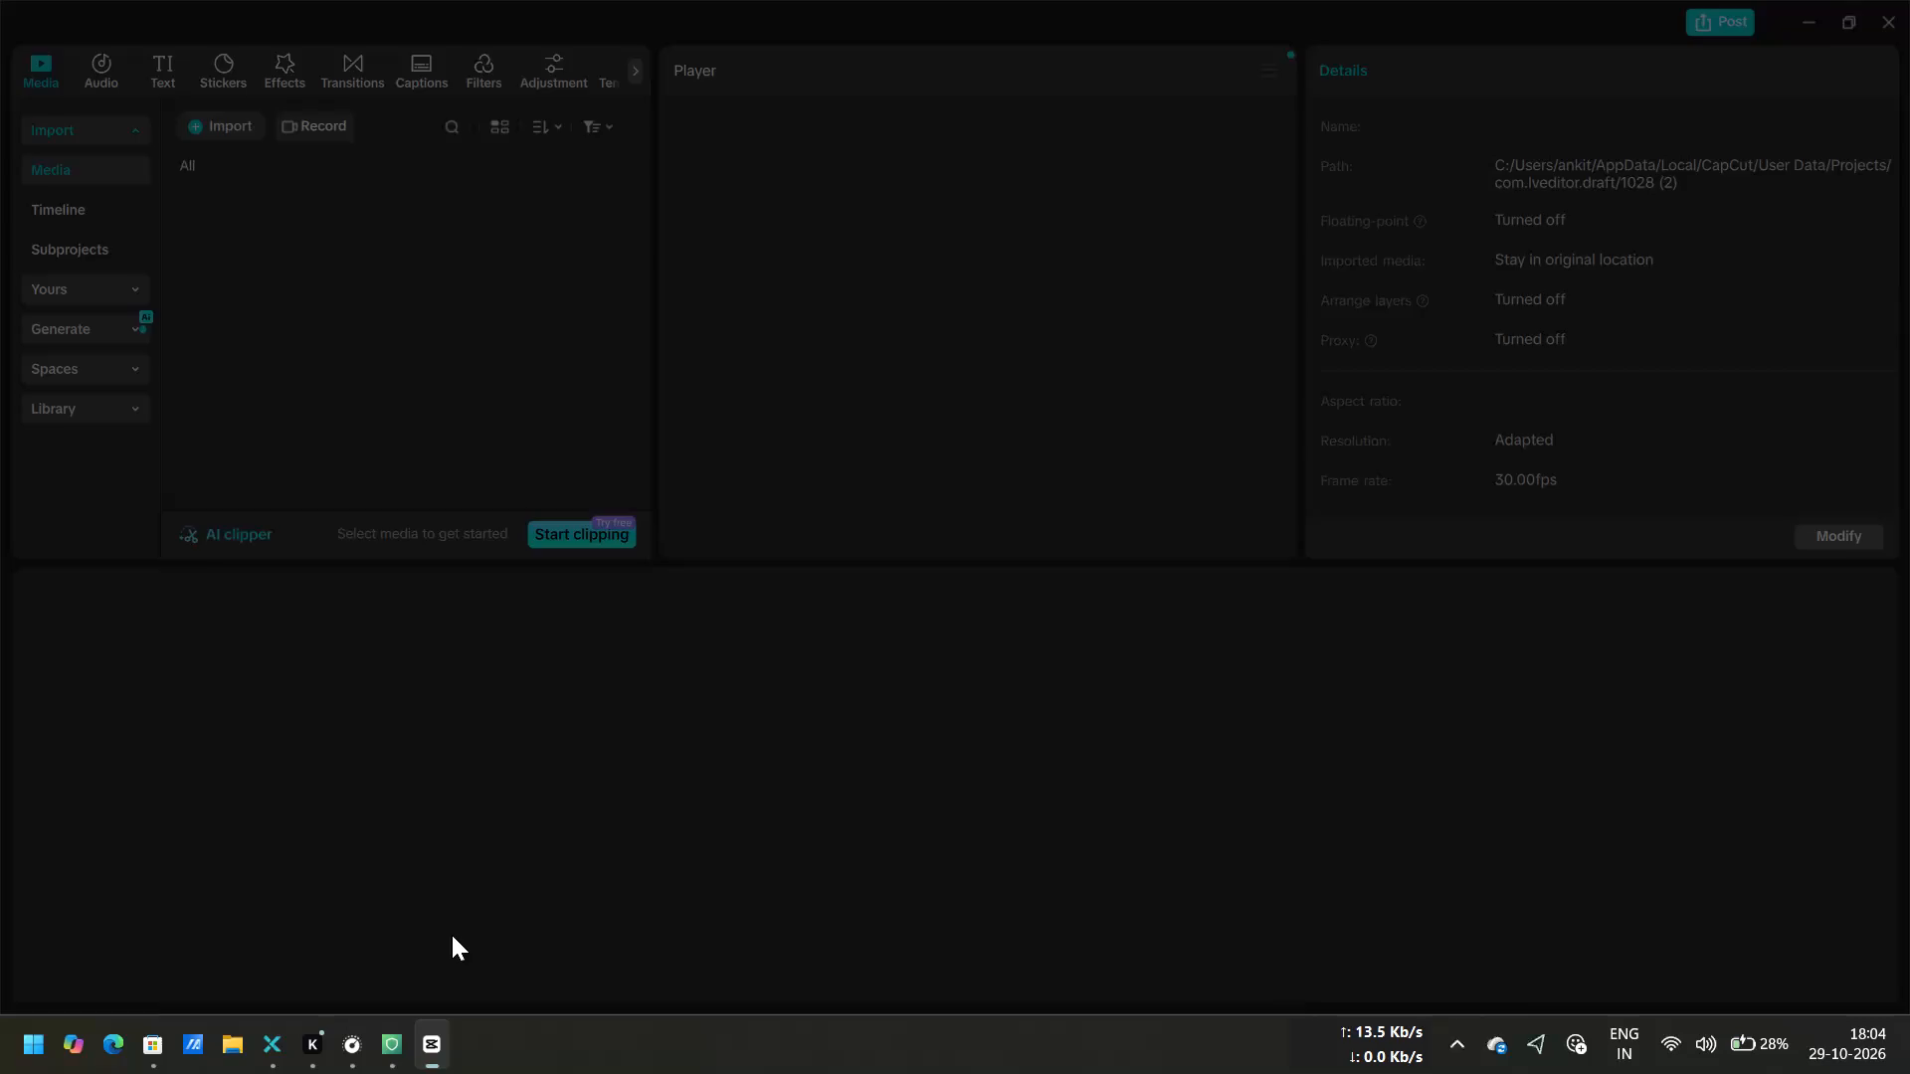
Examine the clips, markers and the Night-view Color filter along the project timeline.
scroll(561, 792, "up", 10)
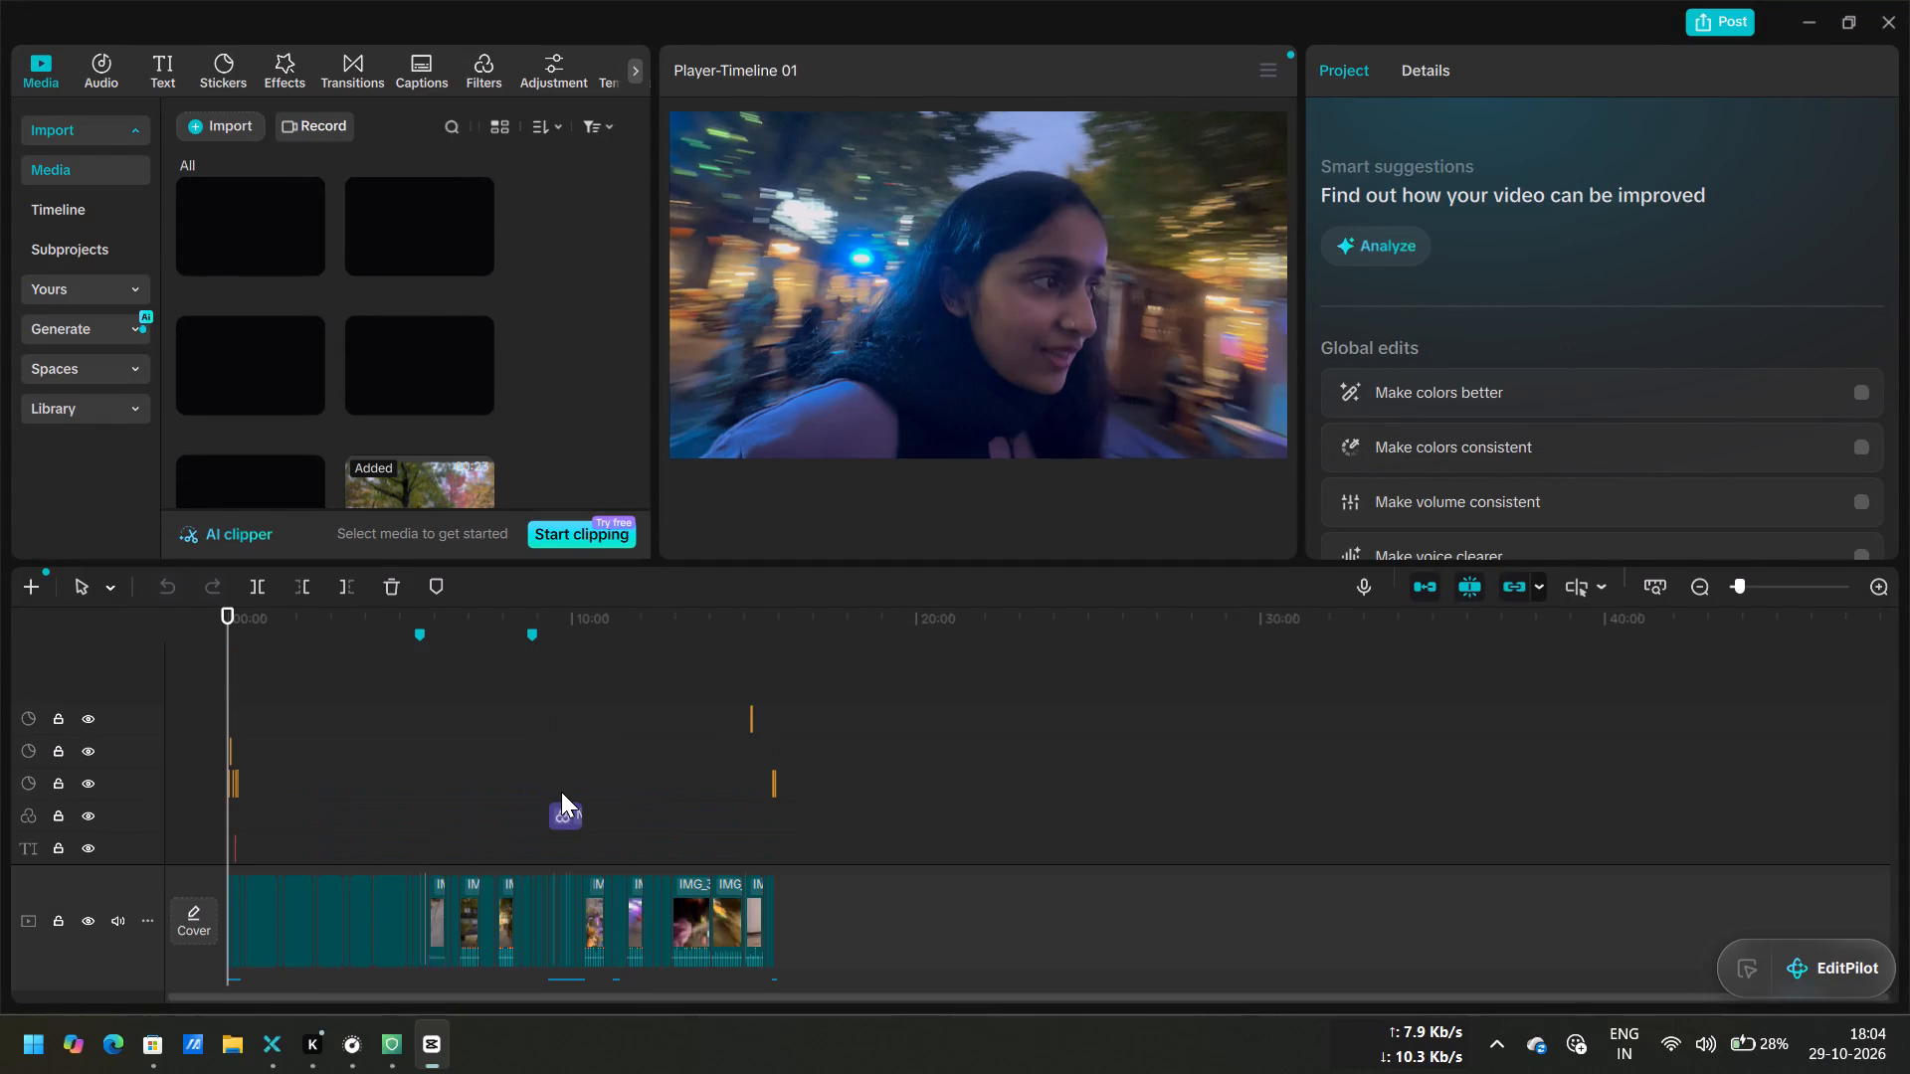
scroll(561, 792, "up", 5, "ctrl")
scroll(561, 792, "up", 4)
scroll(561, 792, "left", 1)
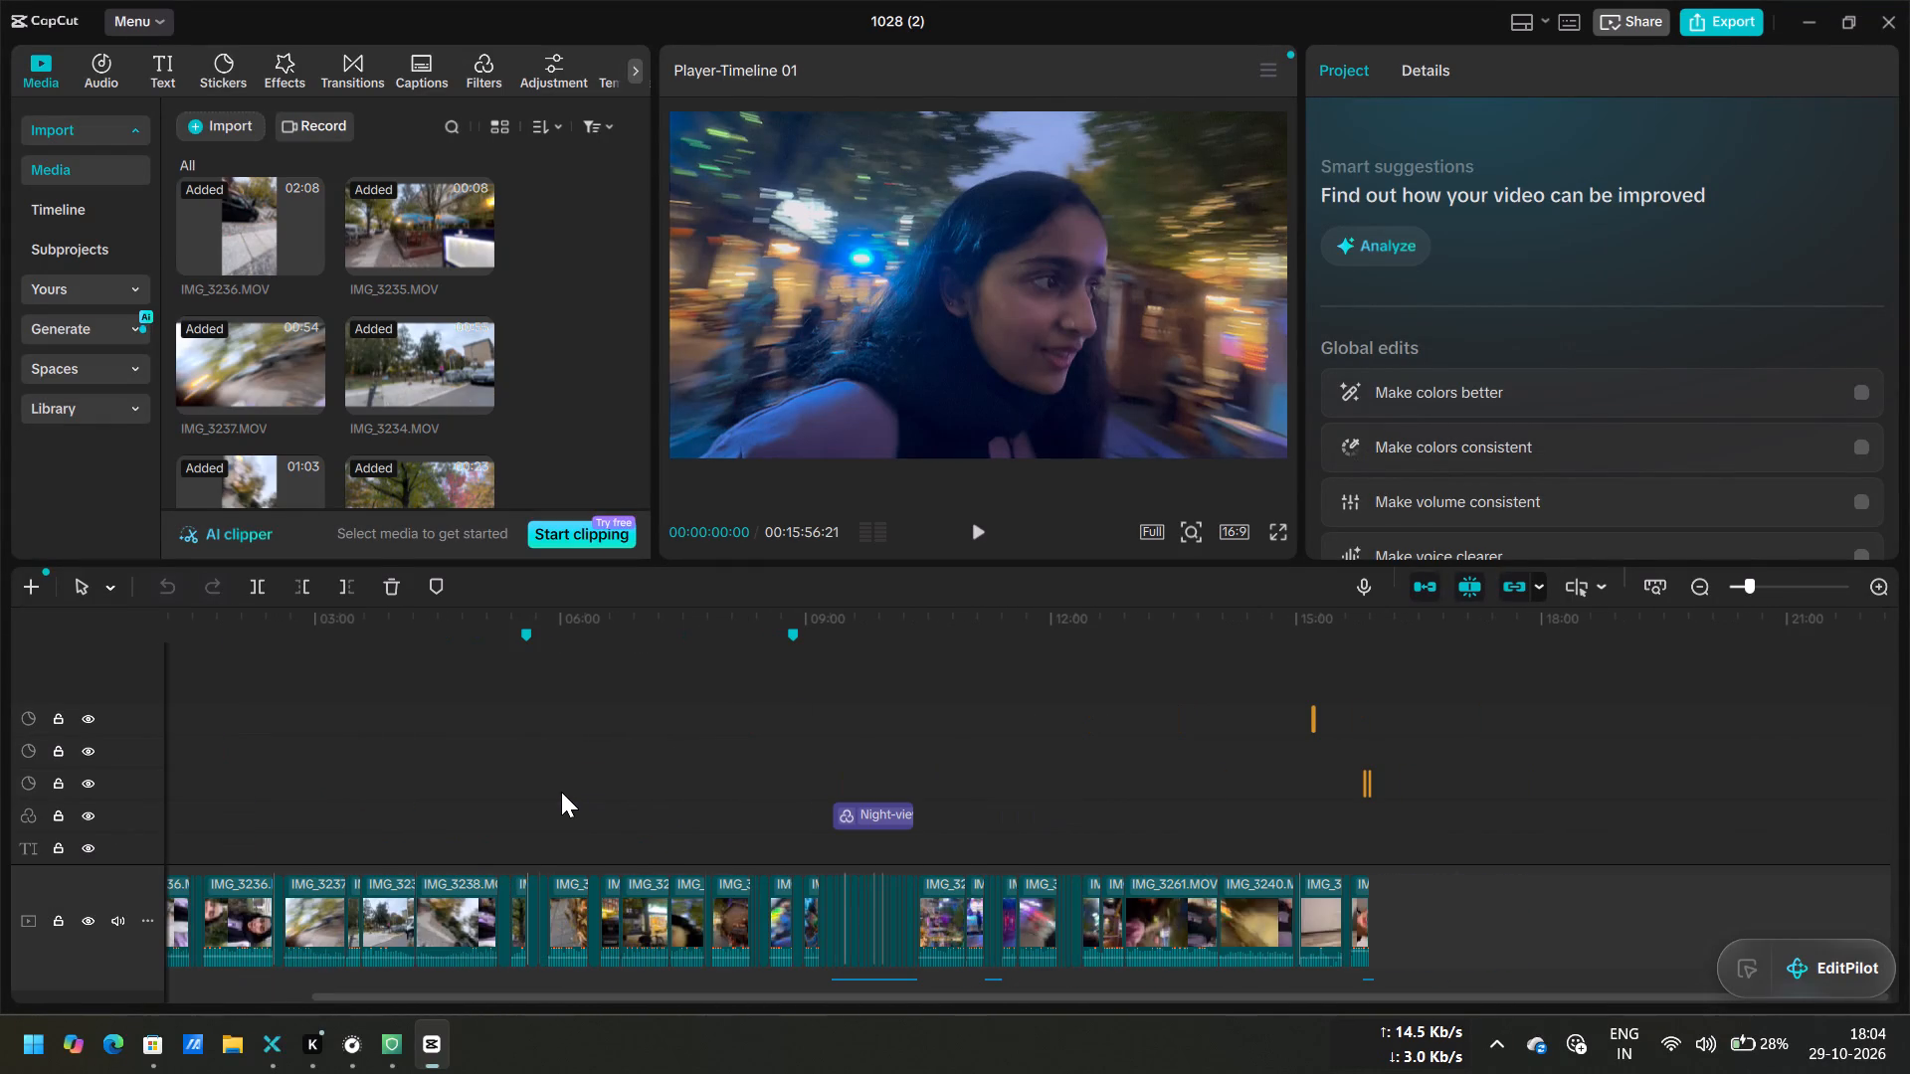
scroll(887, 838, "up", 10, "ctrl")
scroll(887, 838, "left", 1)
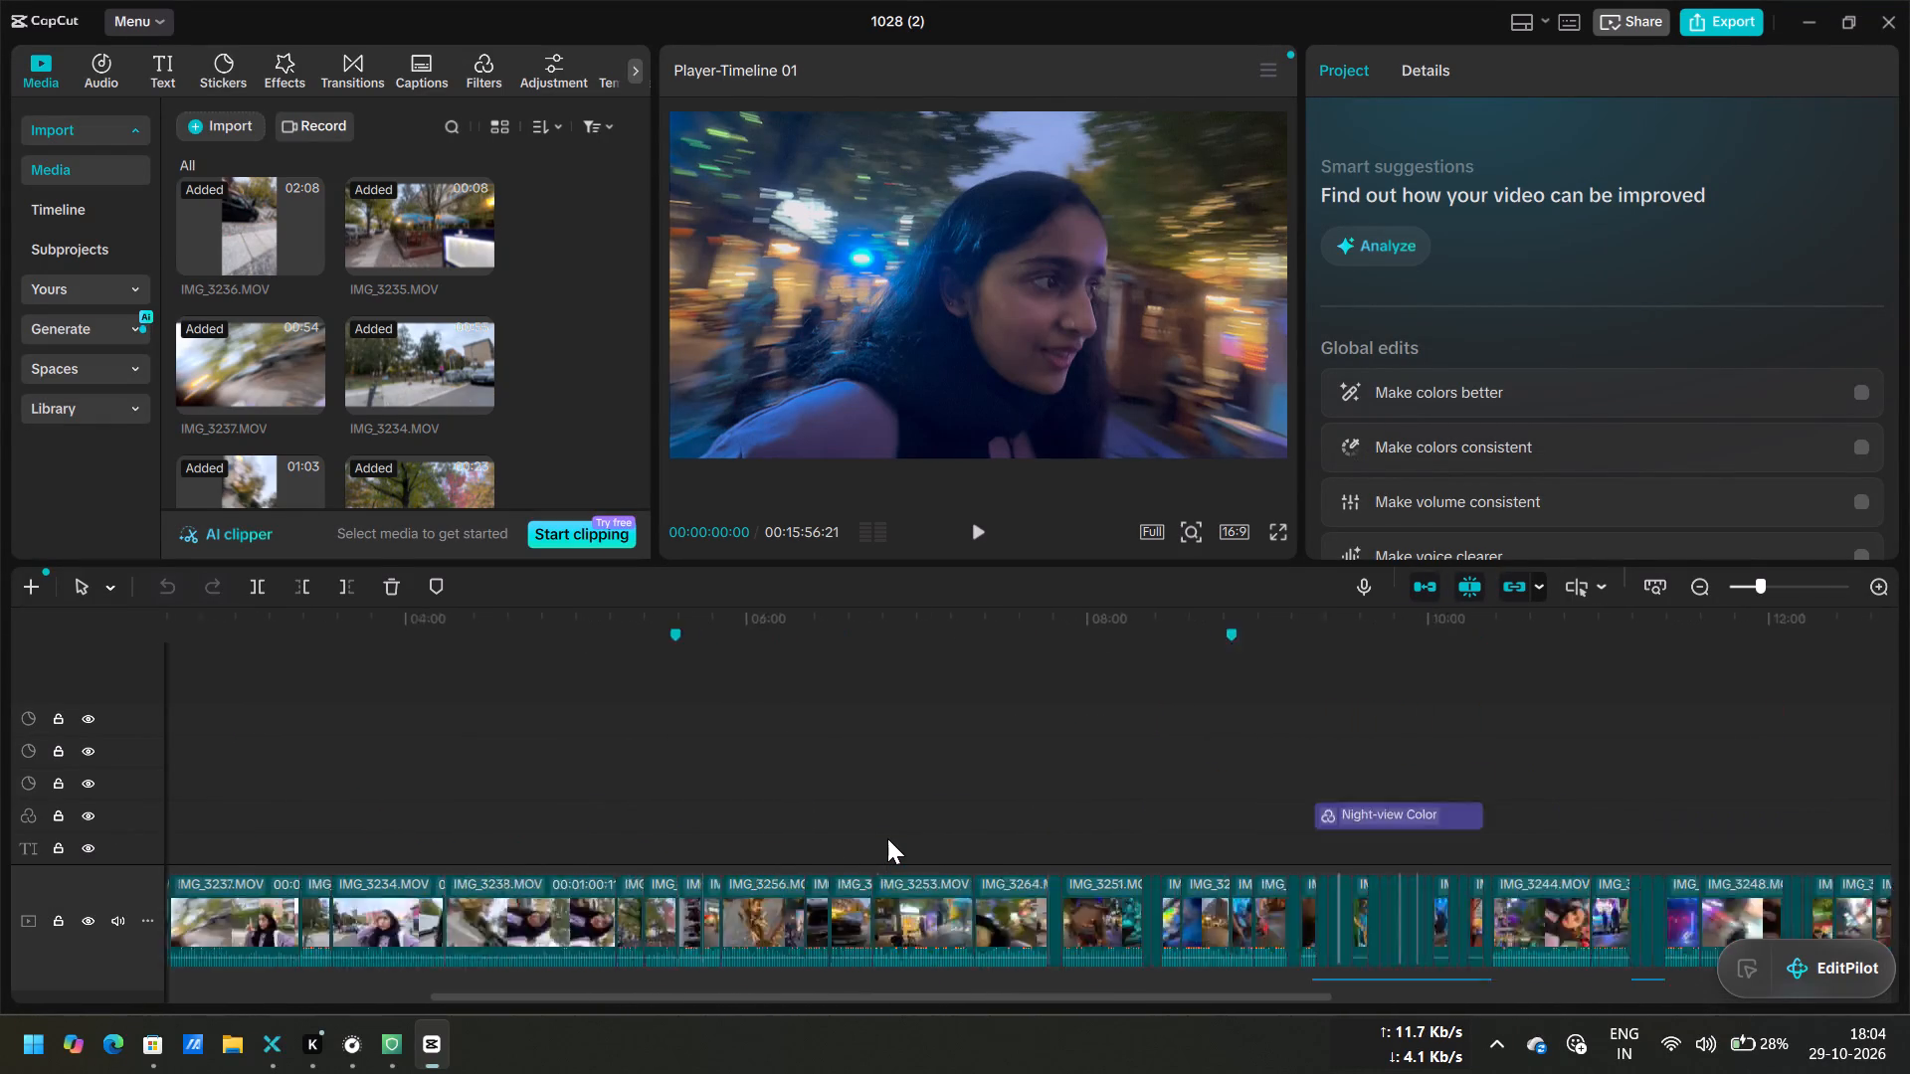
scroll(887, 838, "left", 1)
scroll(887, 838, "right", 1)
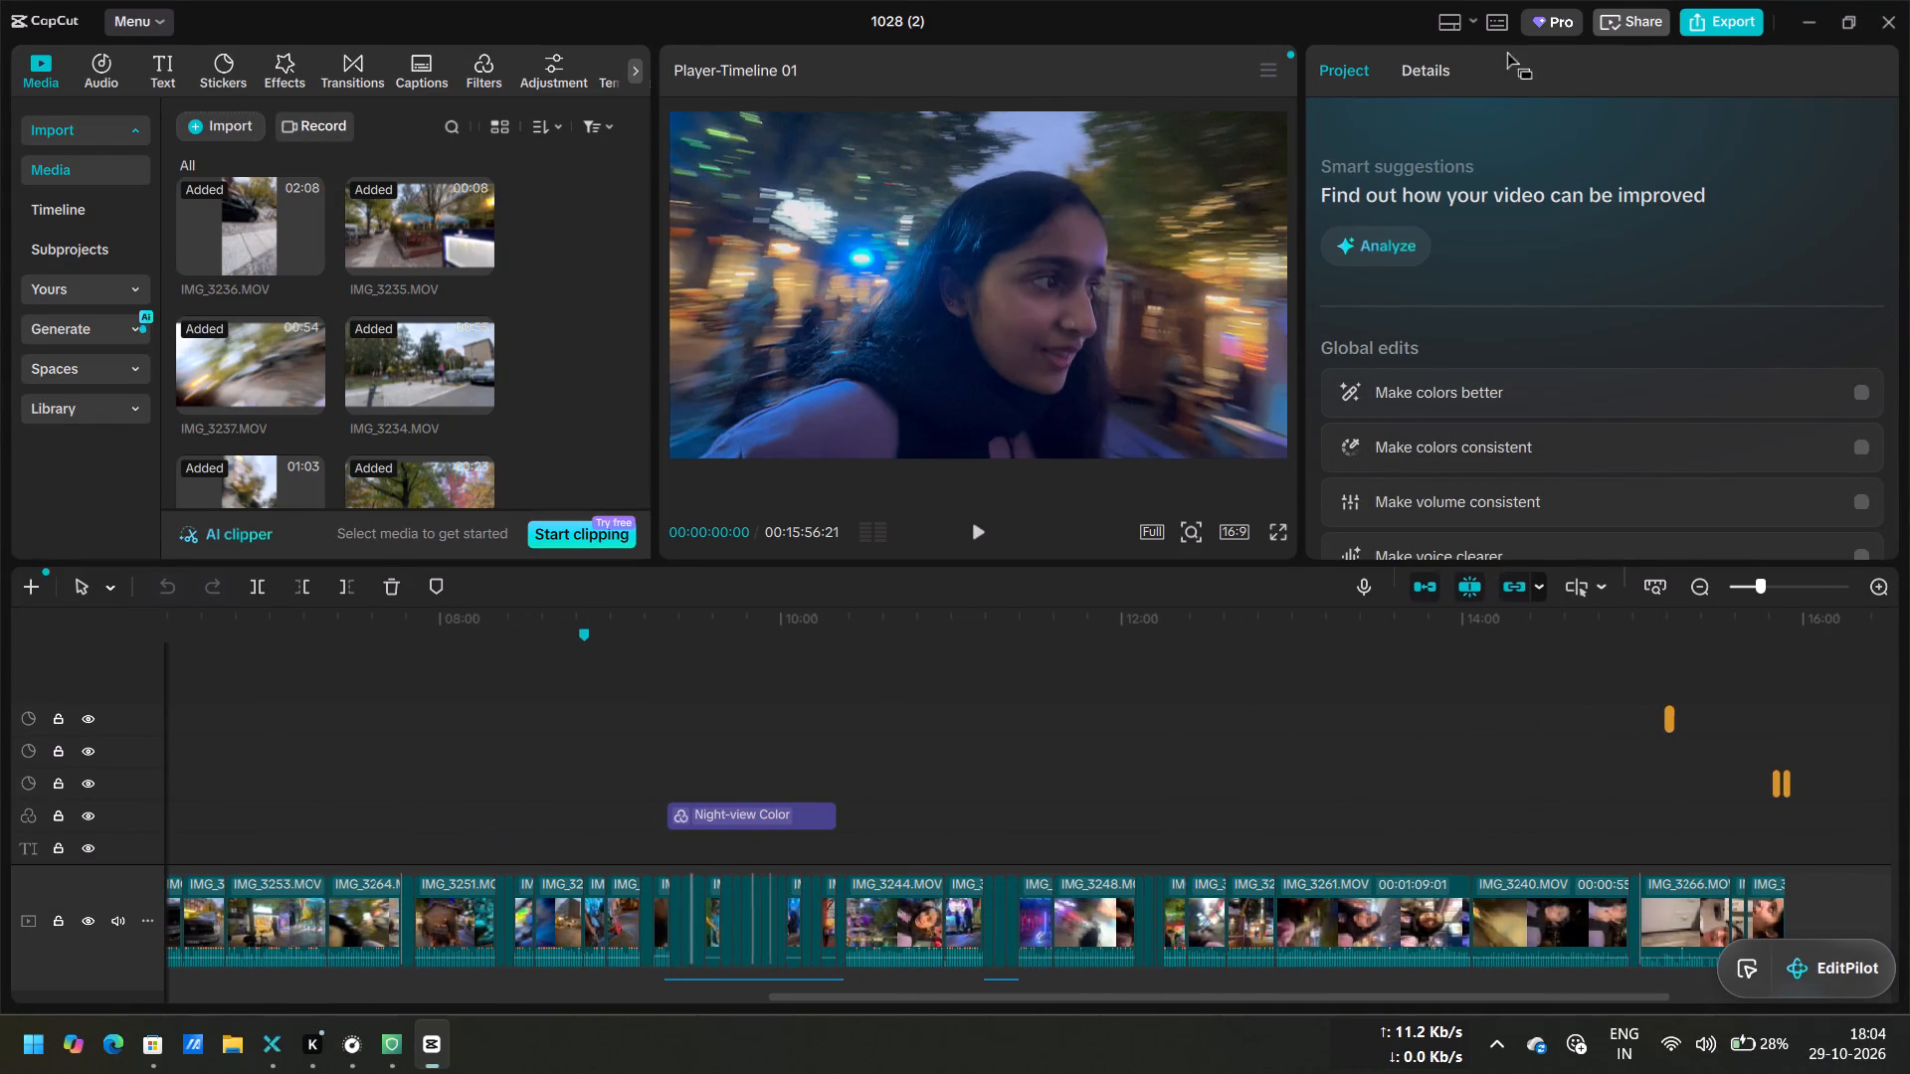
Start an export, read through the listed Pro features and Pro materials, and return to editing.
left_click(1728, 22)
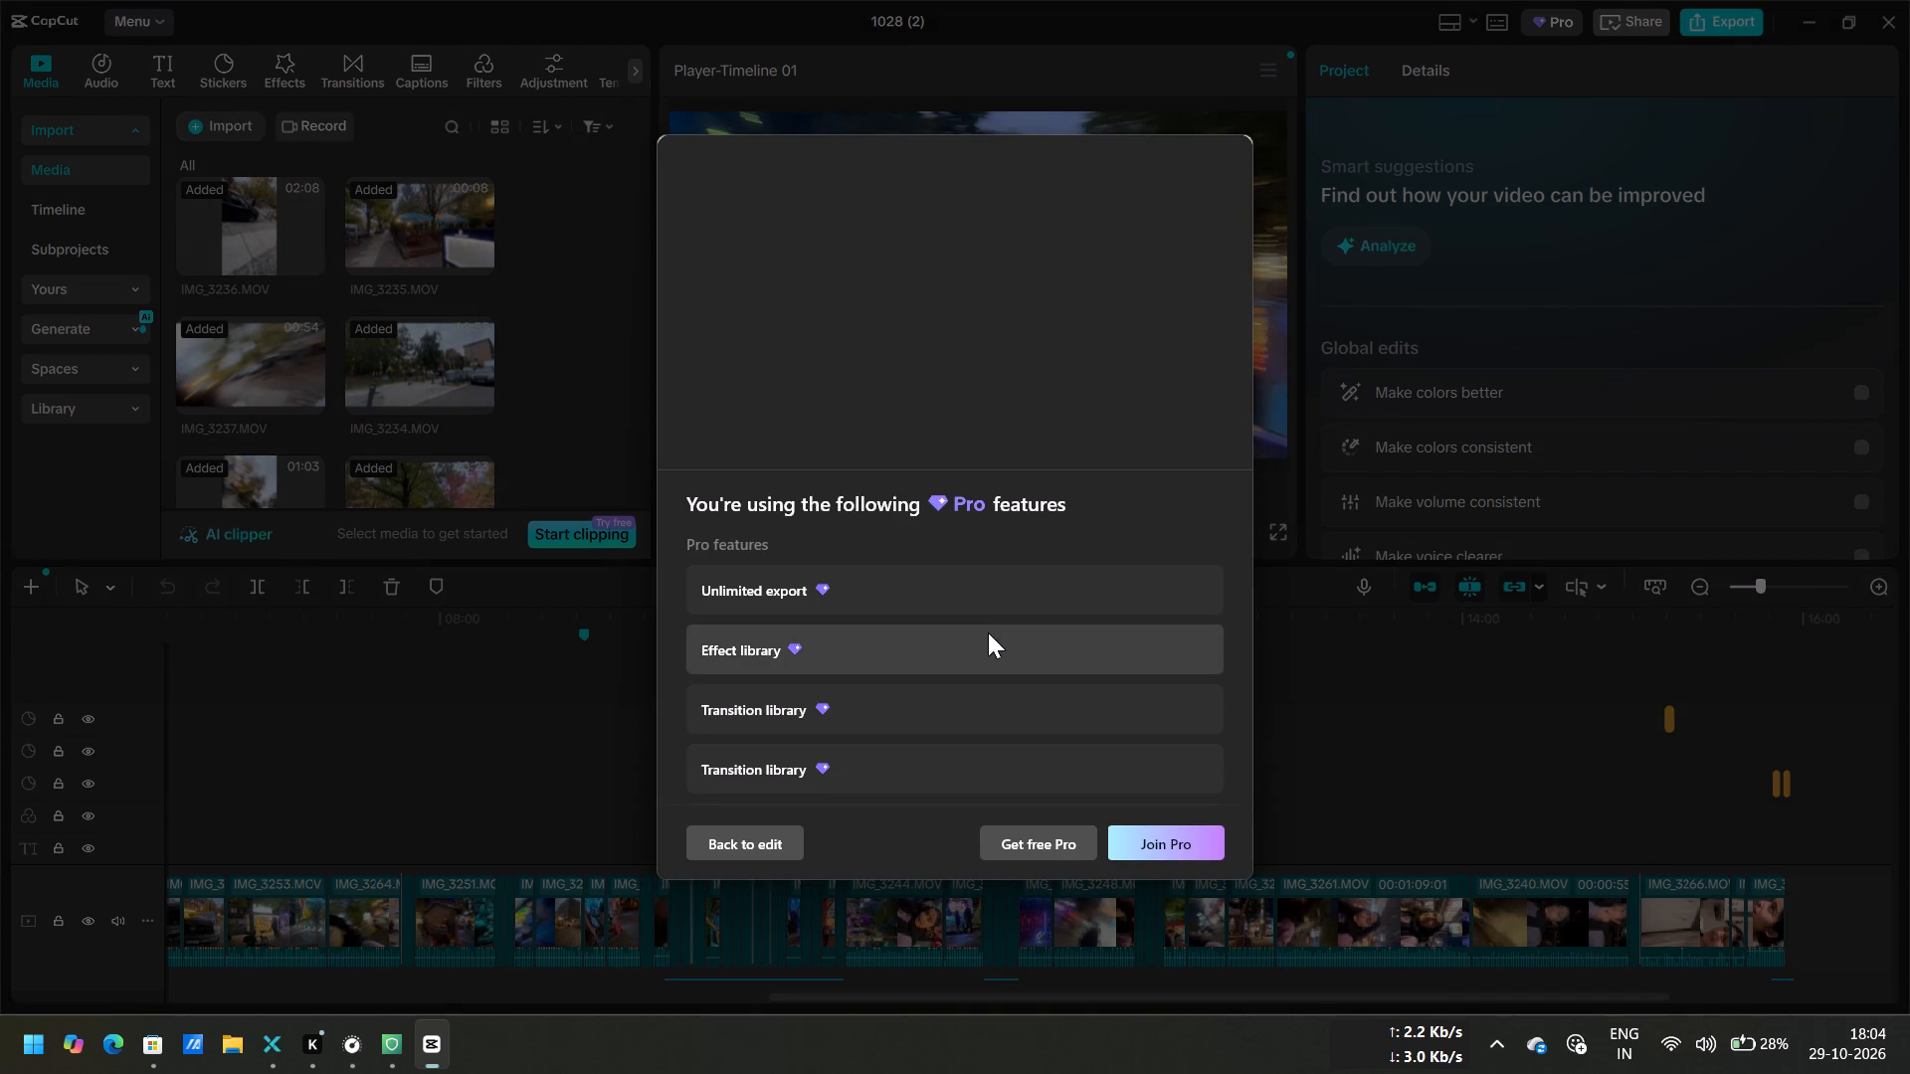
scroll(988, 632, "down", 6)
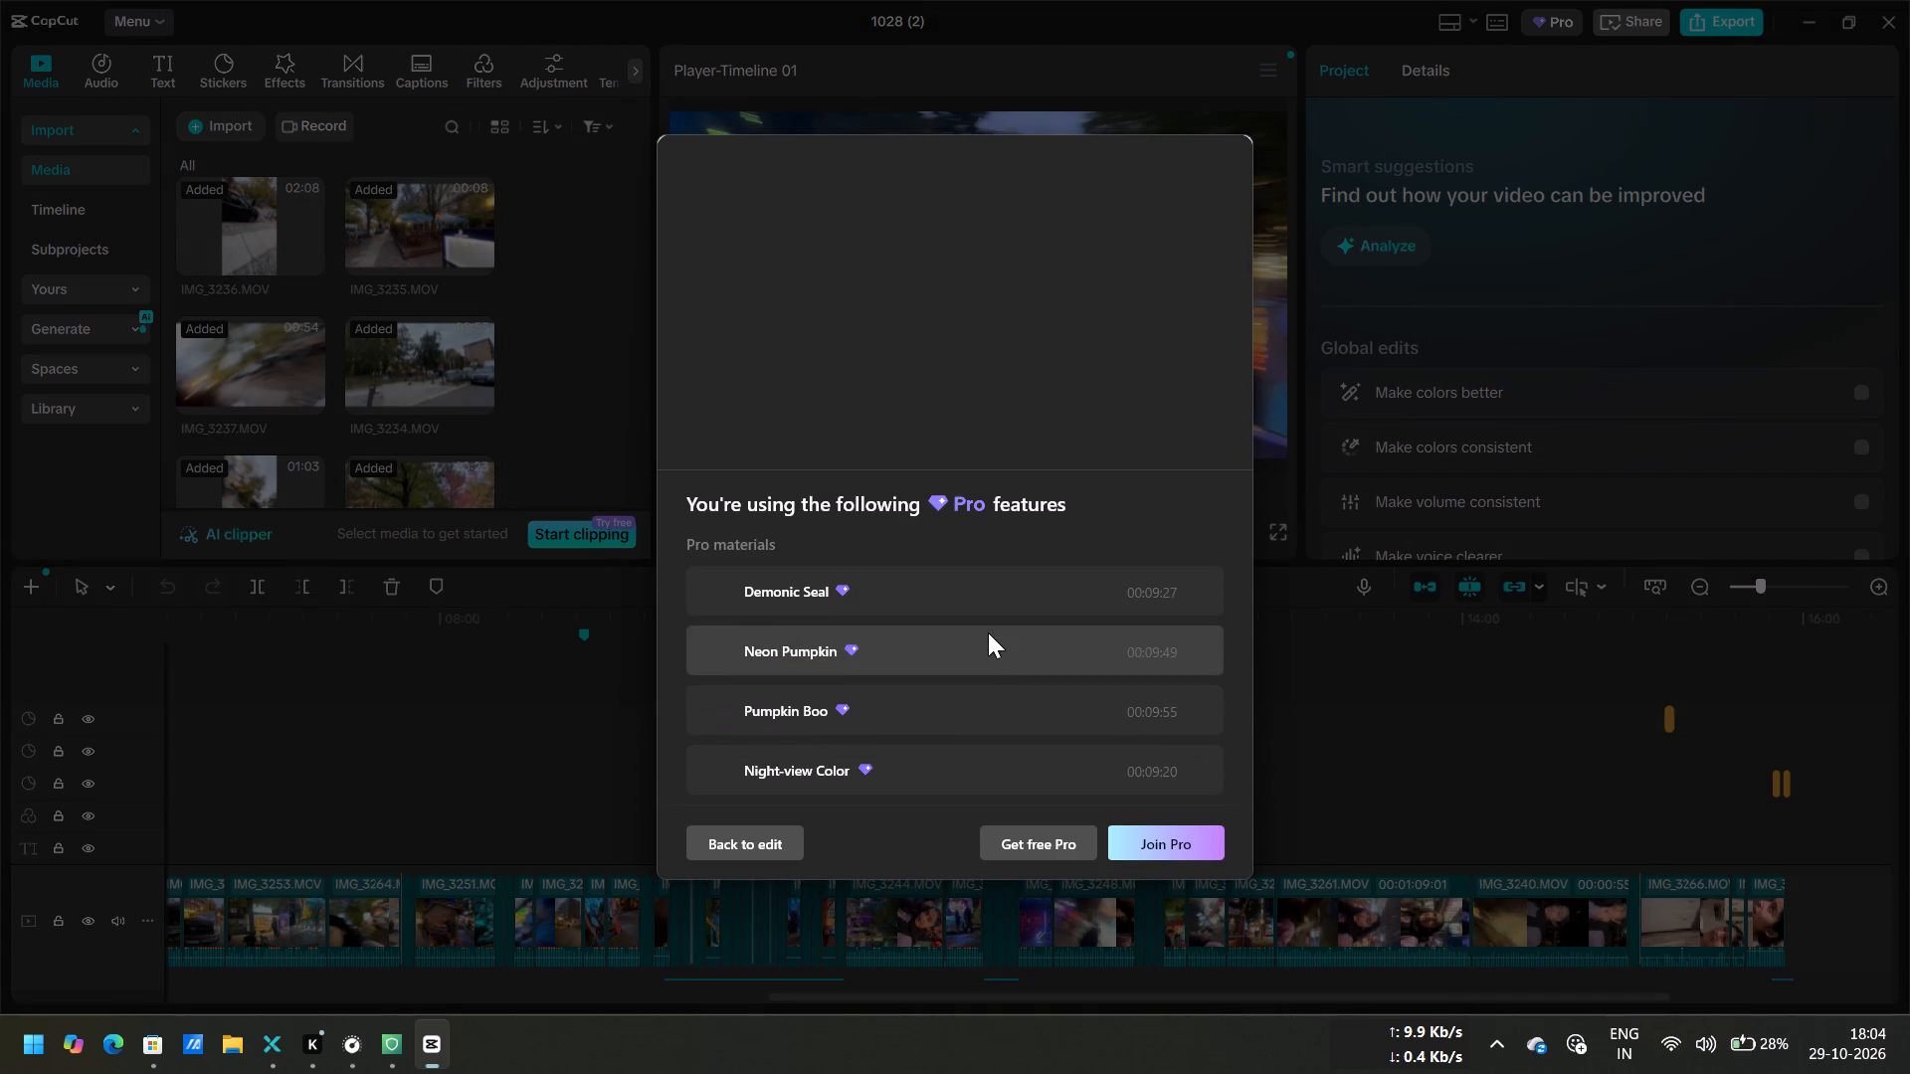
scroll(988, 632, "up", 4)
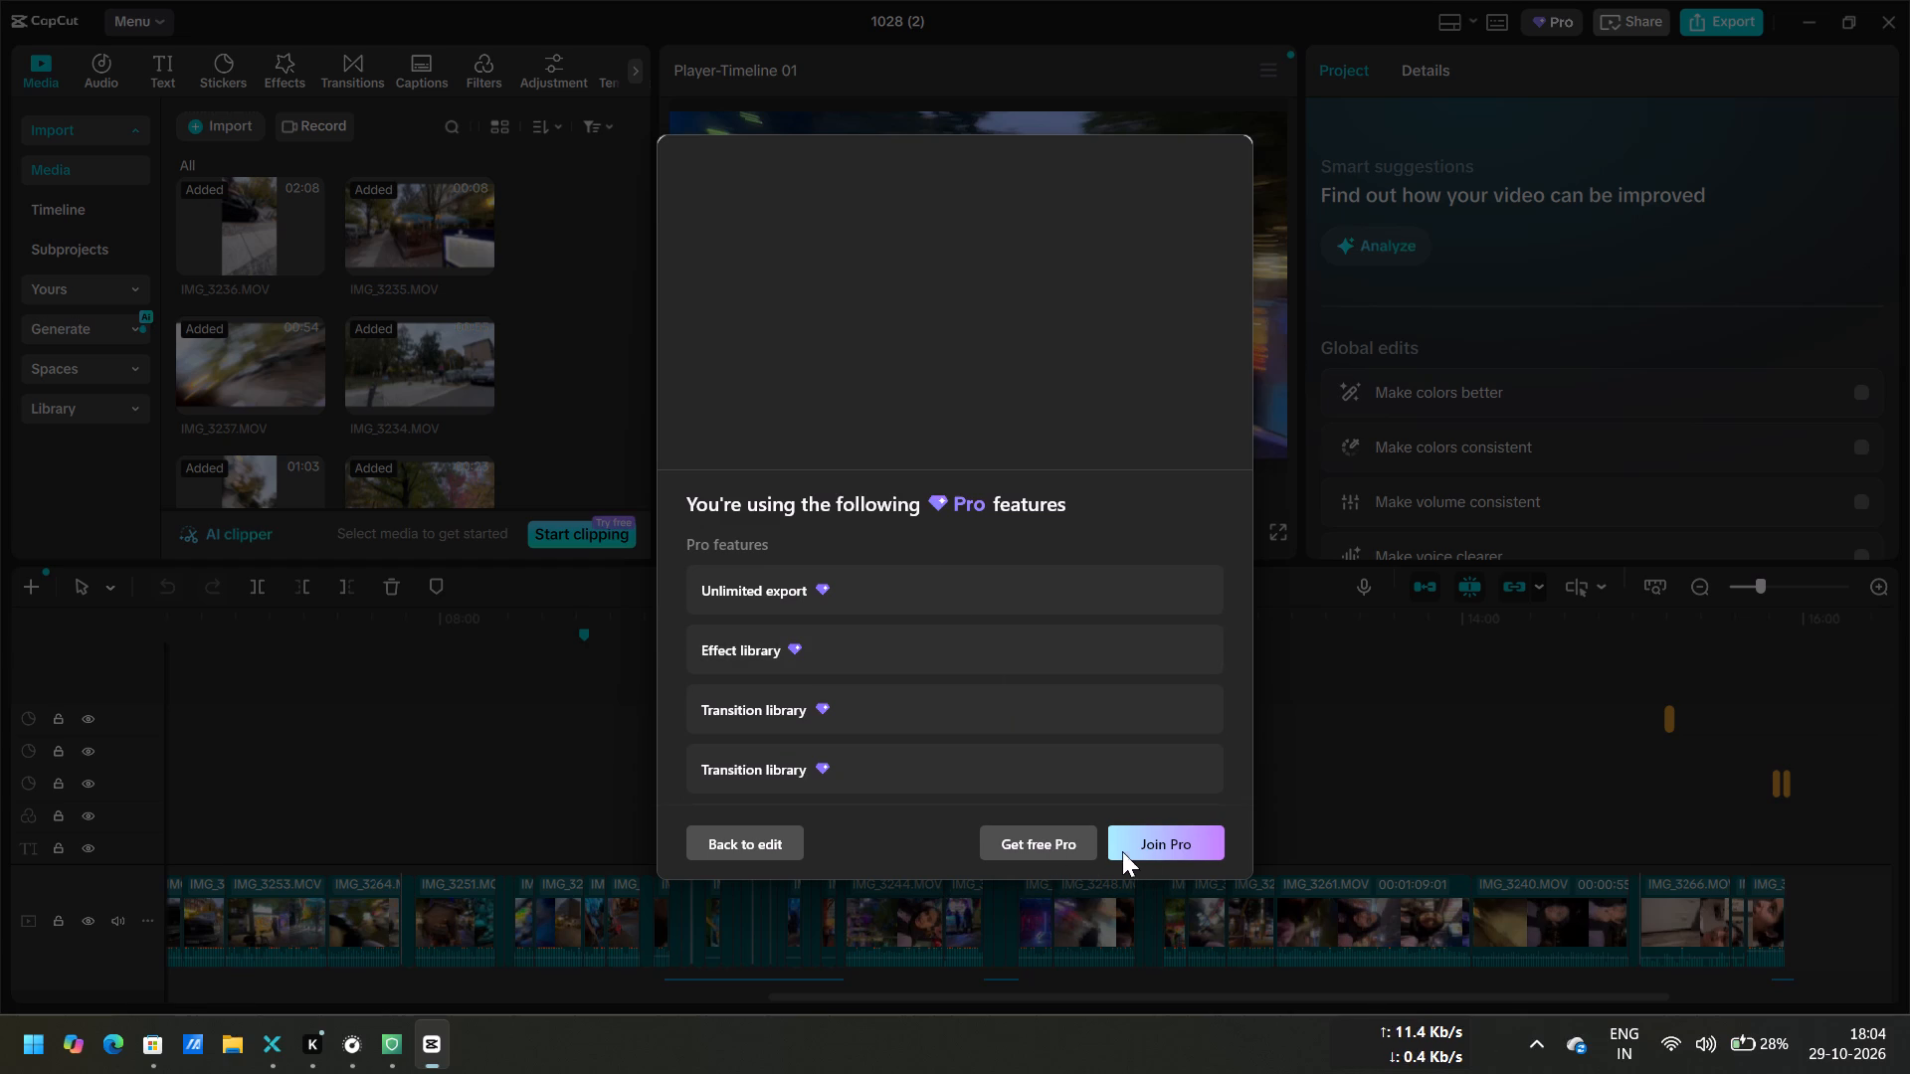
left_click(777, 854)
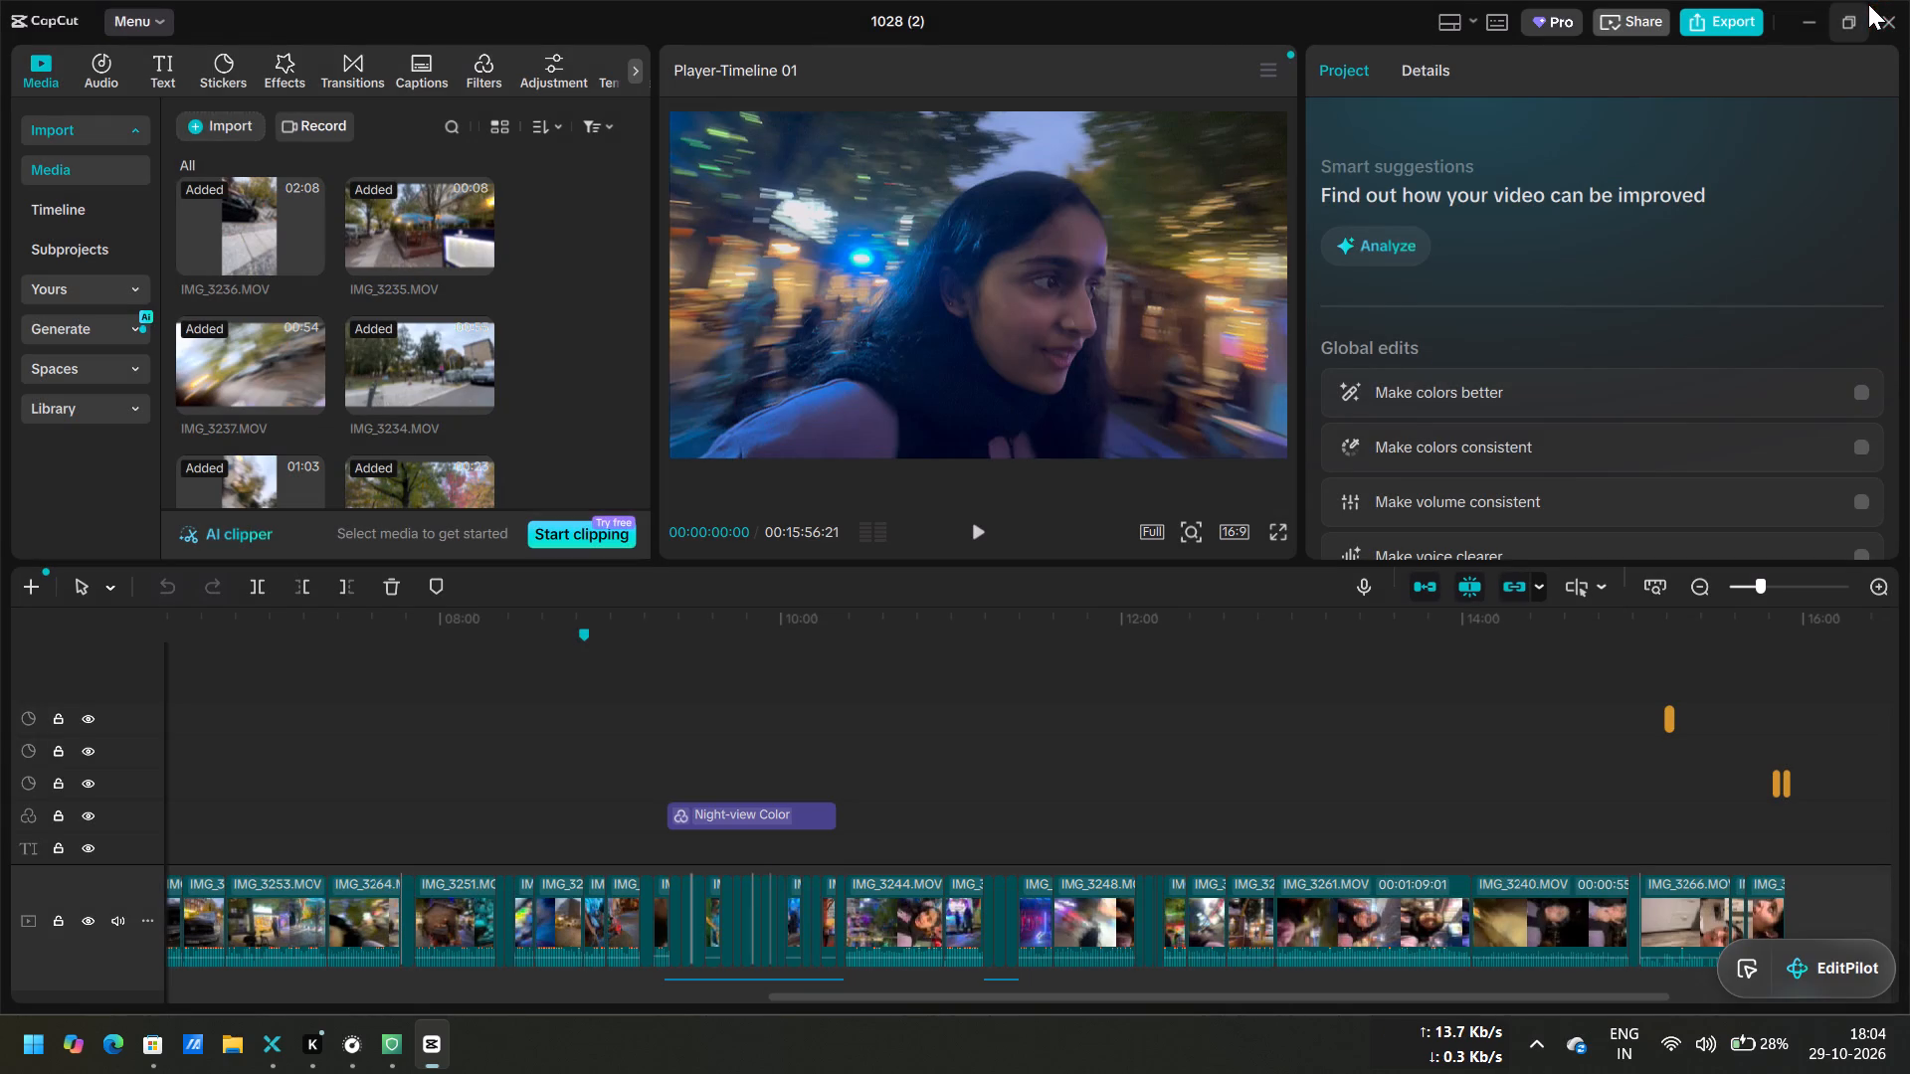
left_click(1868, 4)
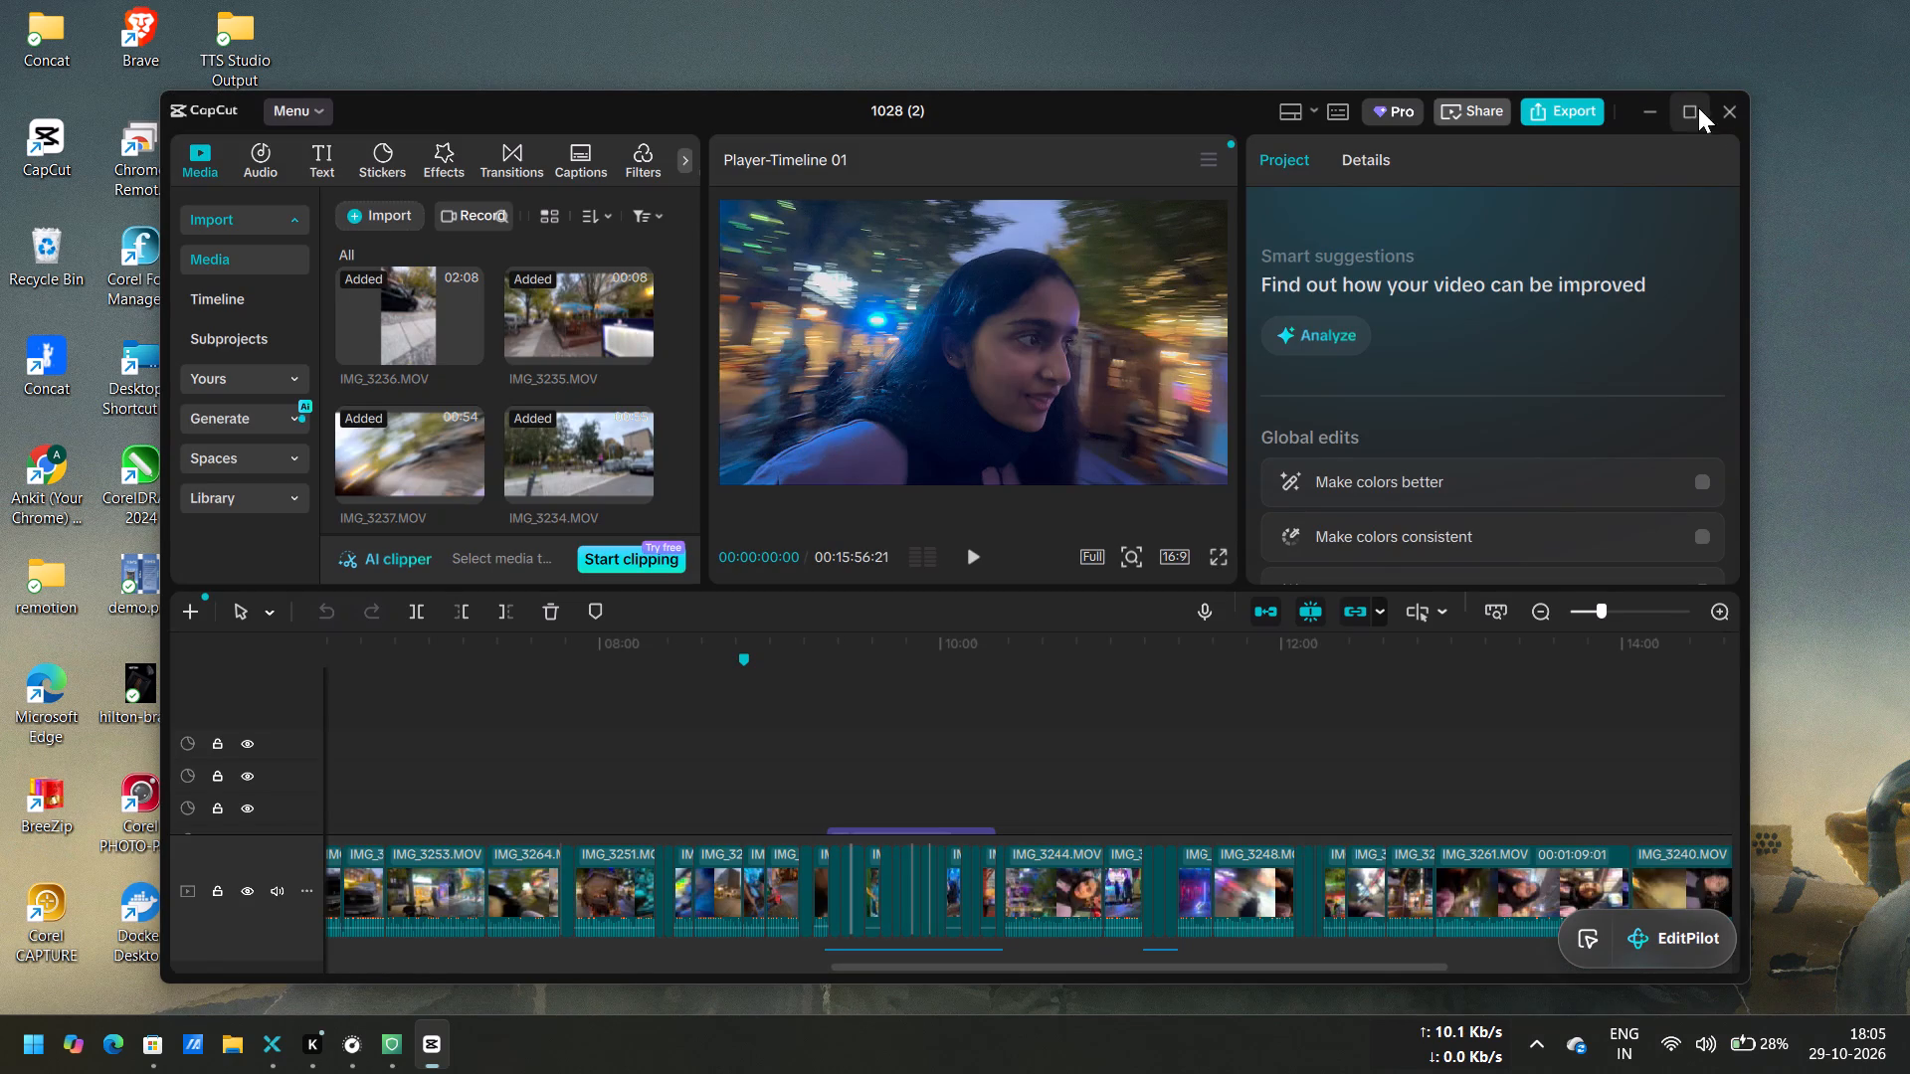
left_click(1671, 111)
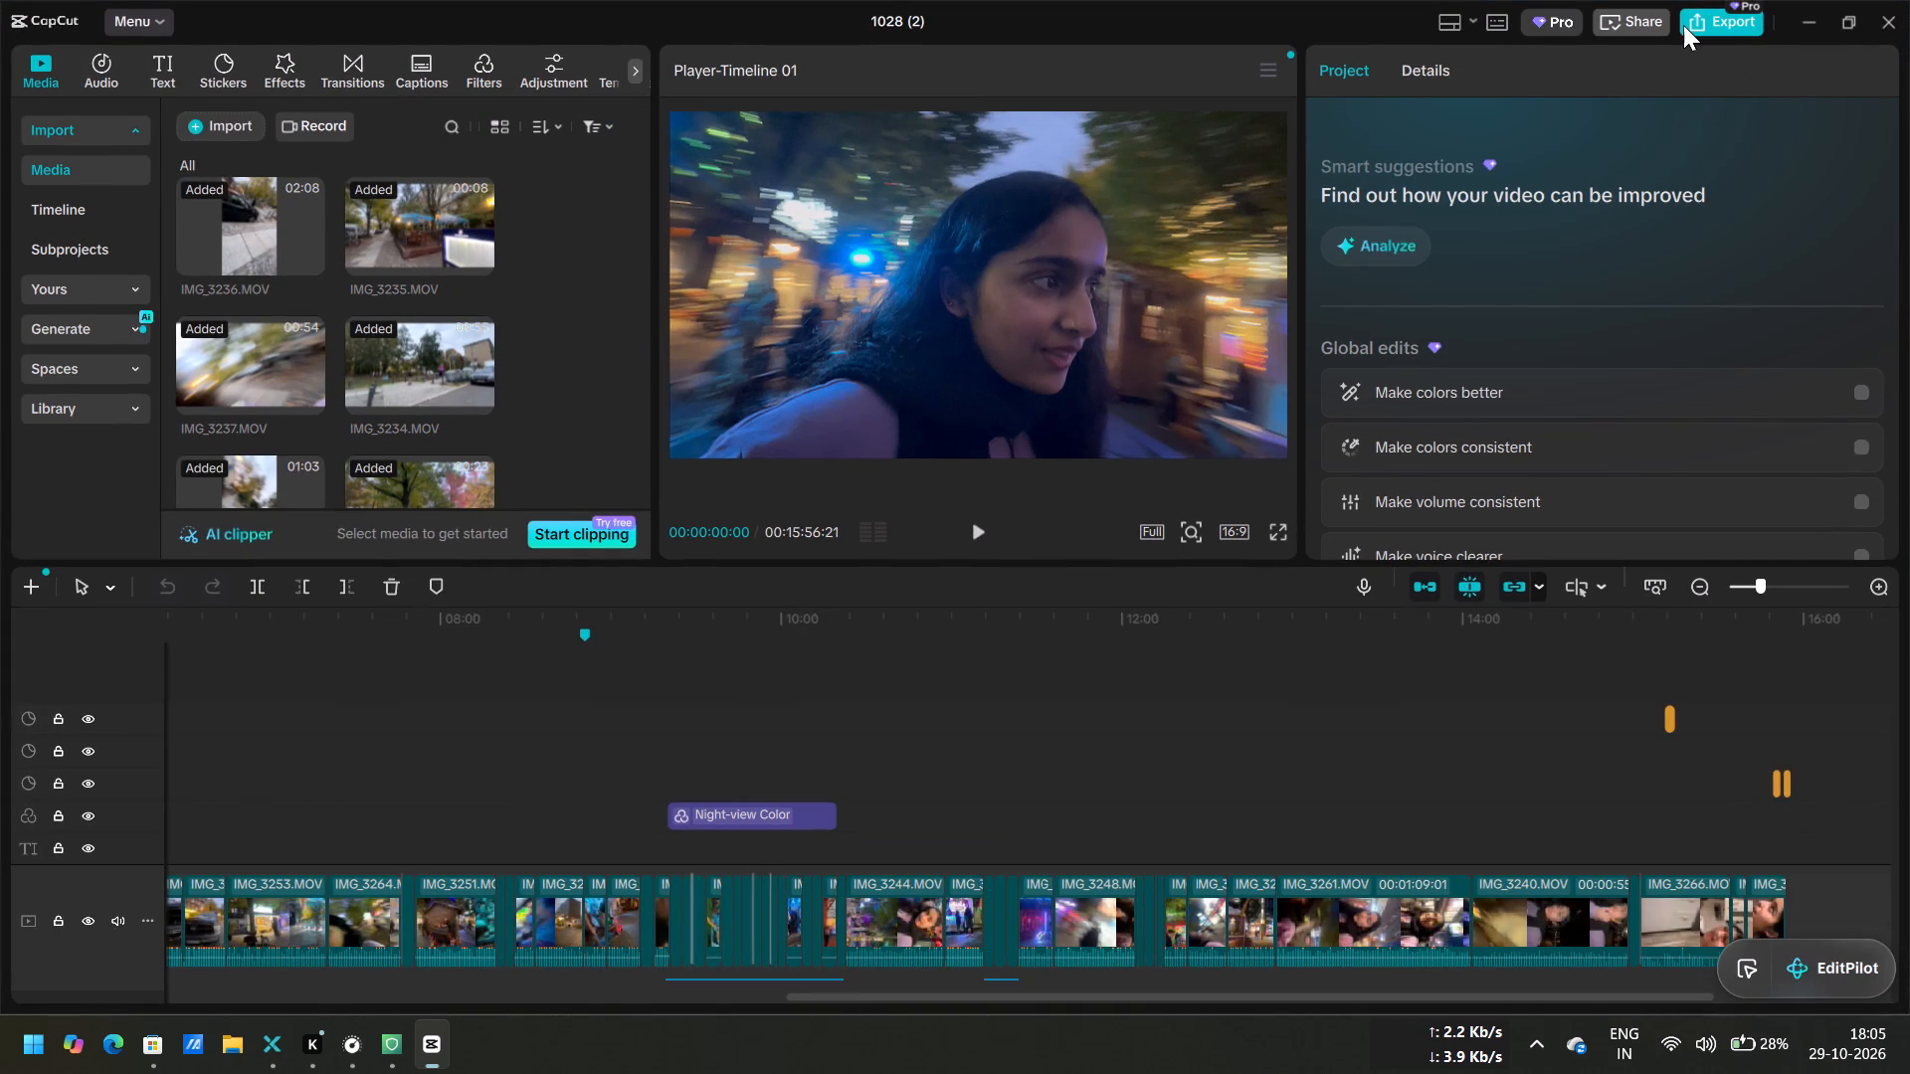
Start the export again, review the Pro features and materials list, and choose the Unlimited export entry.
left_click(1683, 25)
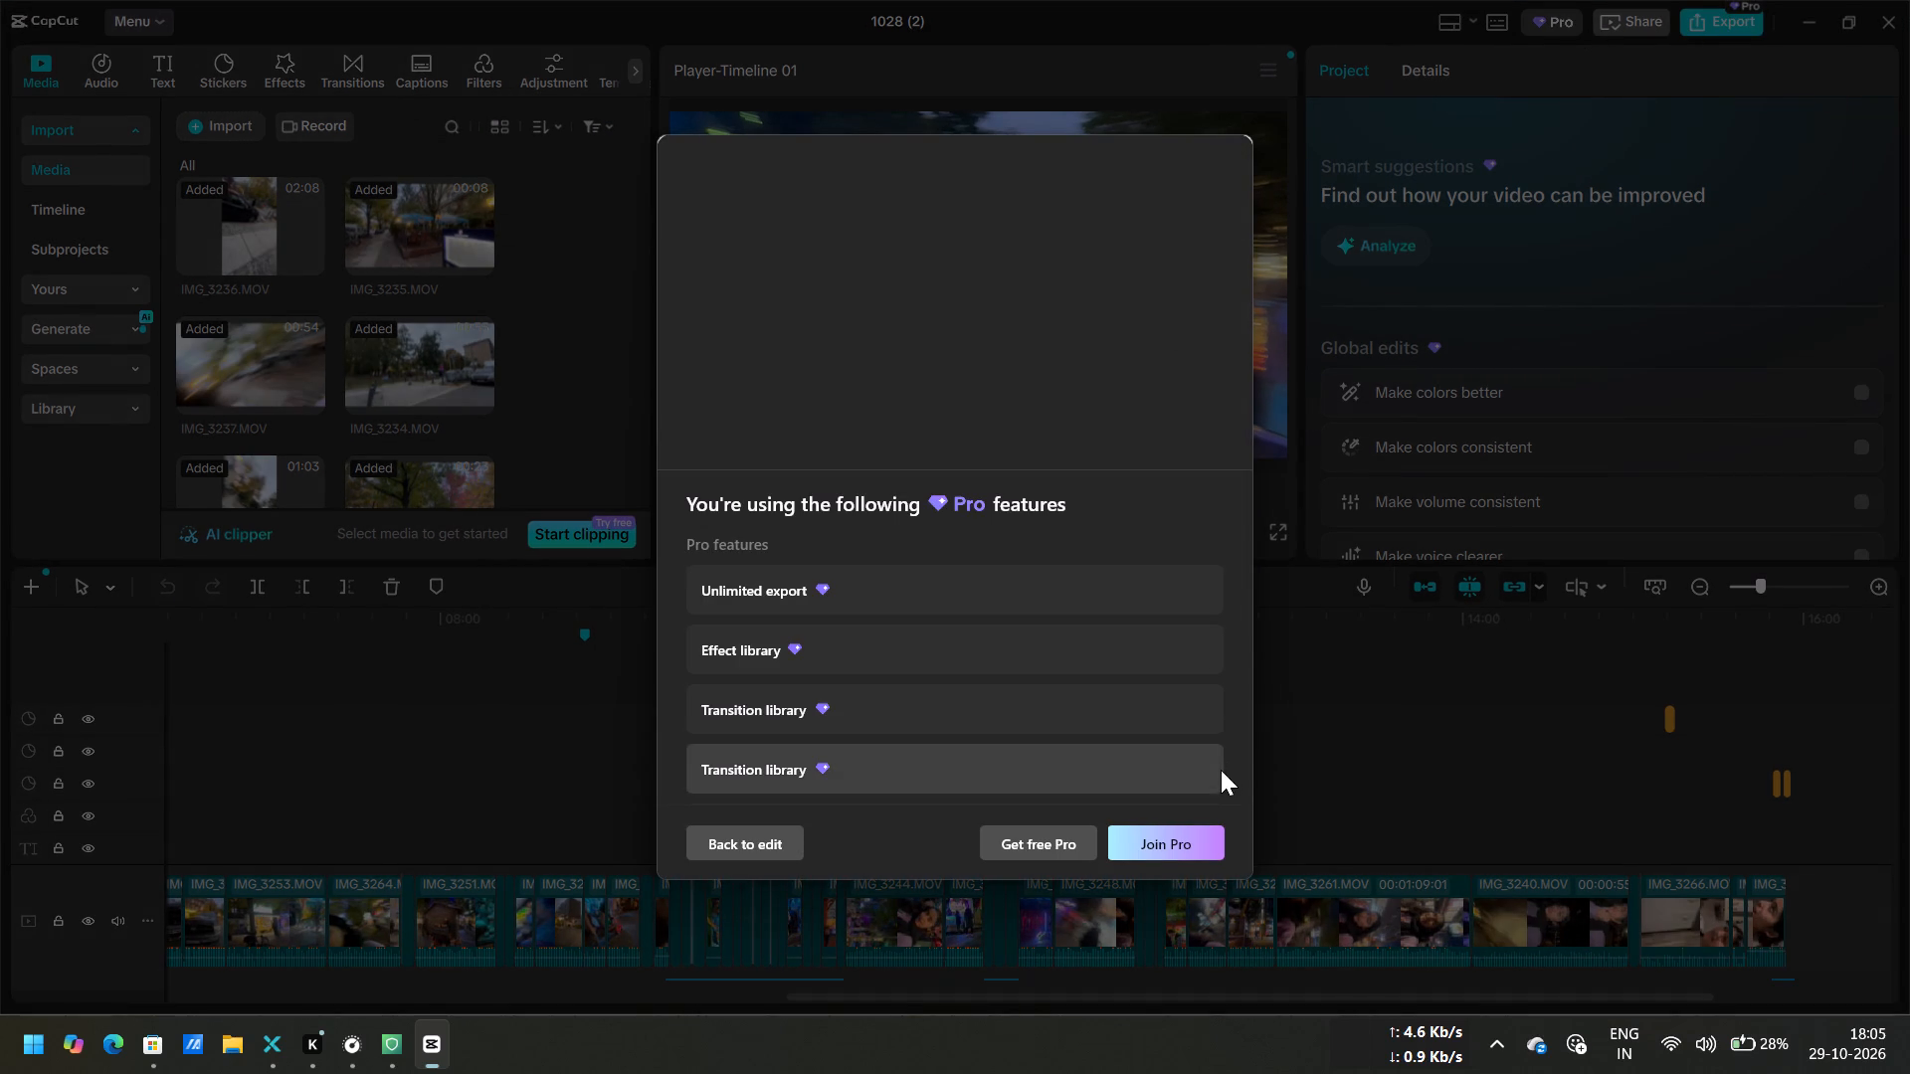
scroll(1048, 724, "down", 4)
scroll(1048, 724, "up", 1)
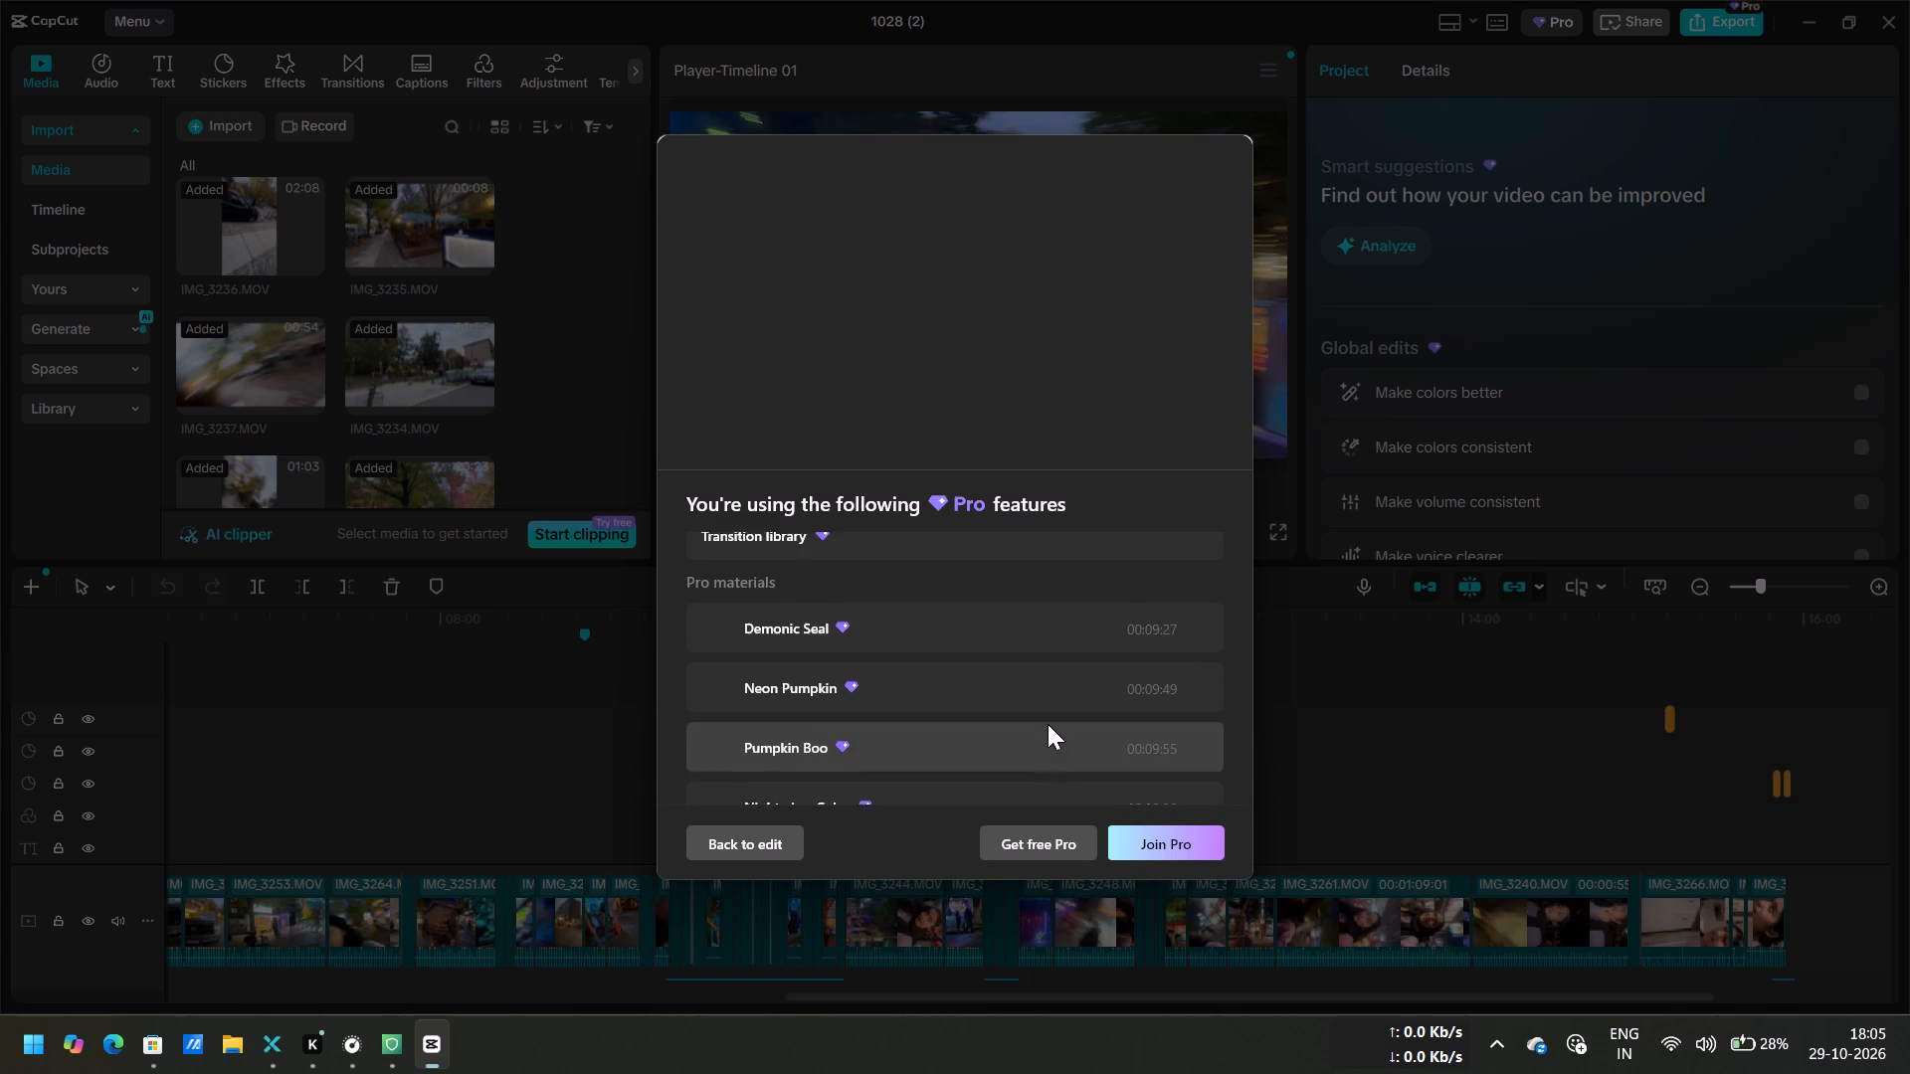
scroll(1048, 724, "up", 5)
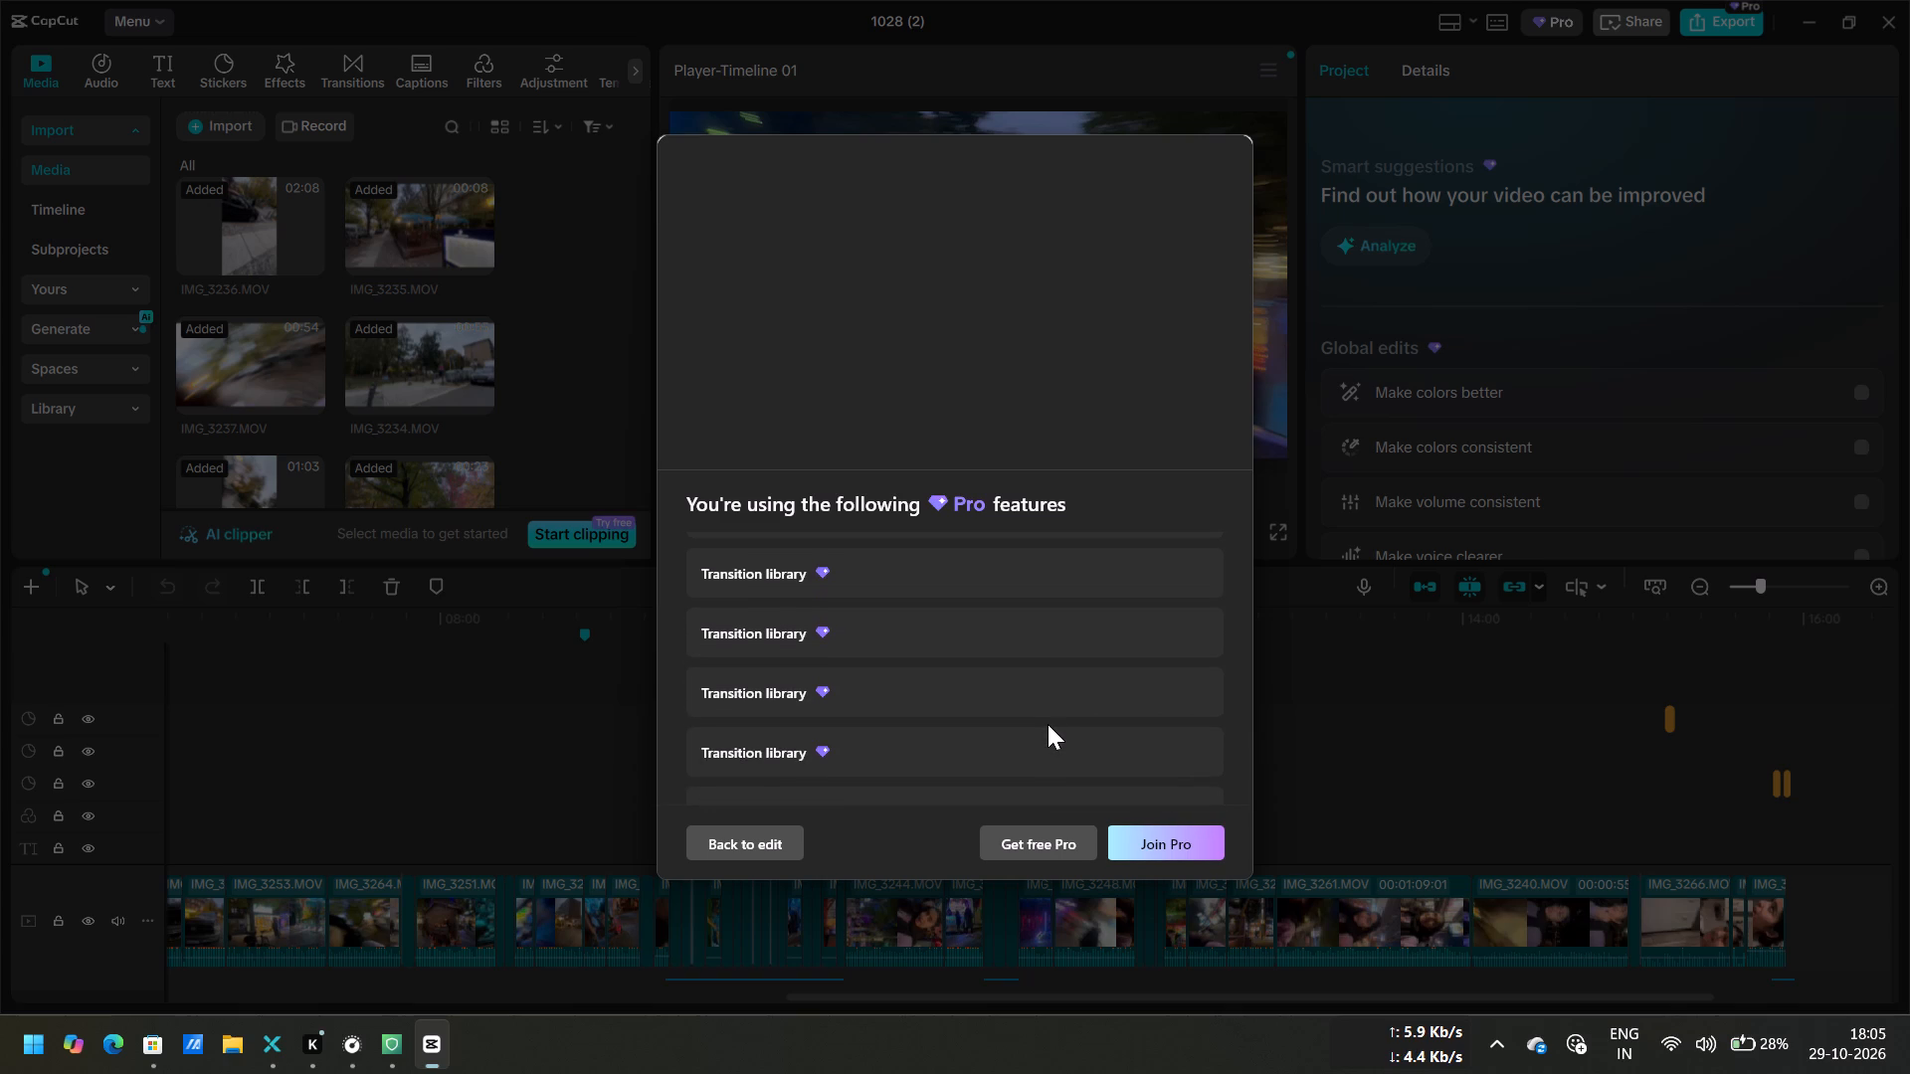
scroll(1048, 724, "up", 2)
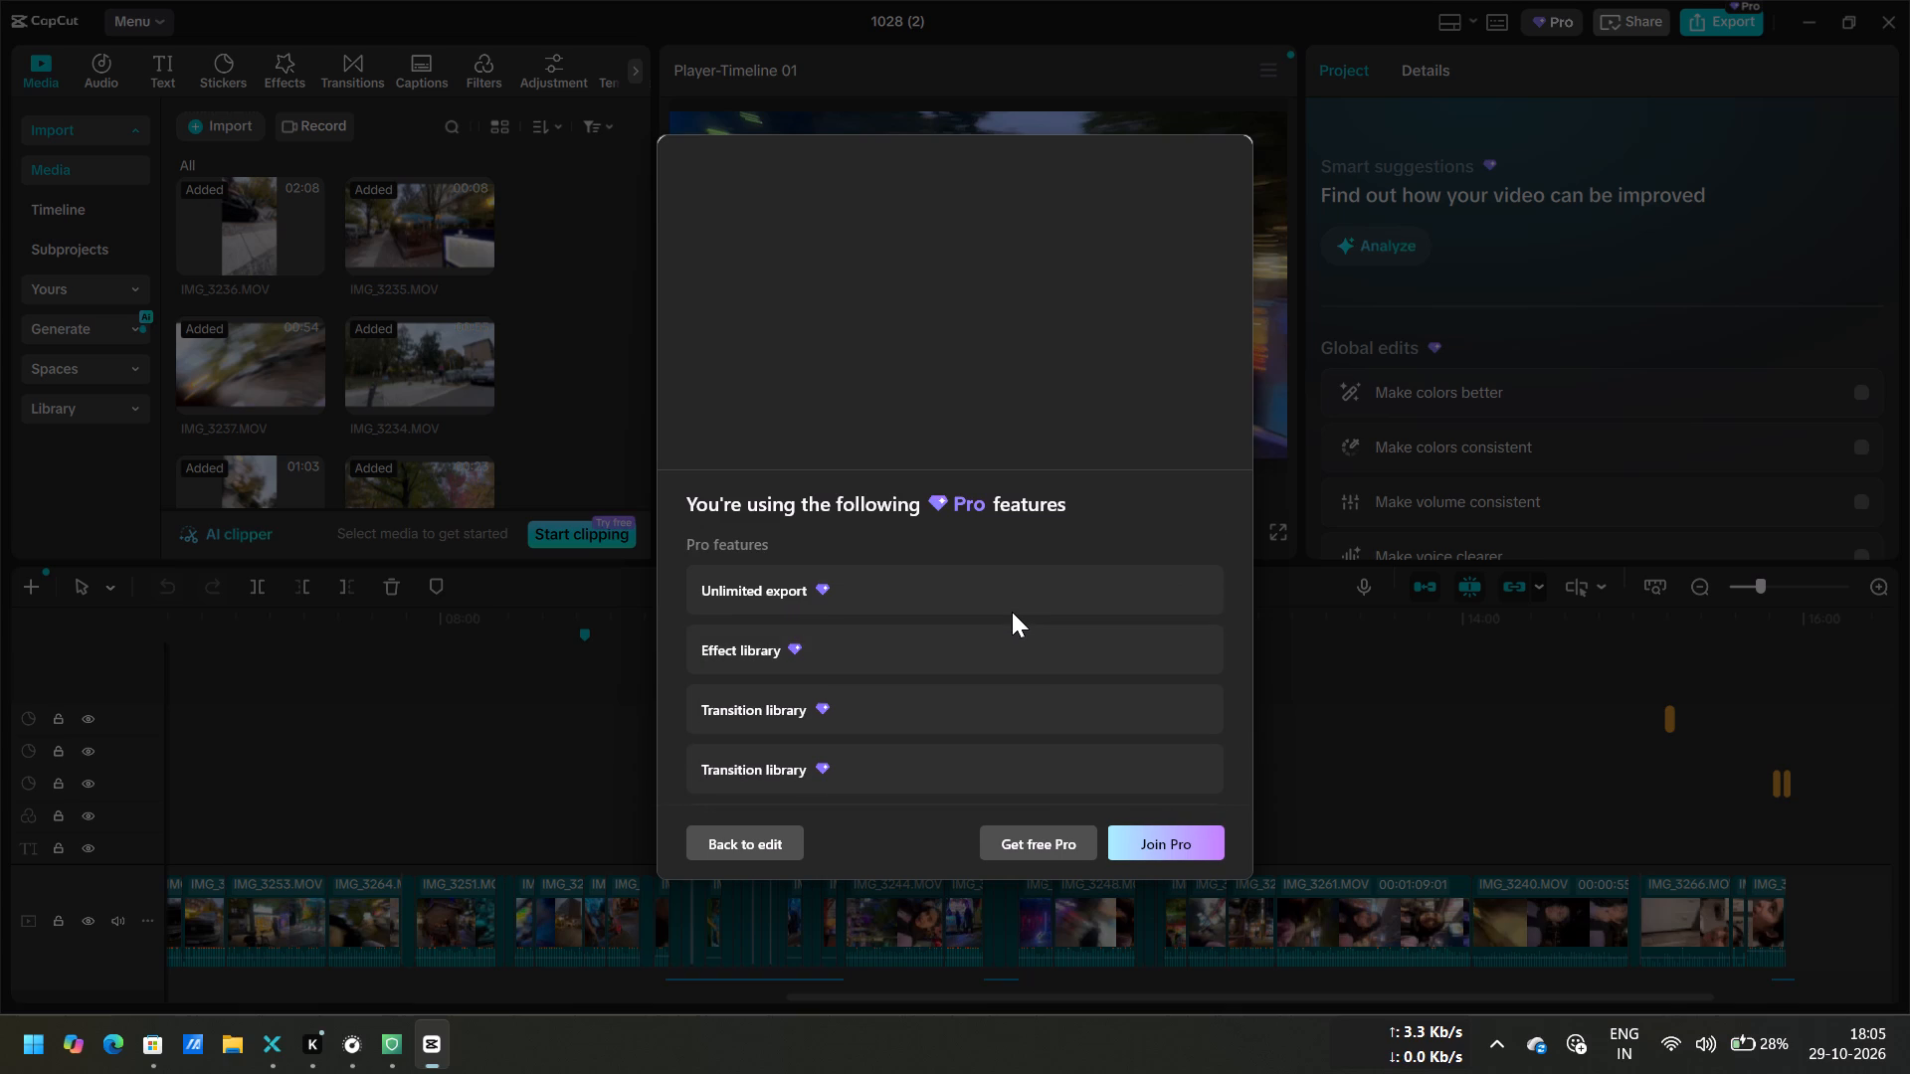
left_click(1012, 608)
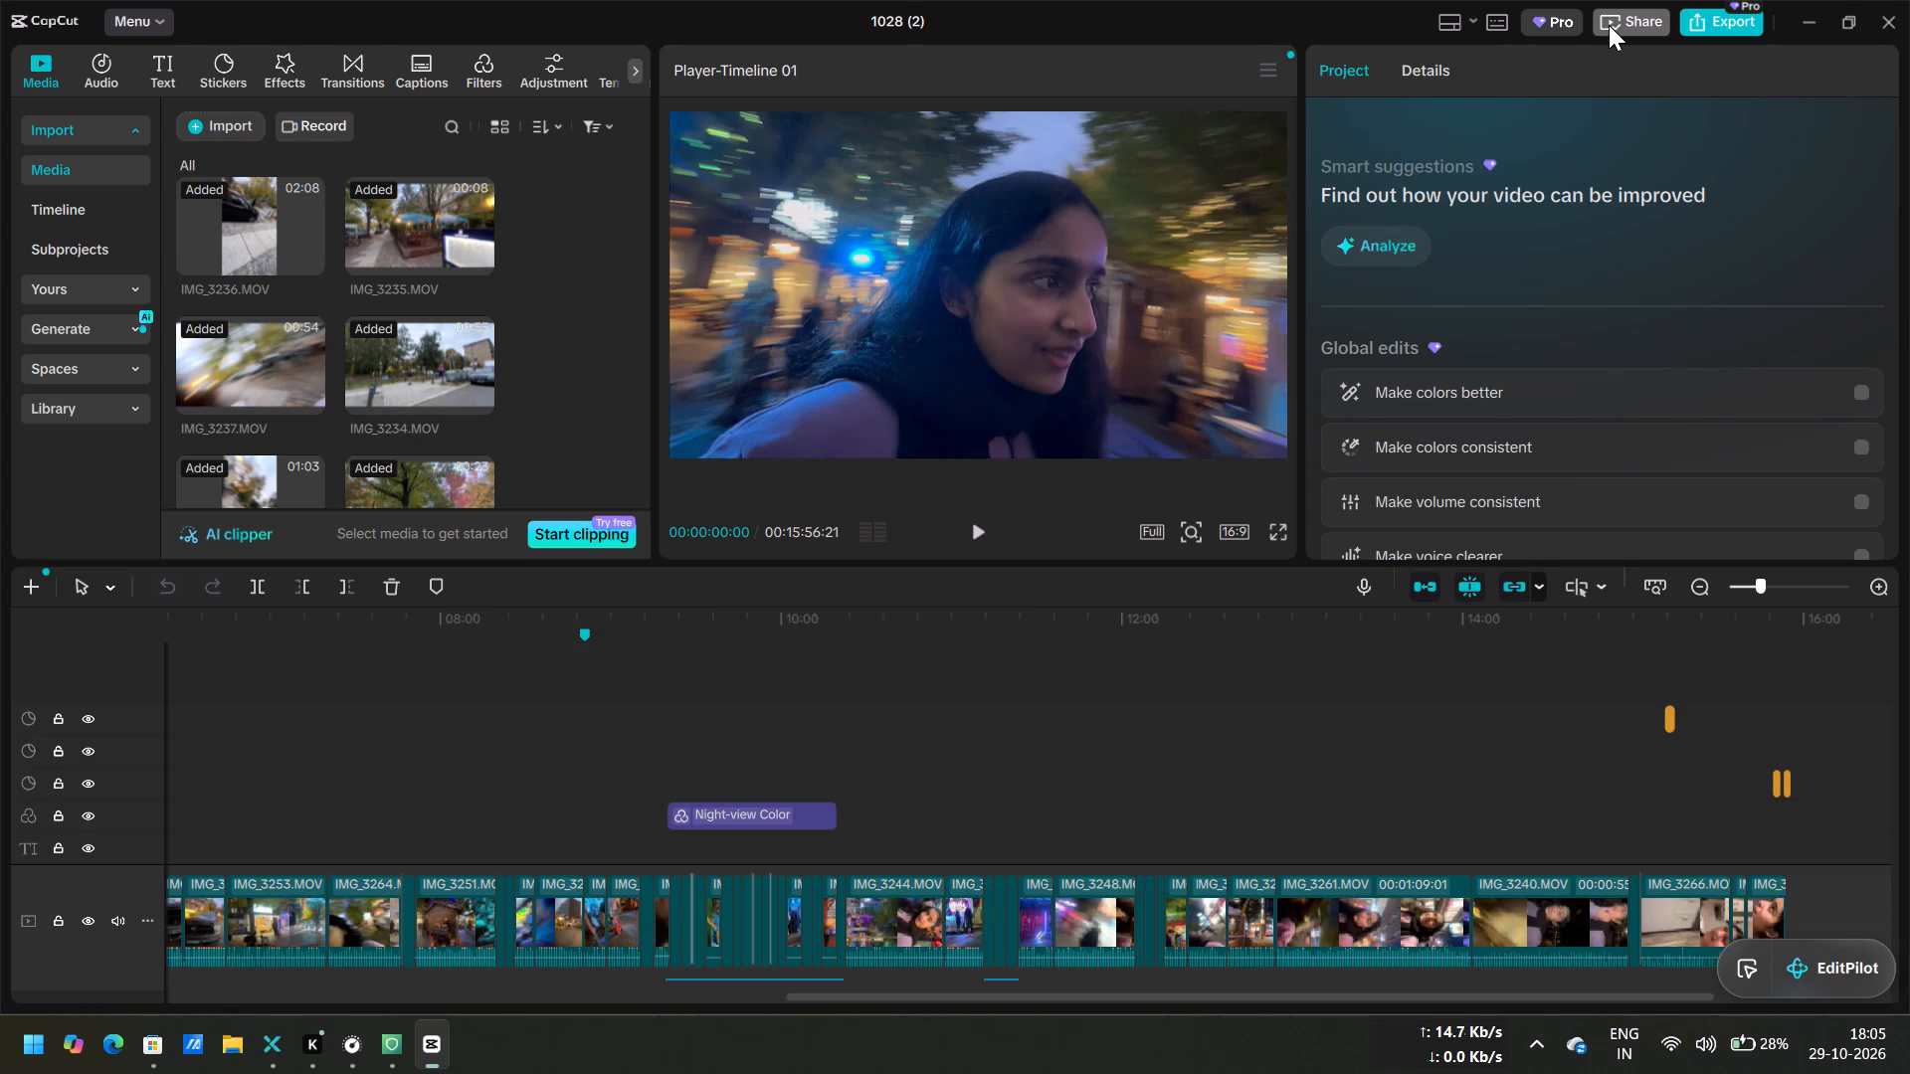
Open the subscription offer, try Purchase on the Pro plan, look at the Ultra plan, and close the offer.
left_click(1543, 22)
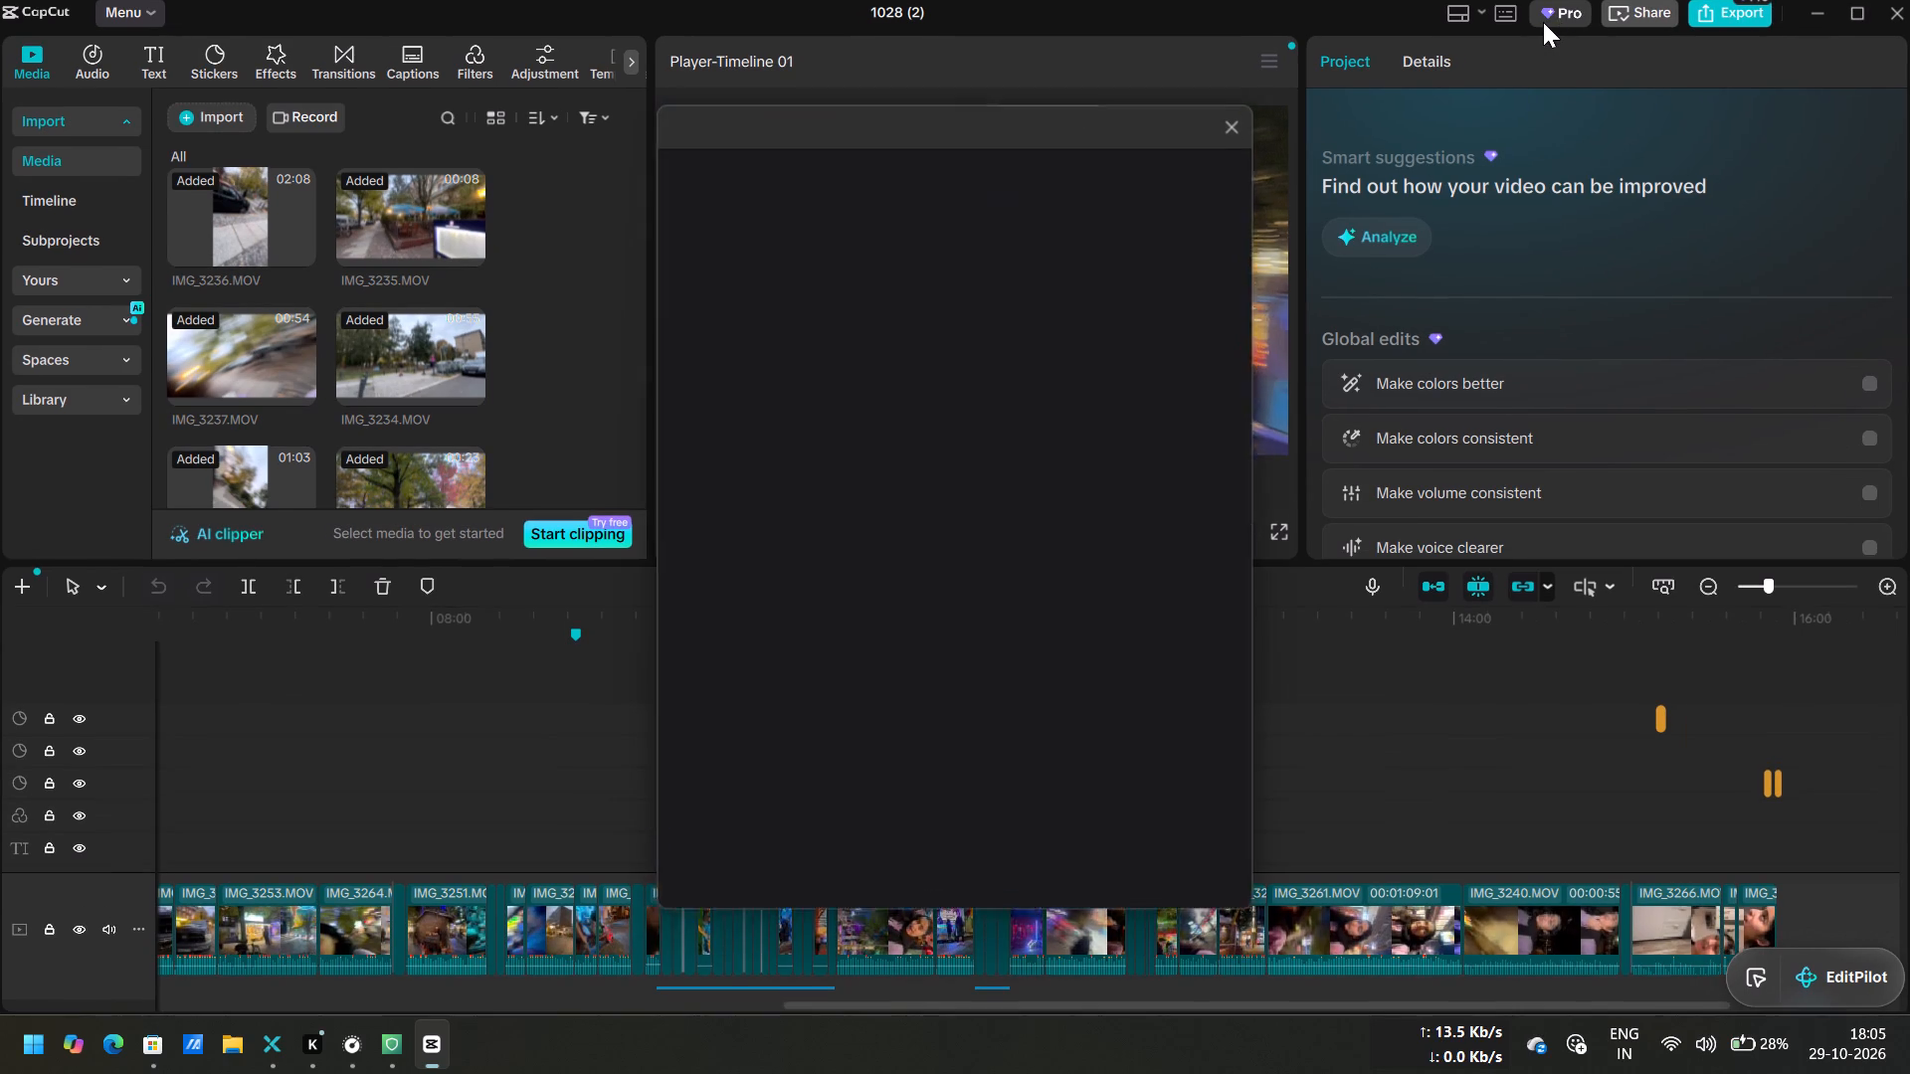
scroll(932, 635, "down", 1)
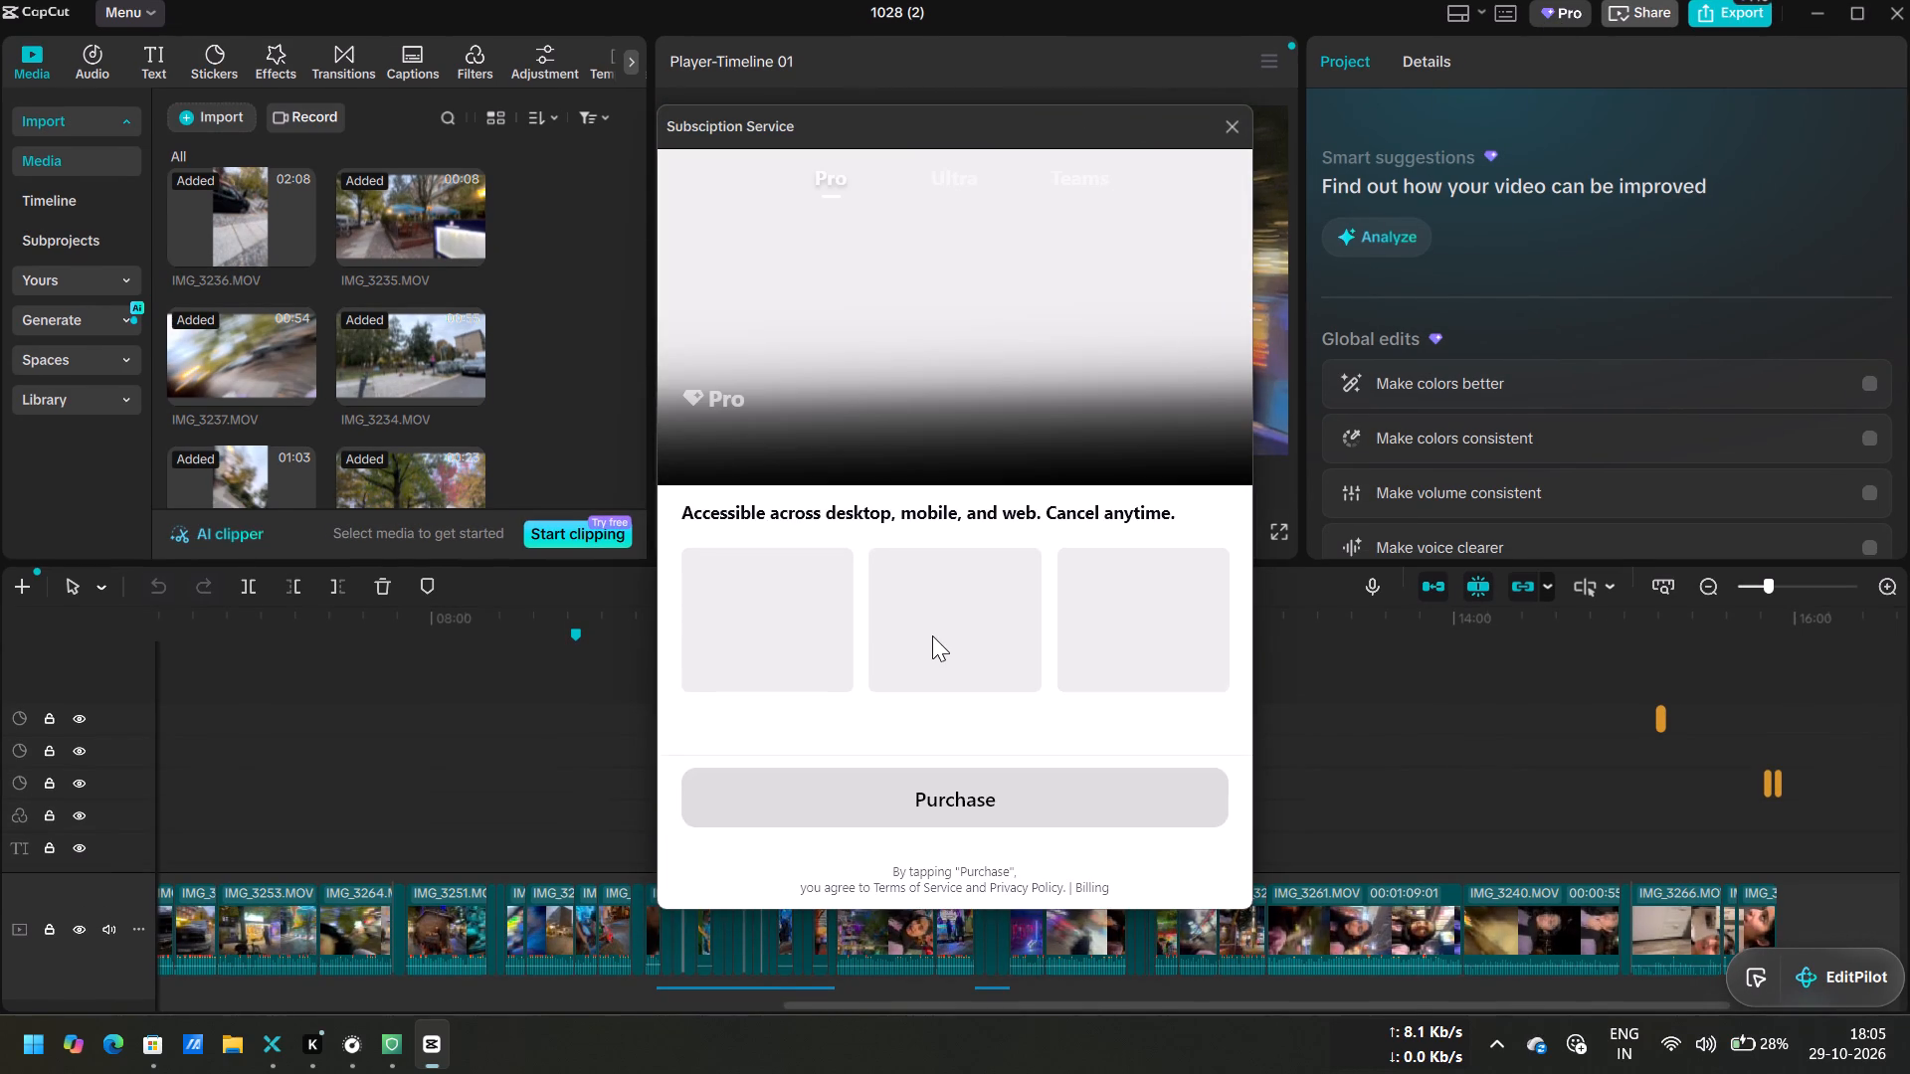
scroll(932, 635, "down", 1)
left_click(937, 796)
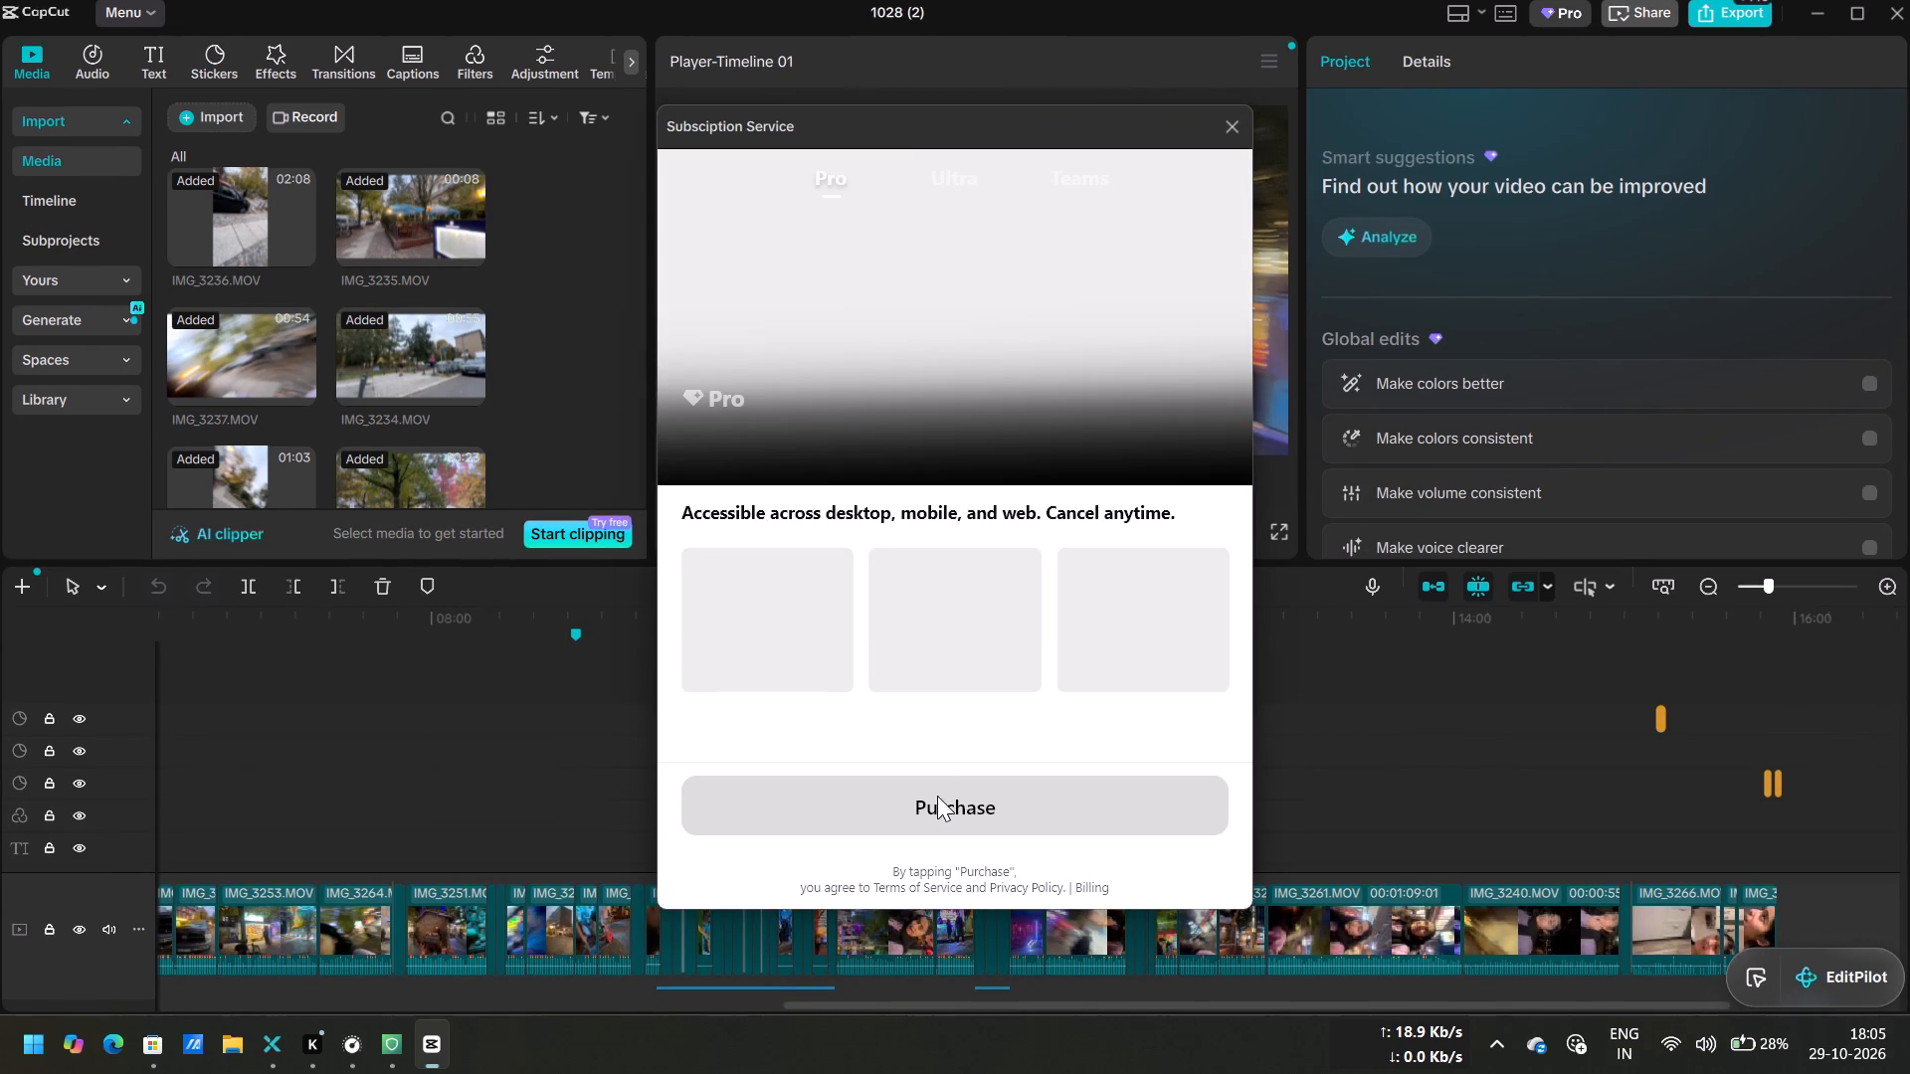
left_click(944, 192)
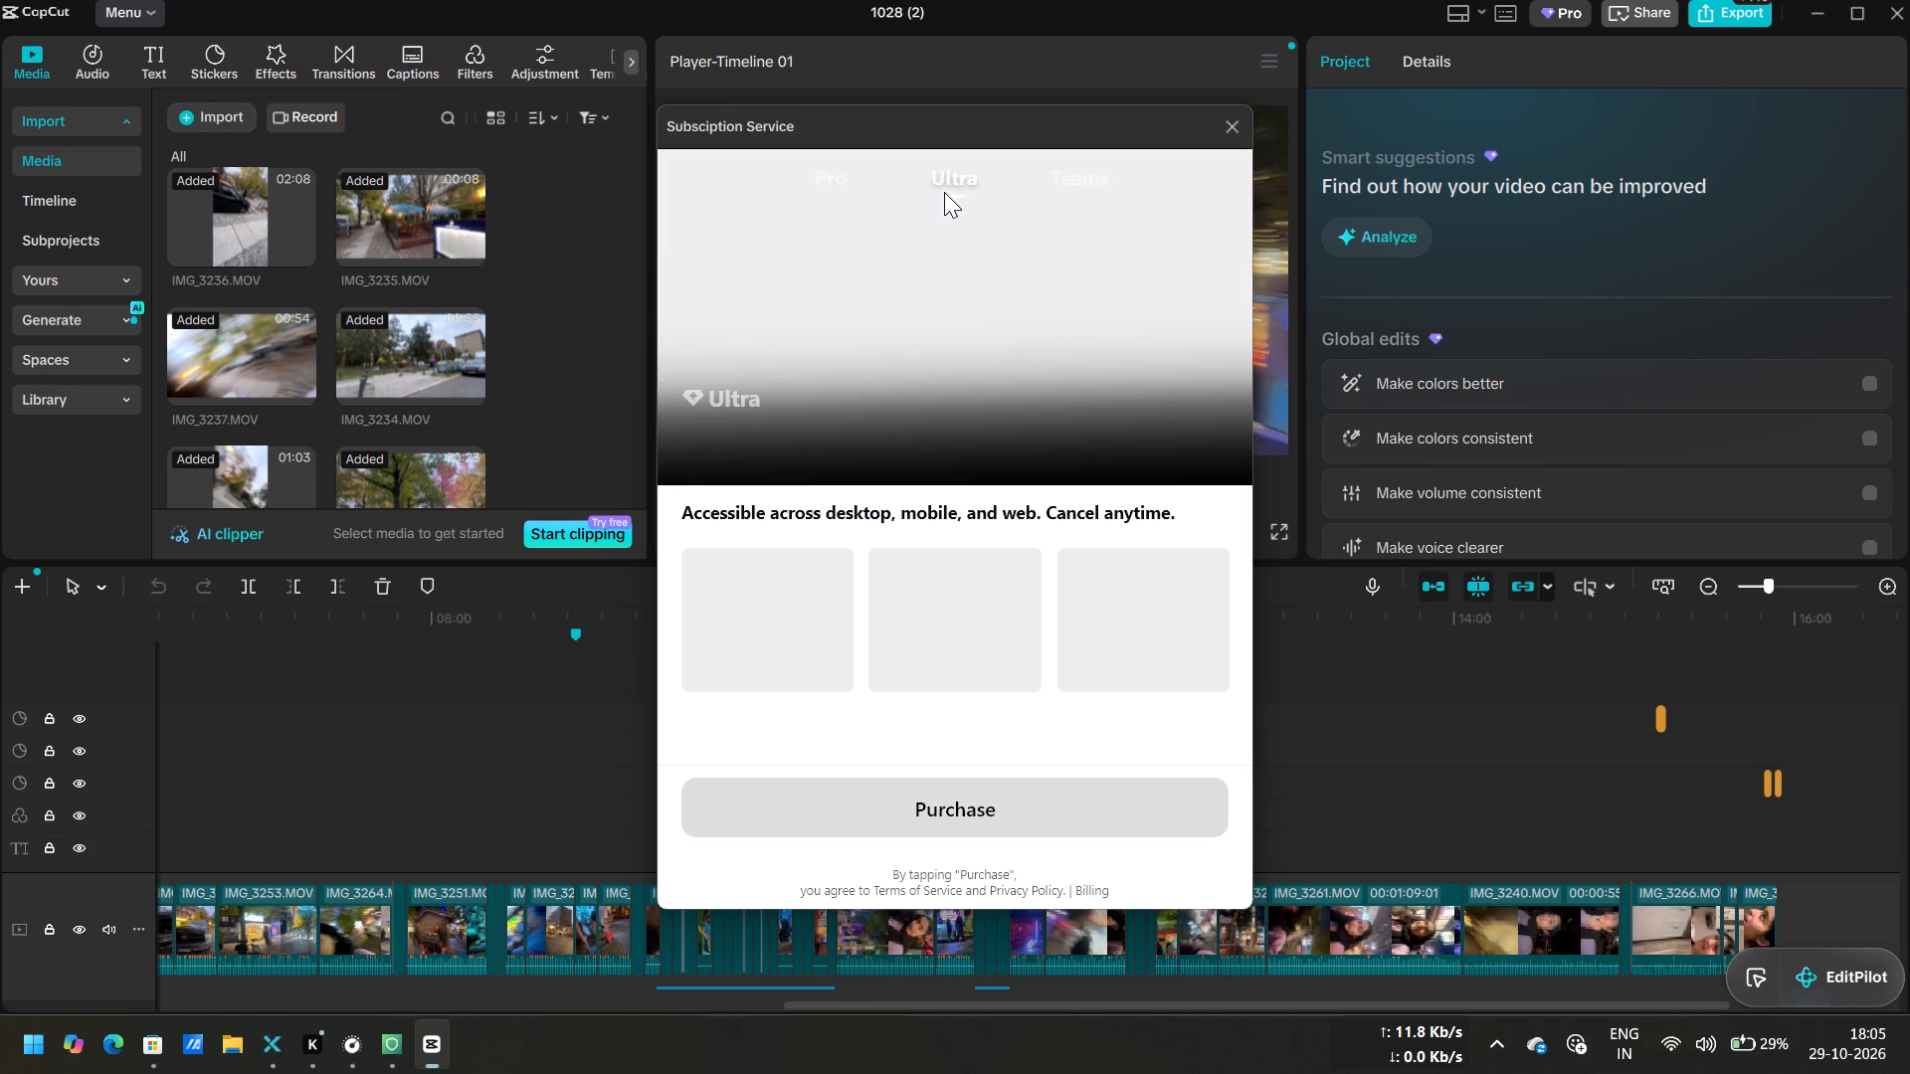
left_click(1238, 114)
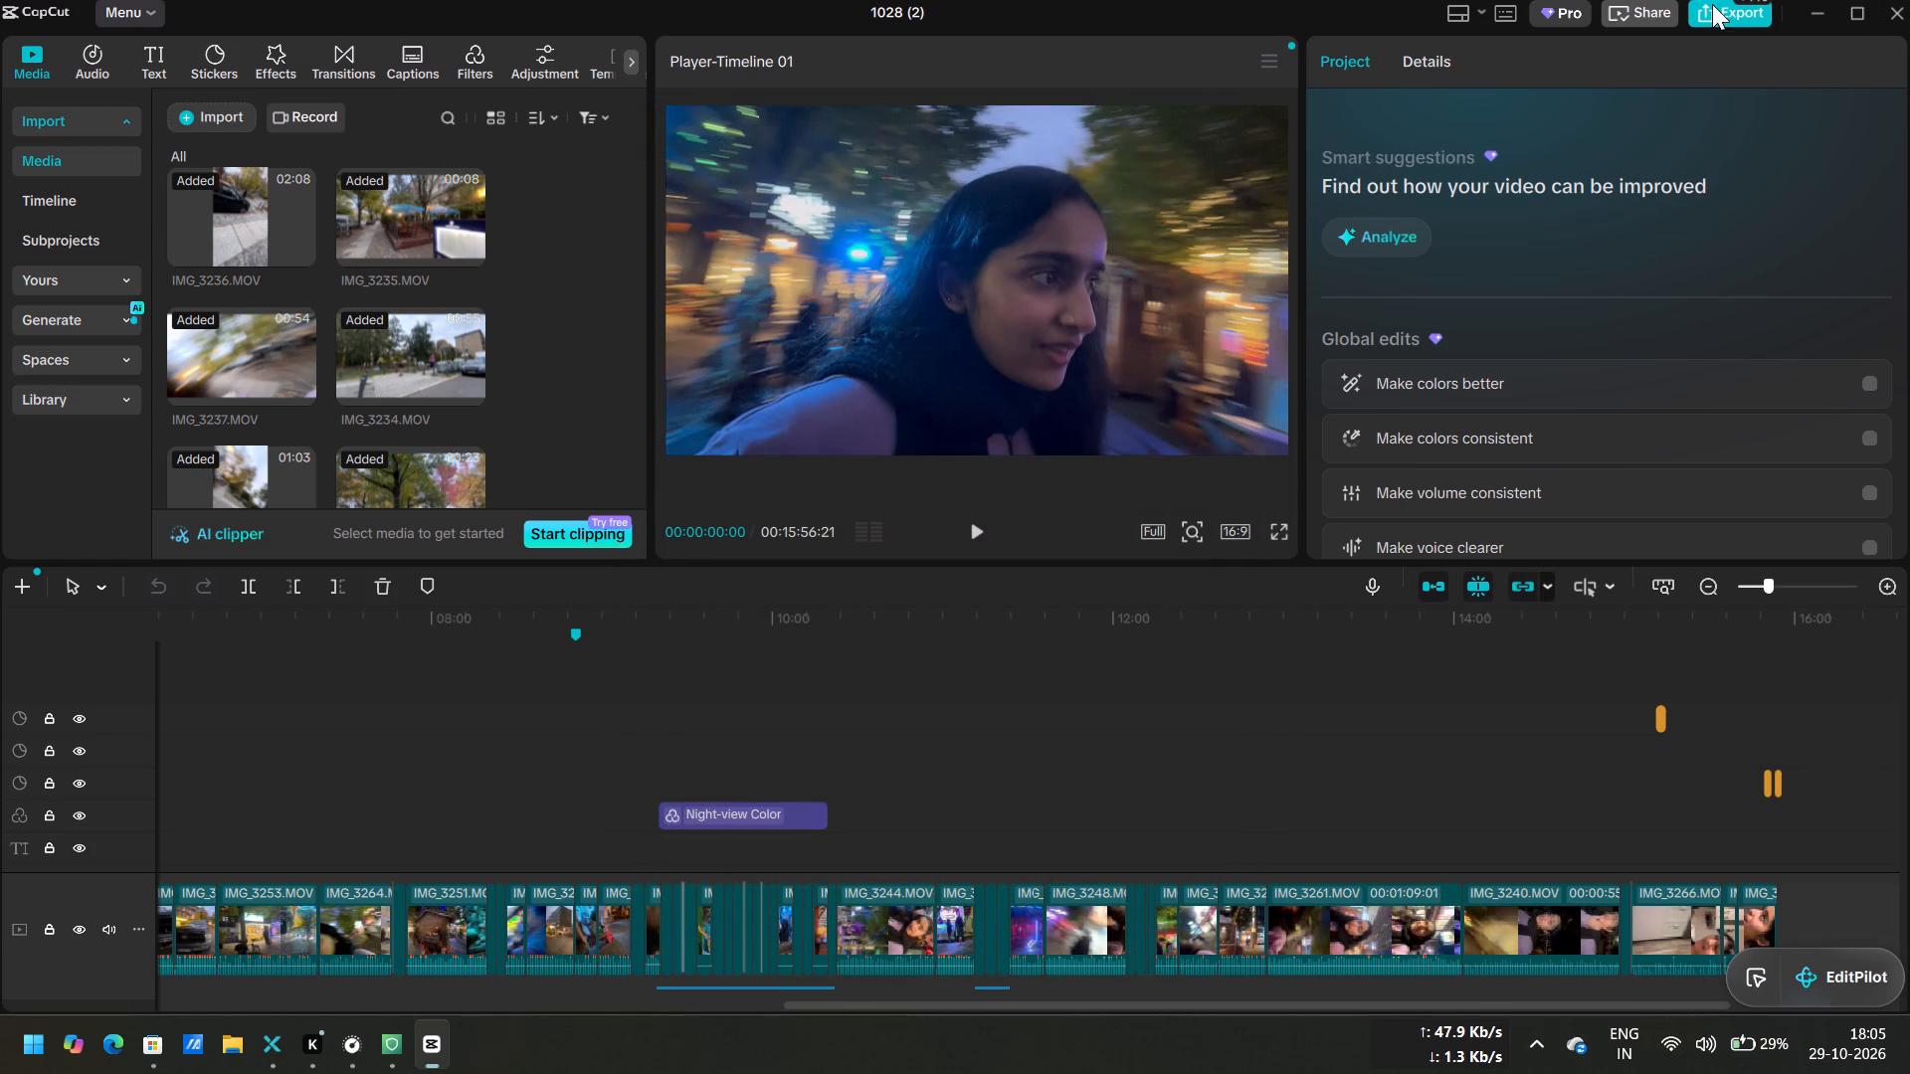
Start the export again and jump from a Transition library entry in the Pro features list to its place in the timeline.
left_click(1712, 4)
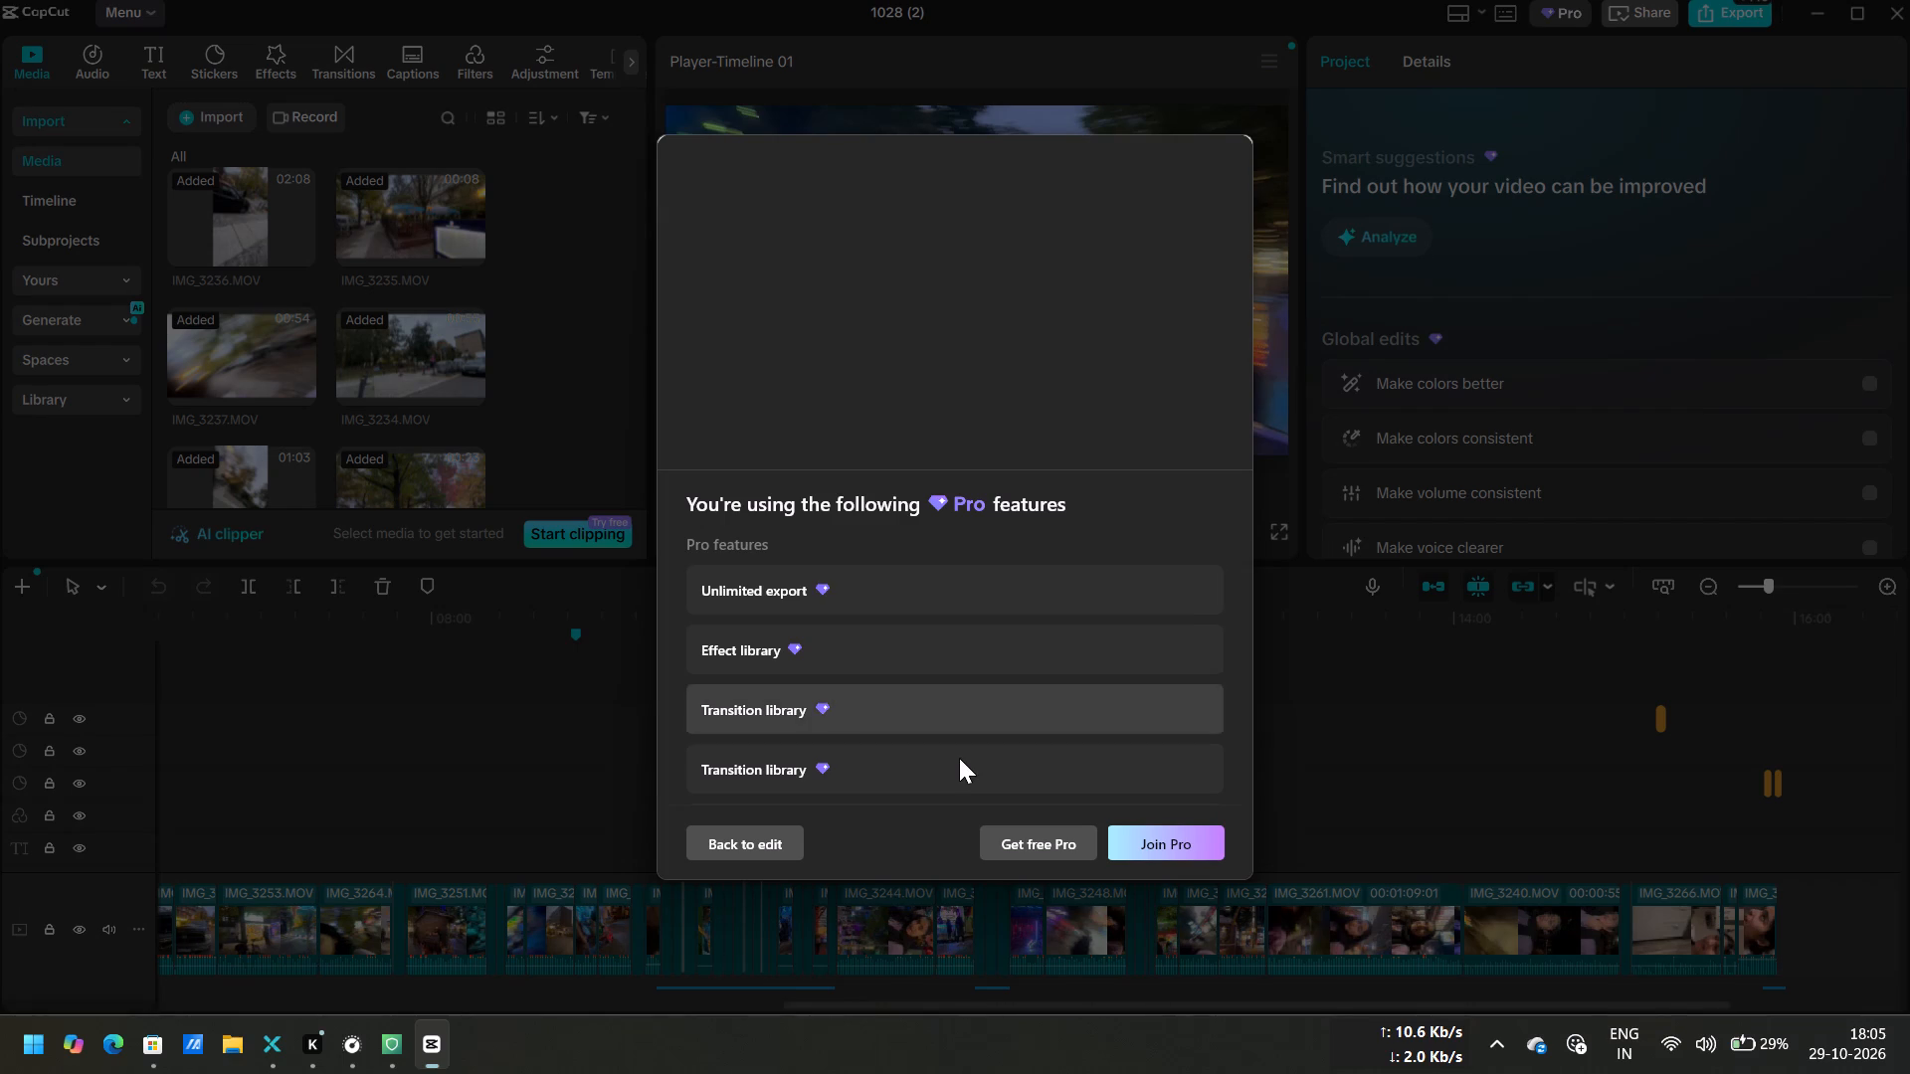
scroll(959, 758, "down", 5)
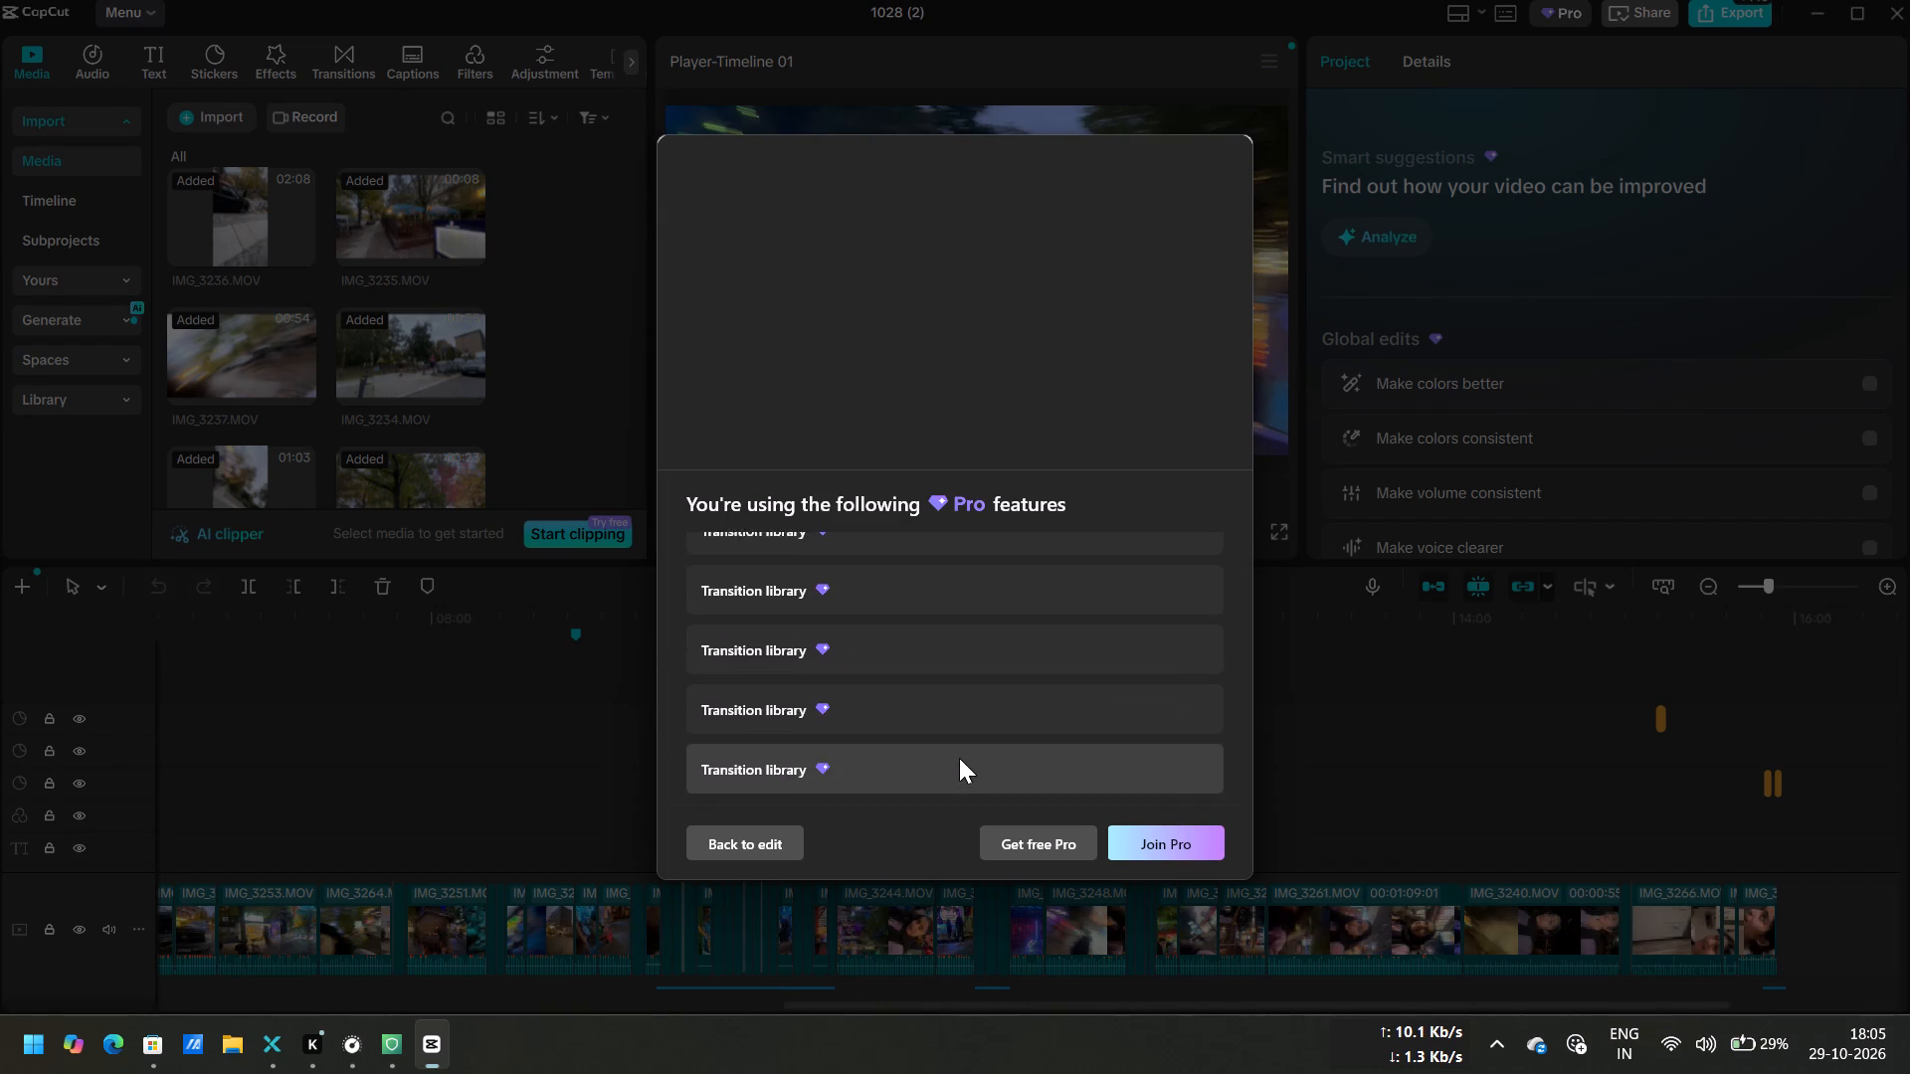
scroll(959, 758, "down", 3)
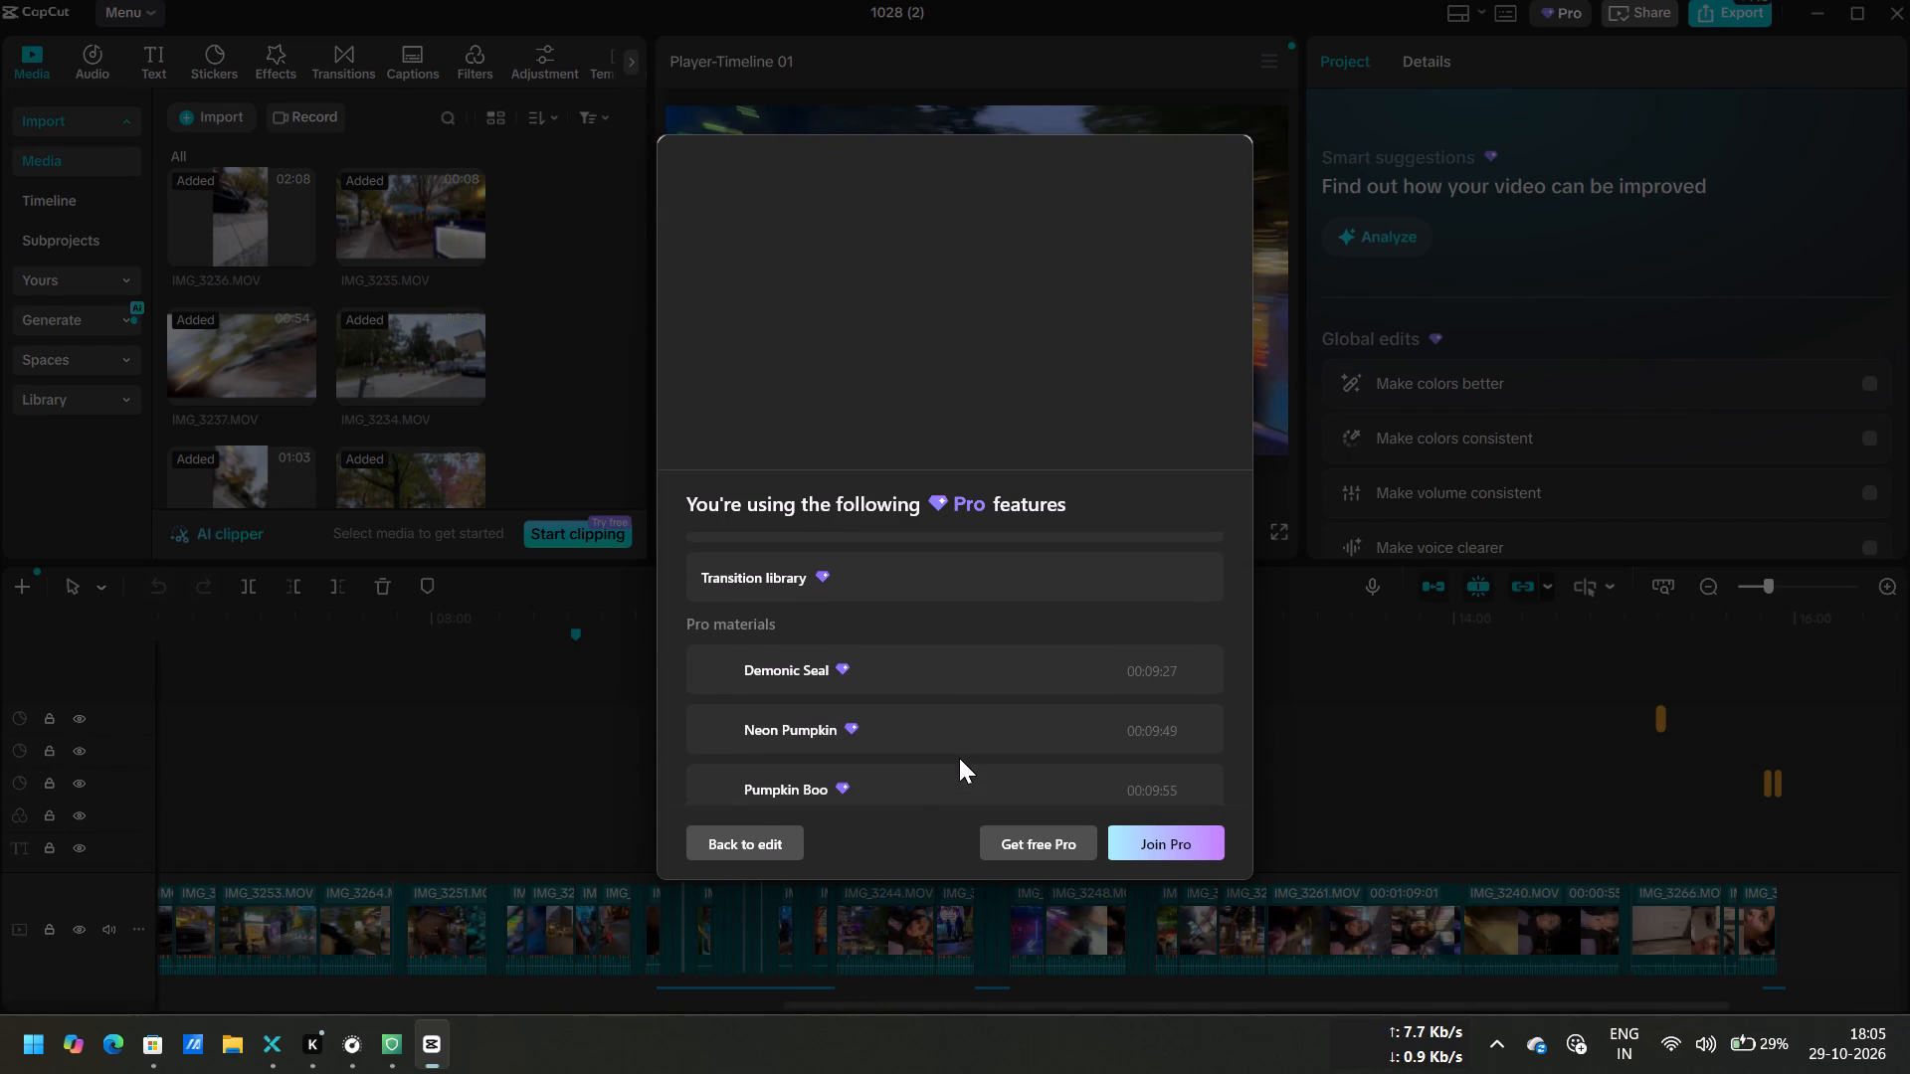
scroll(951, 661, "up", 1)
left_click(951, 661)
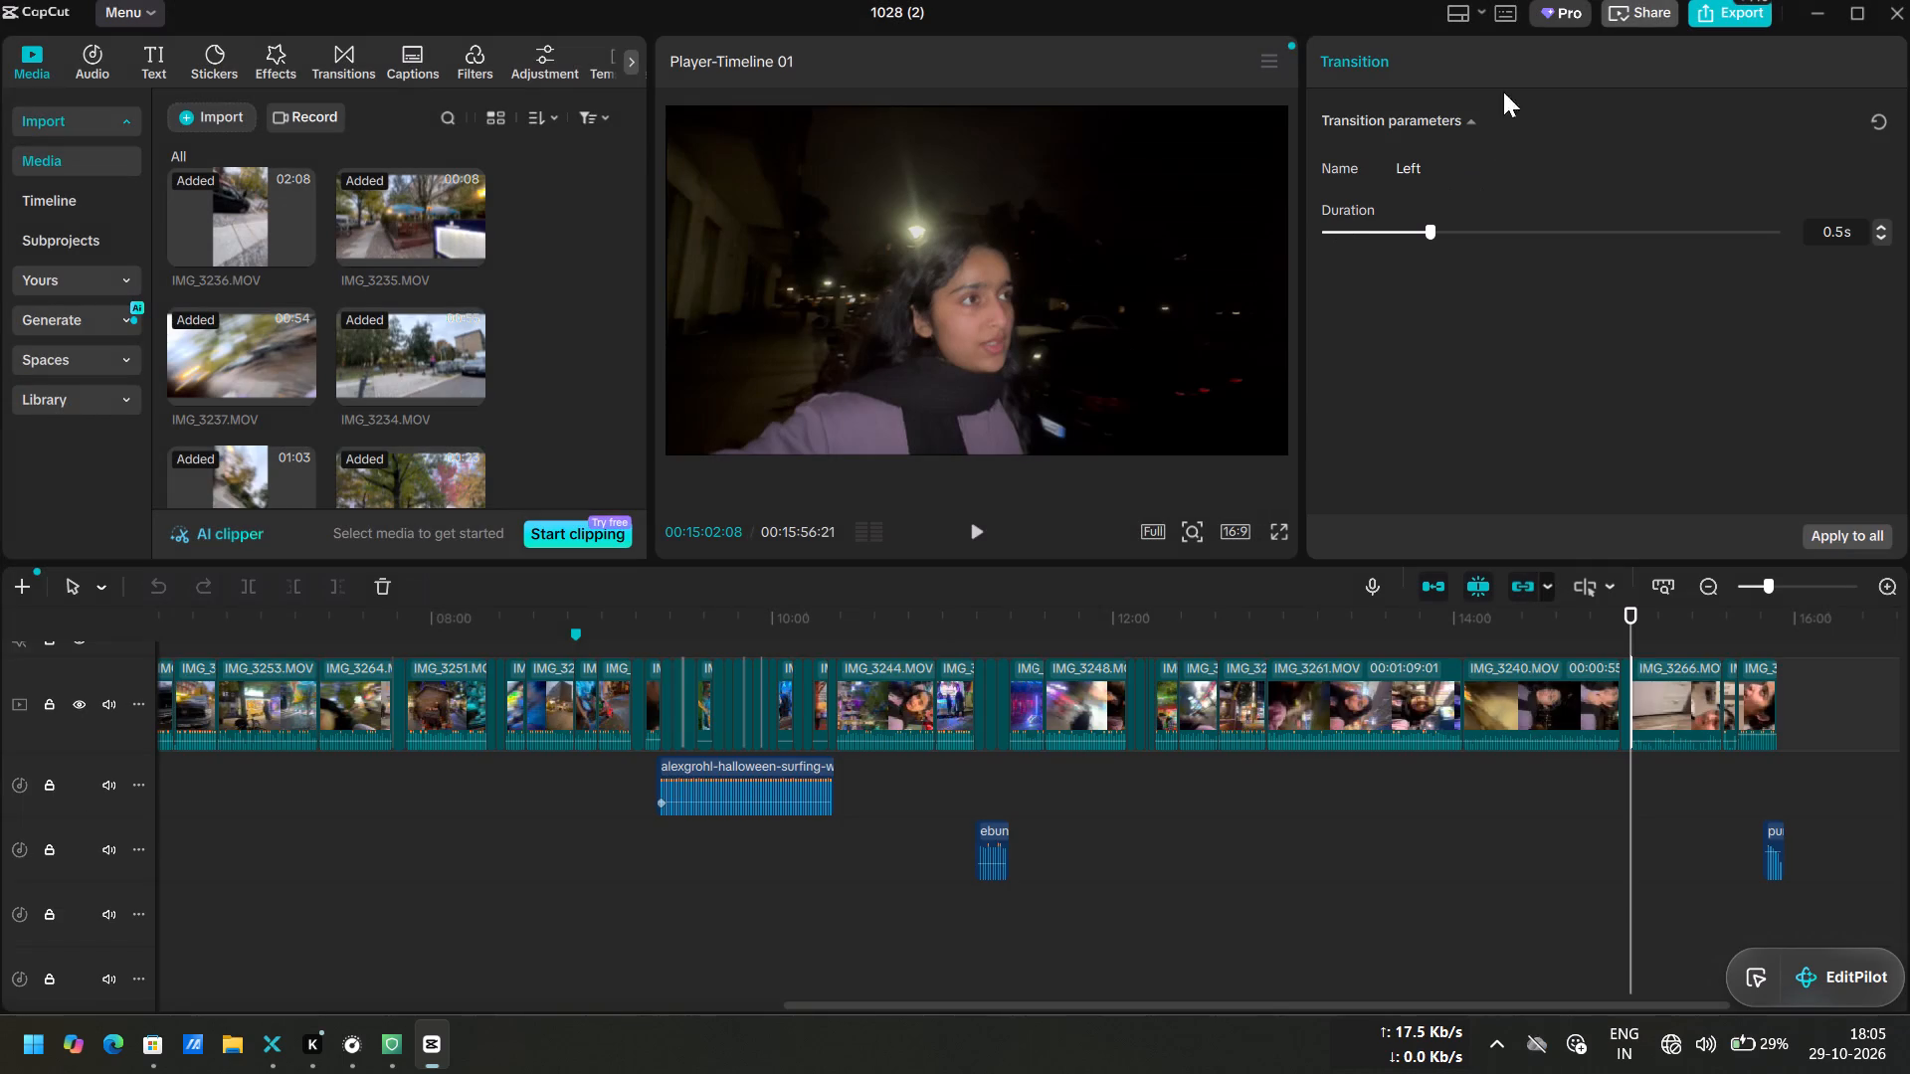
Start the export again and jump from the Demonic Seal entry under Pro materials to its place in the timeline.
left_click(1719, 6)
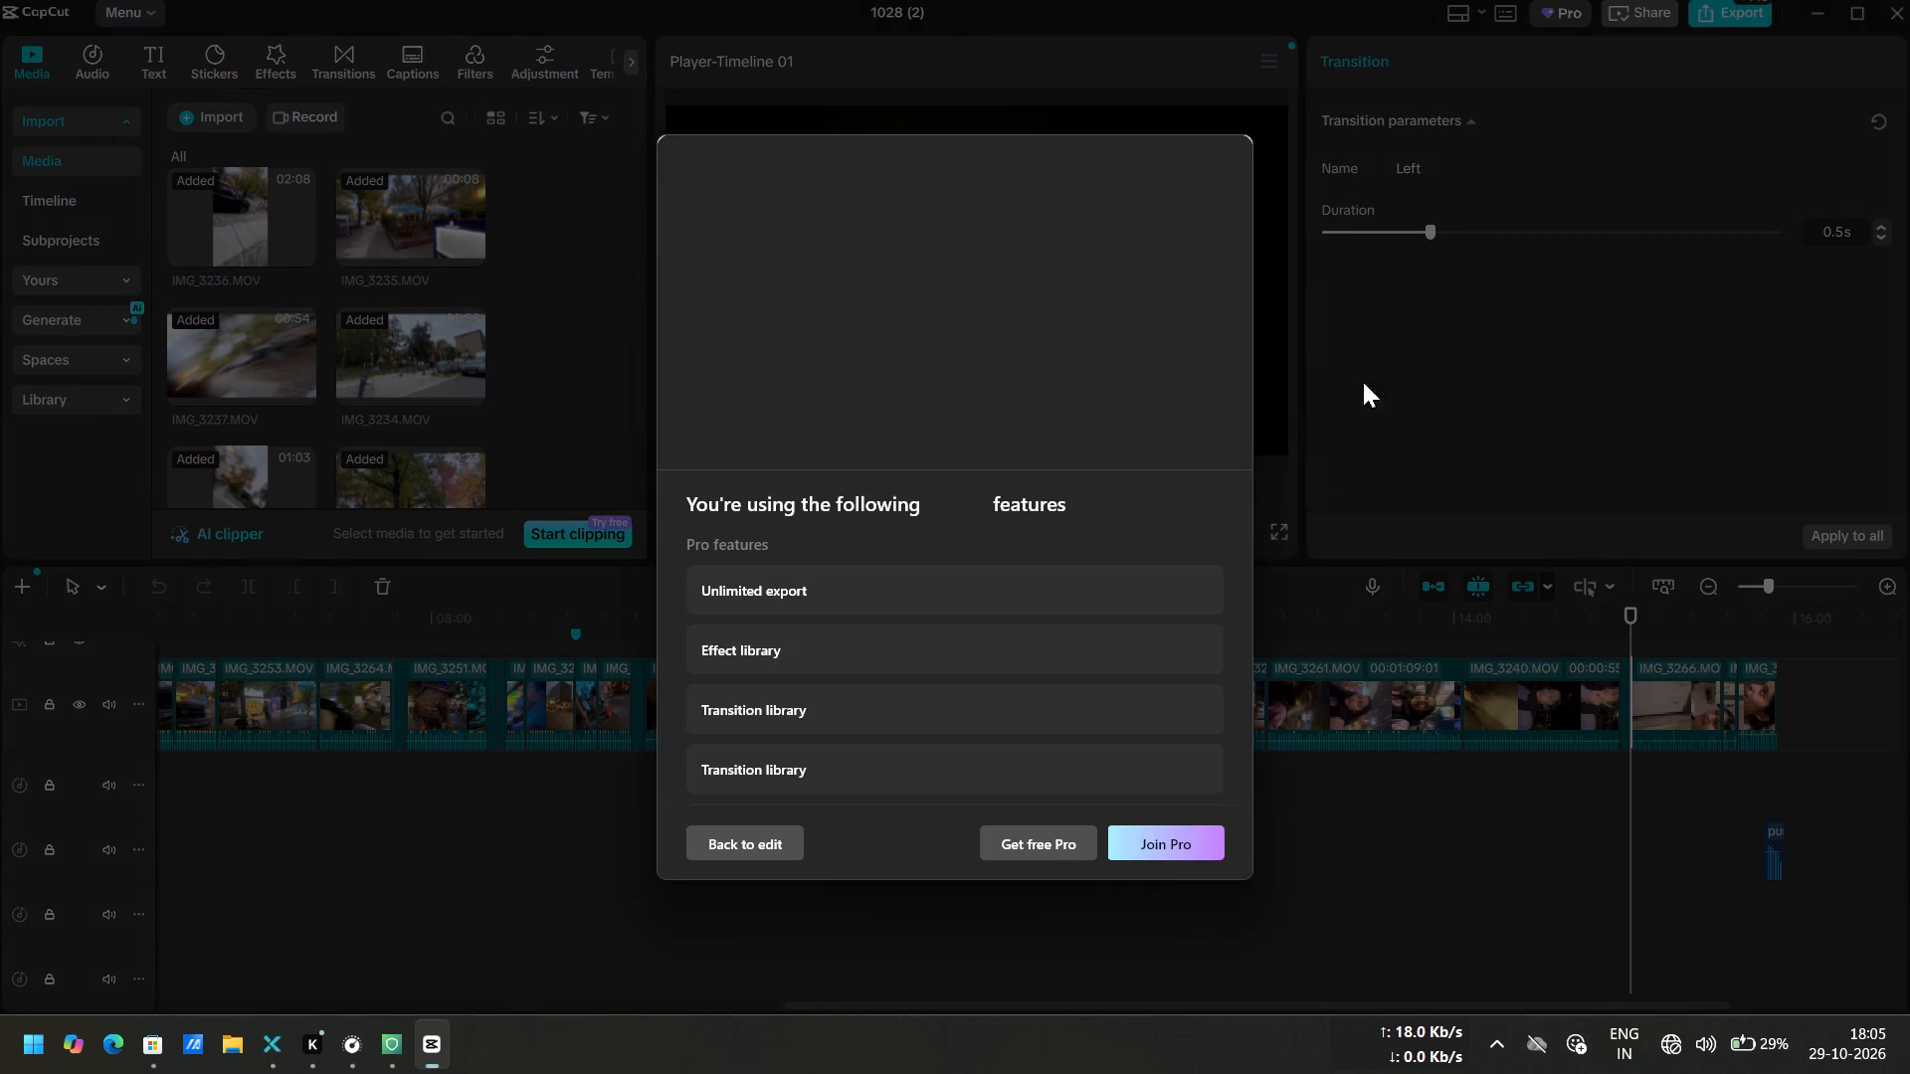
scroll(996, 681, "down", 4)
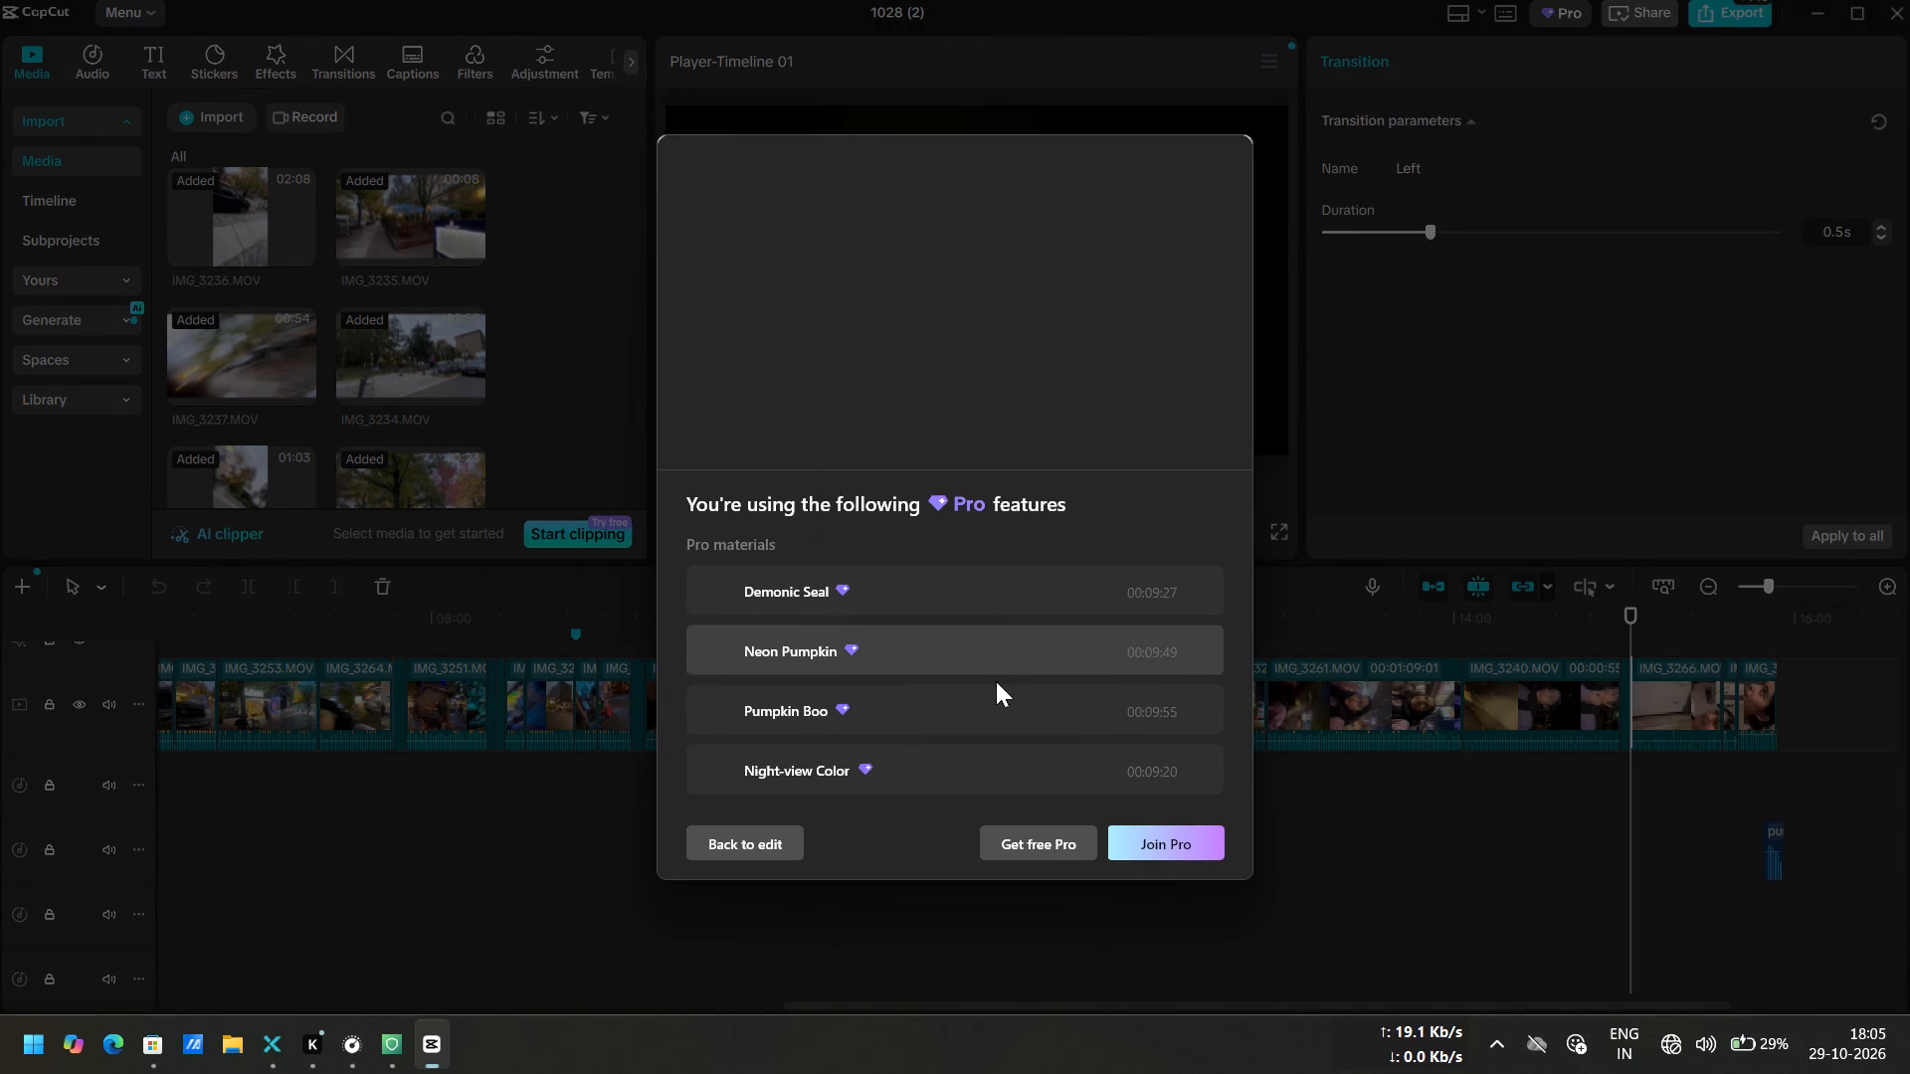
left_click(1008, 607)
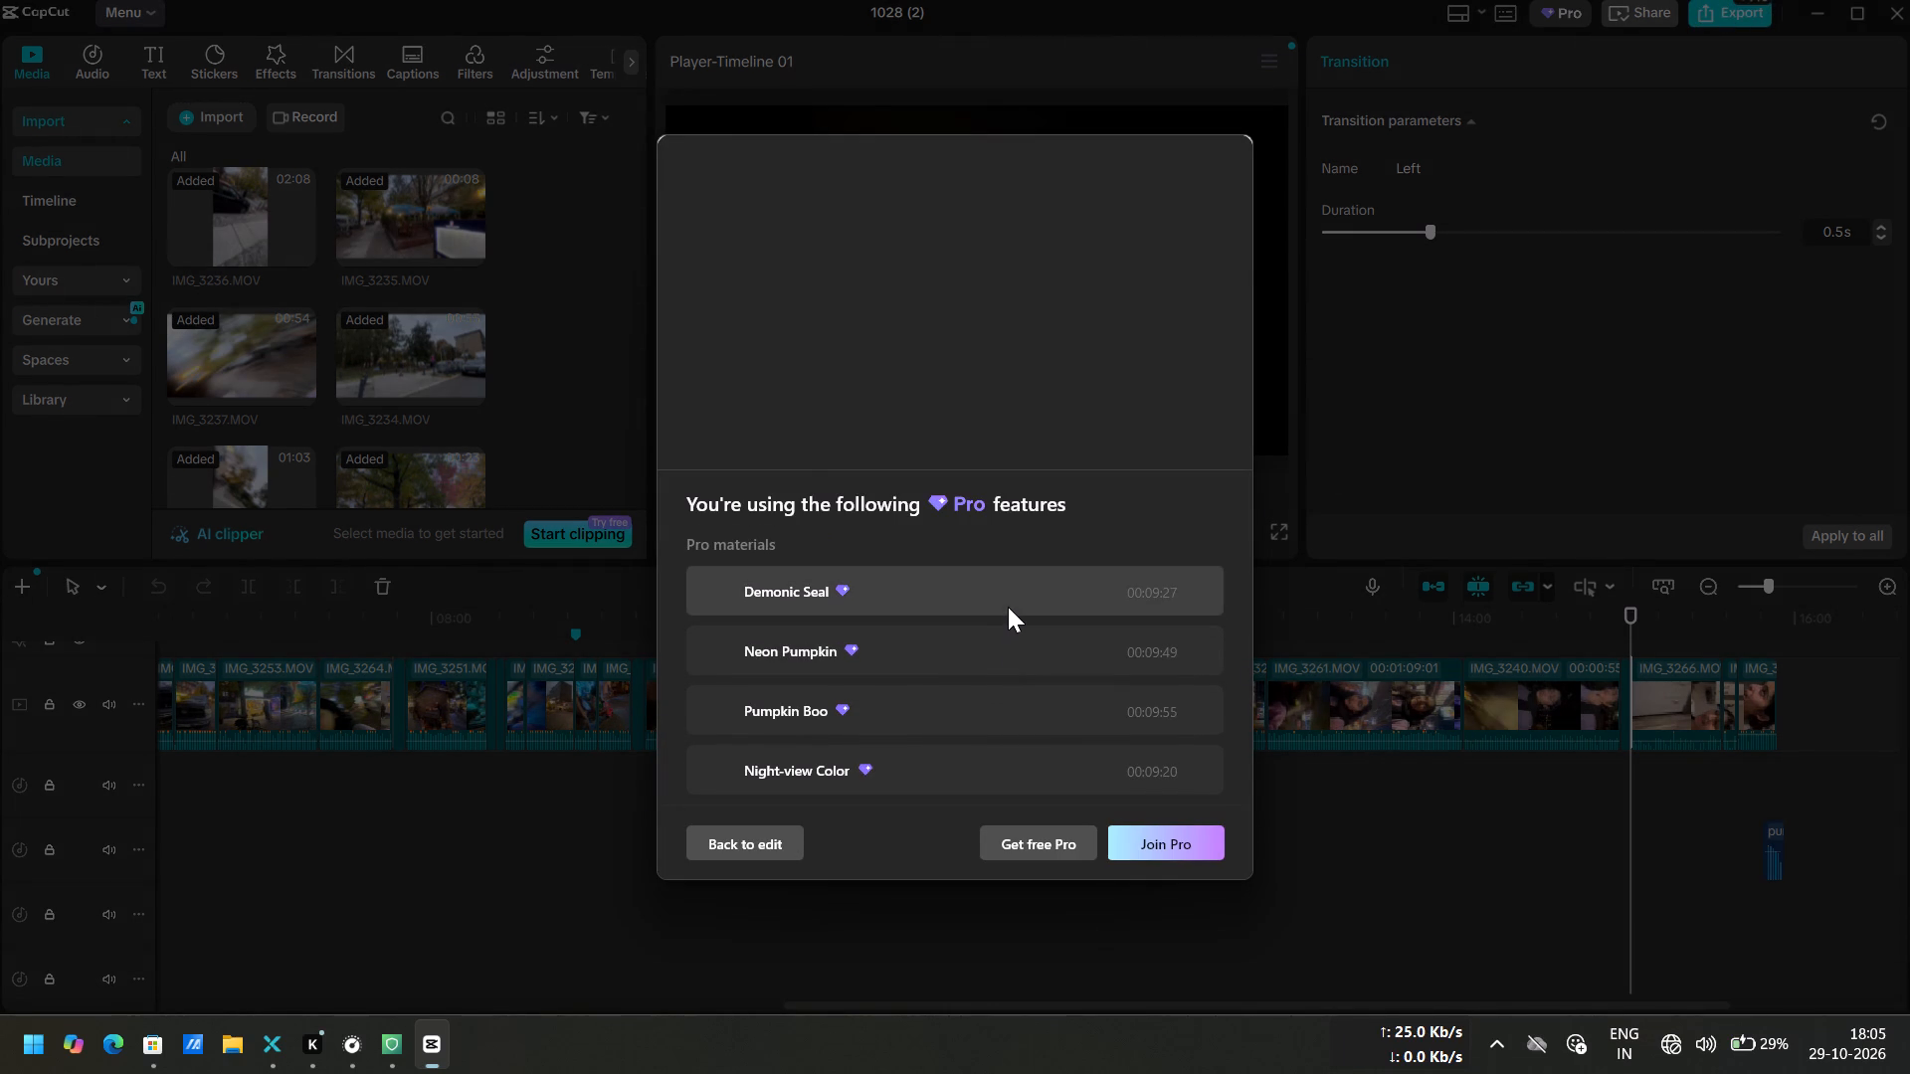
left_click(1008, 607)
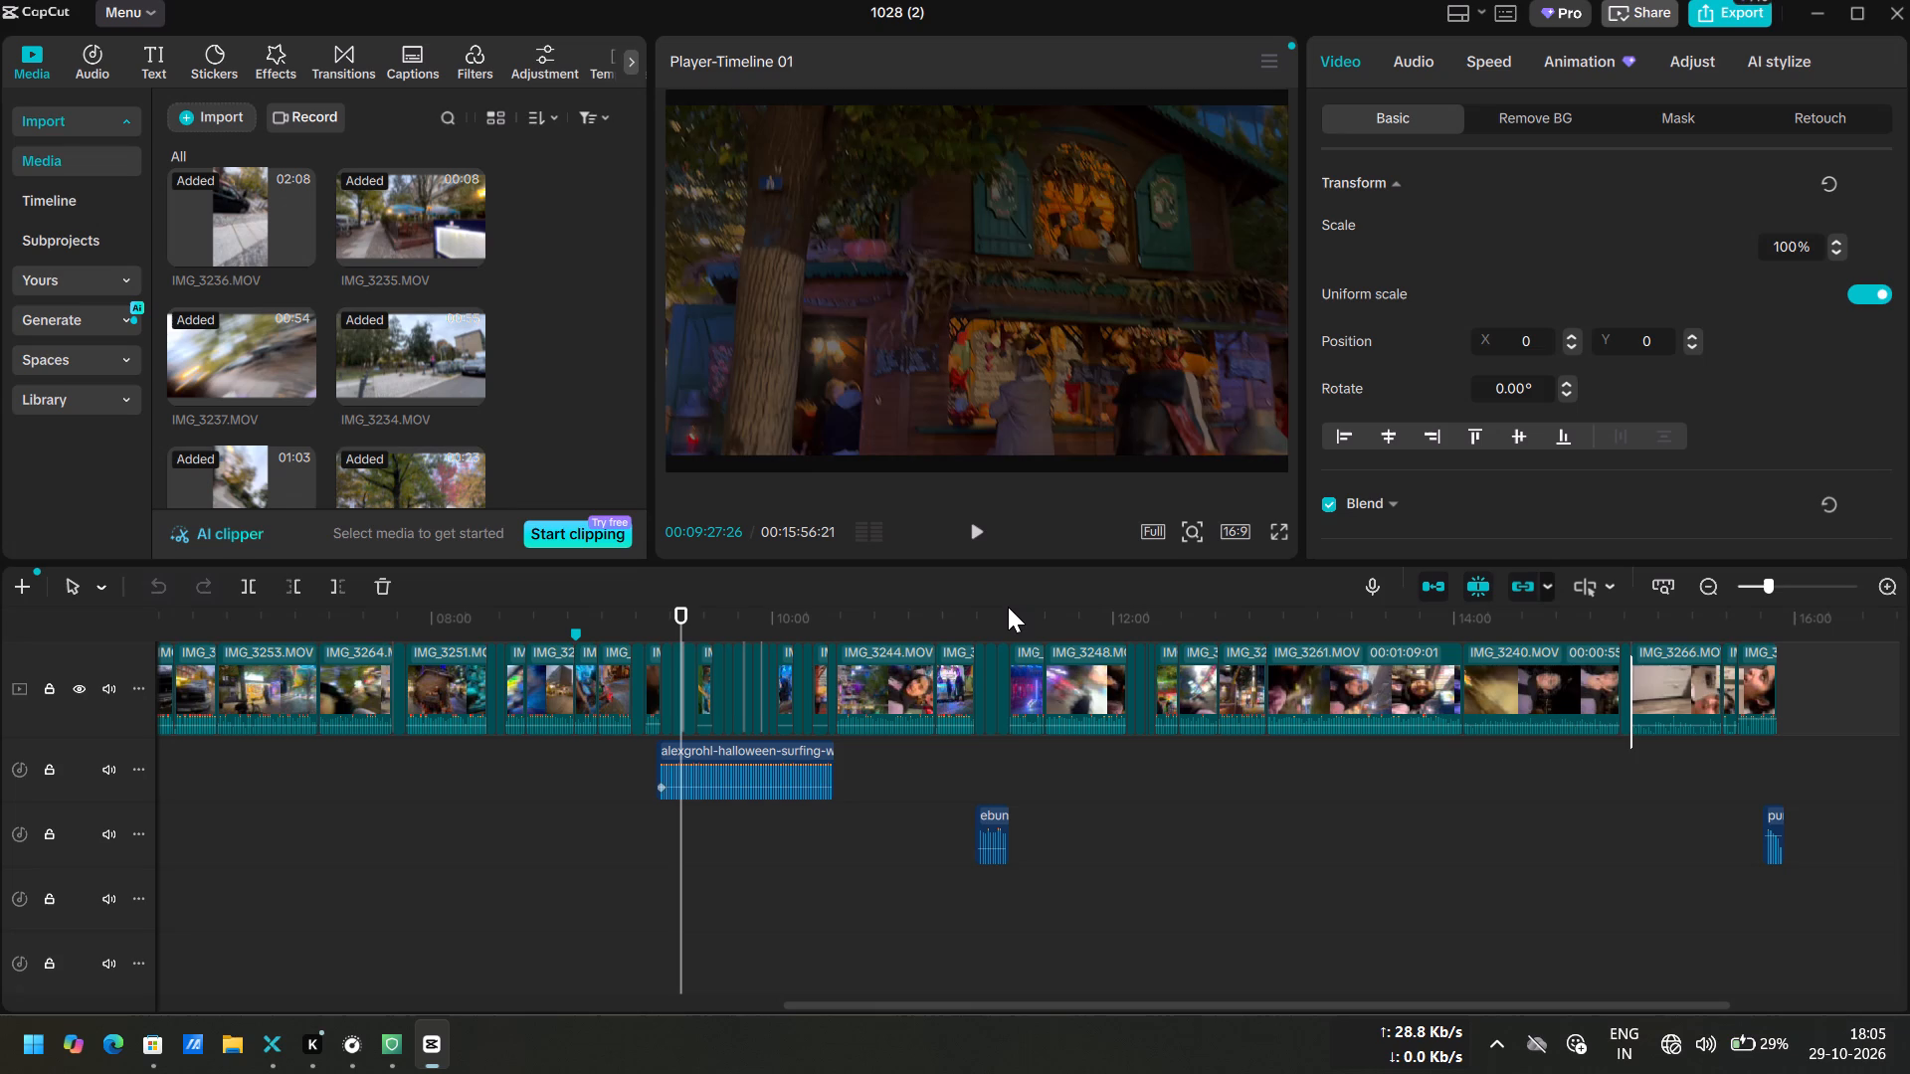
Preview the transition between clips IMG_3245.MOV and IMG_3197.MOV with a short playback.
scroll(685, 728, "up", 3, "ctrl")
scroll(685, 728, "up", 3)
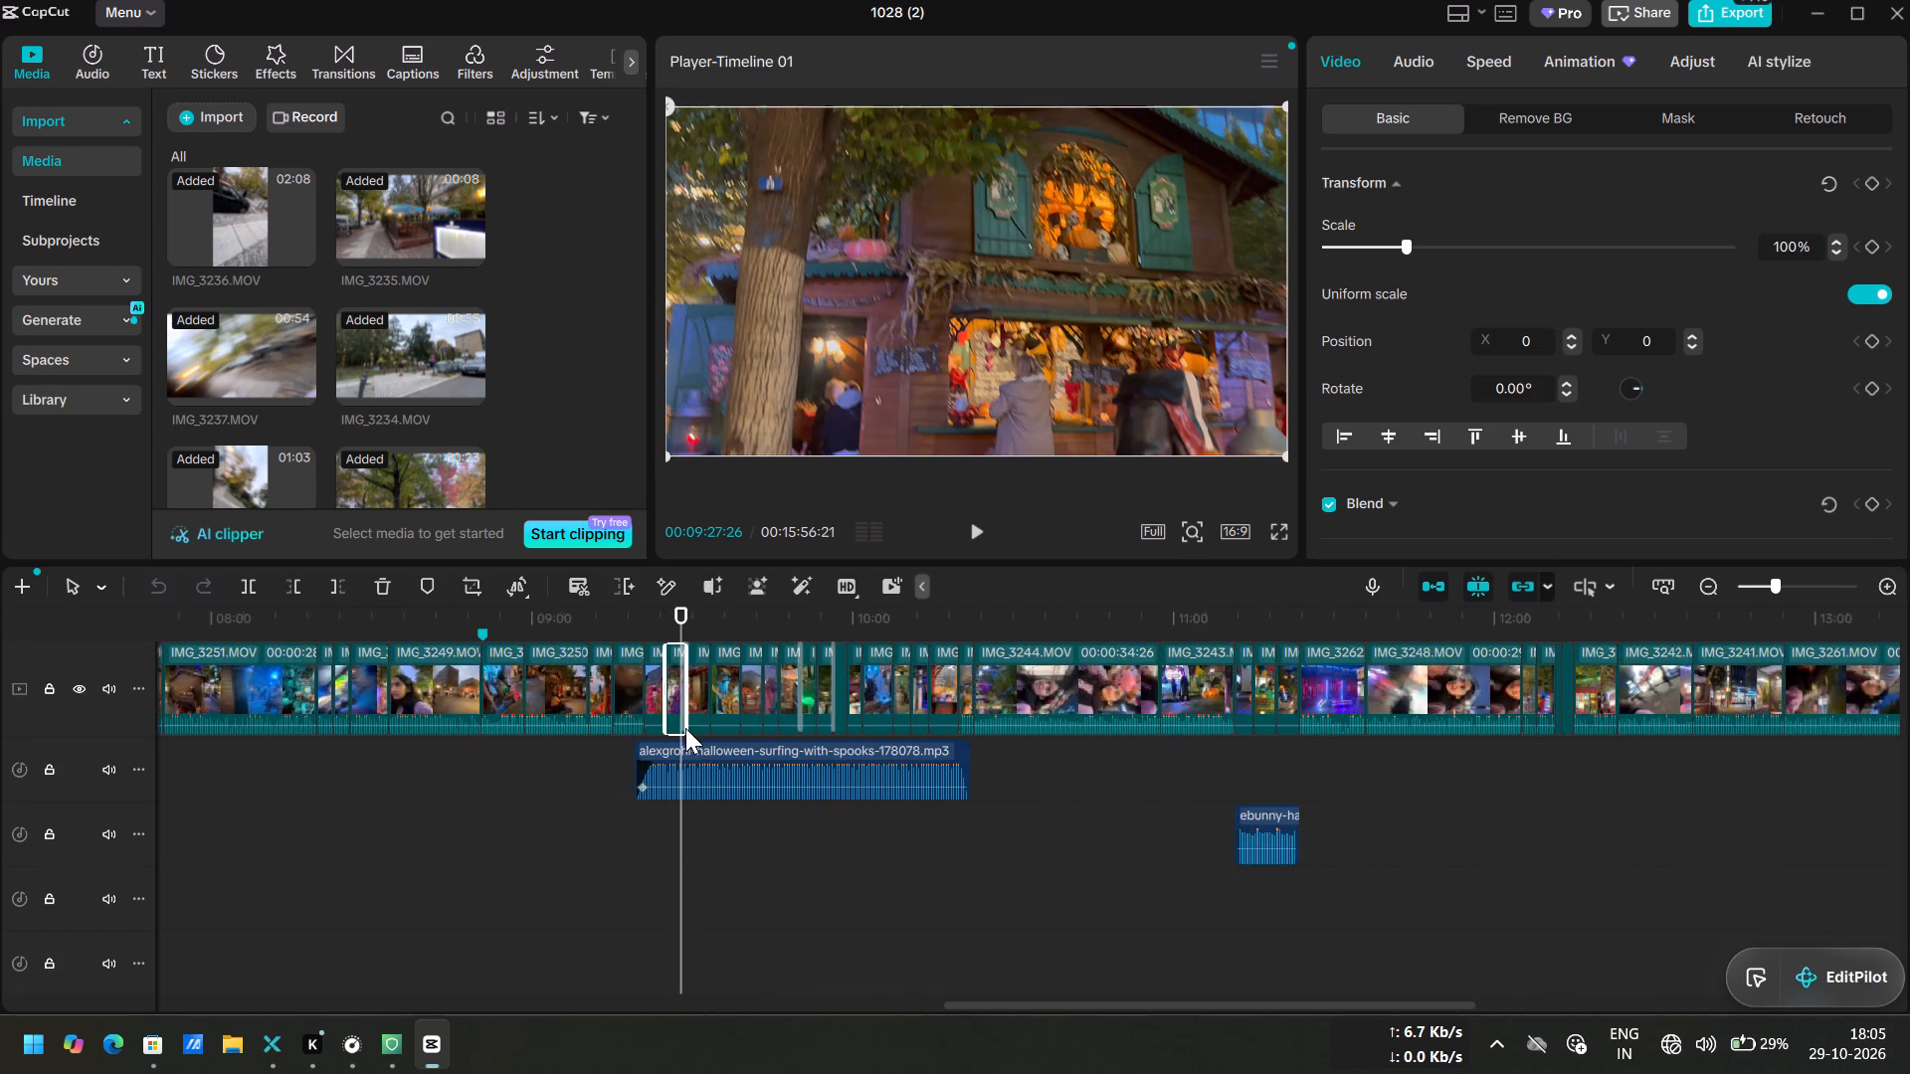
scroll(685, 728, "up", 4, "ctrl")
scroll(685, 728, "up", 3)
scroll(685, 728, "up", 3, "ctrl")
scroll(685, 728, "up", 5)
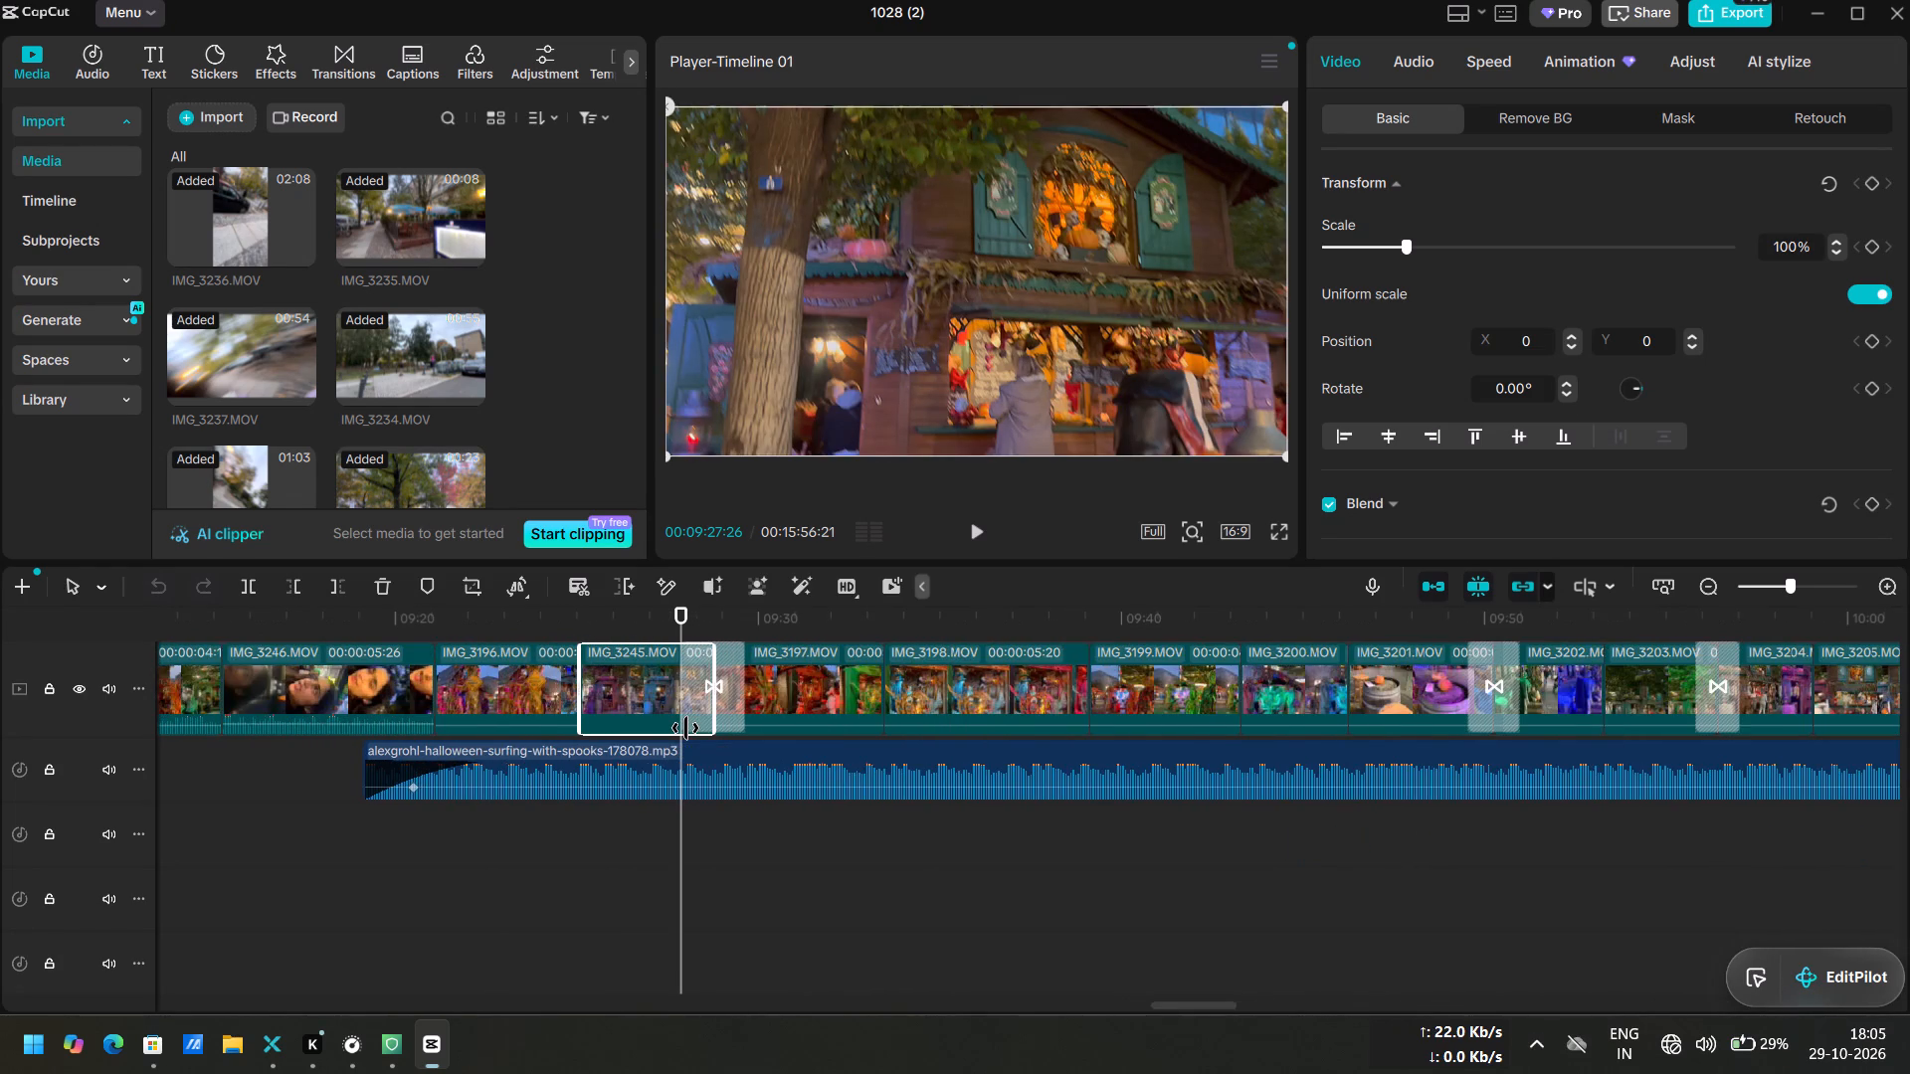
scroll(685, 728, "up", 5, "ctrl")
key("space")
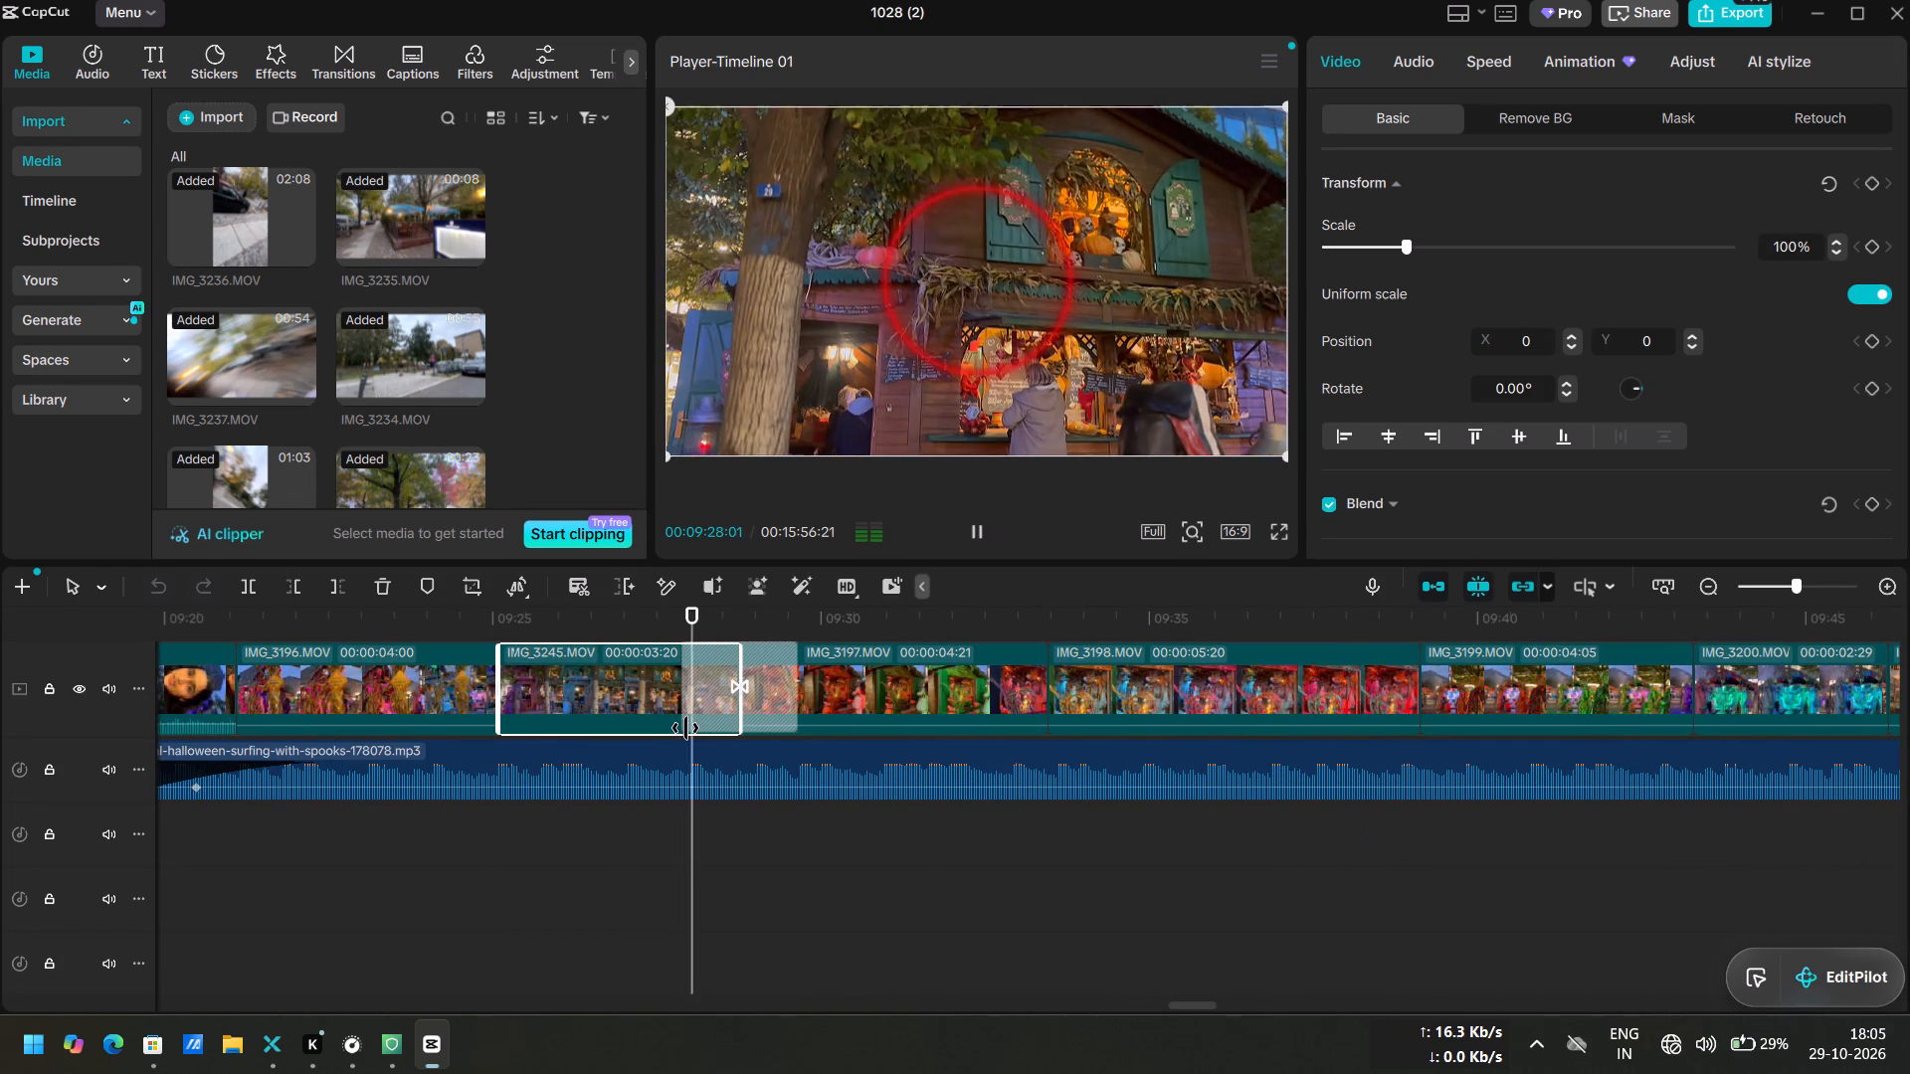
key("space")
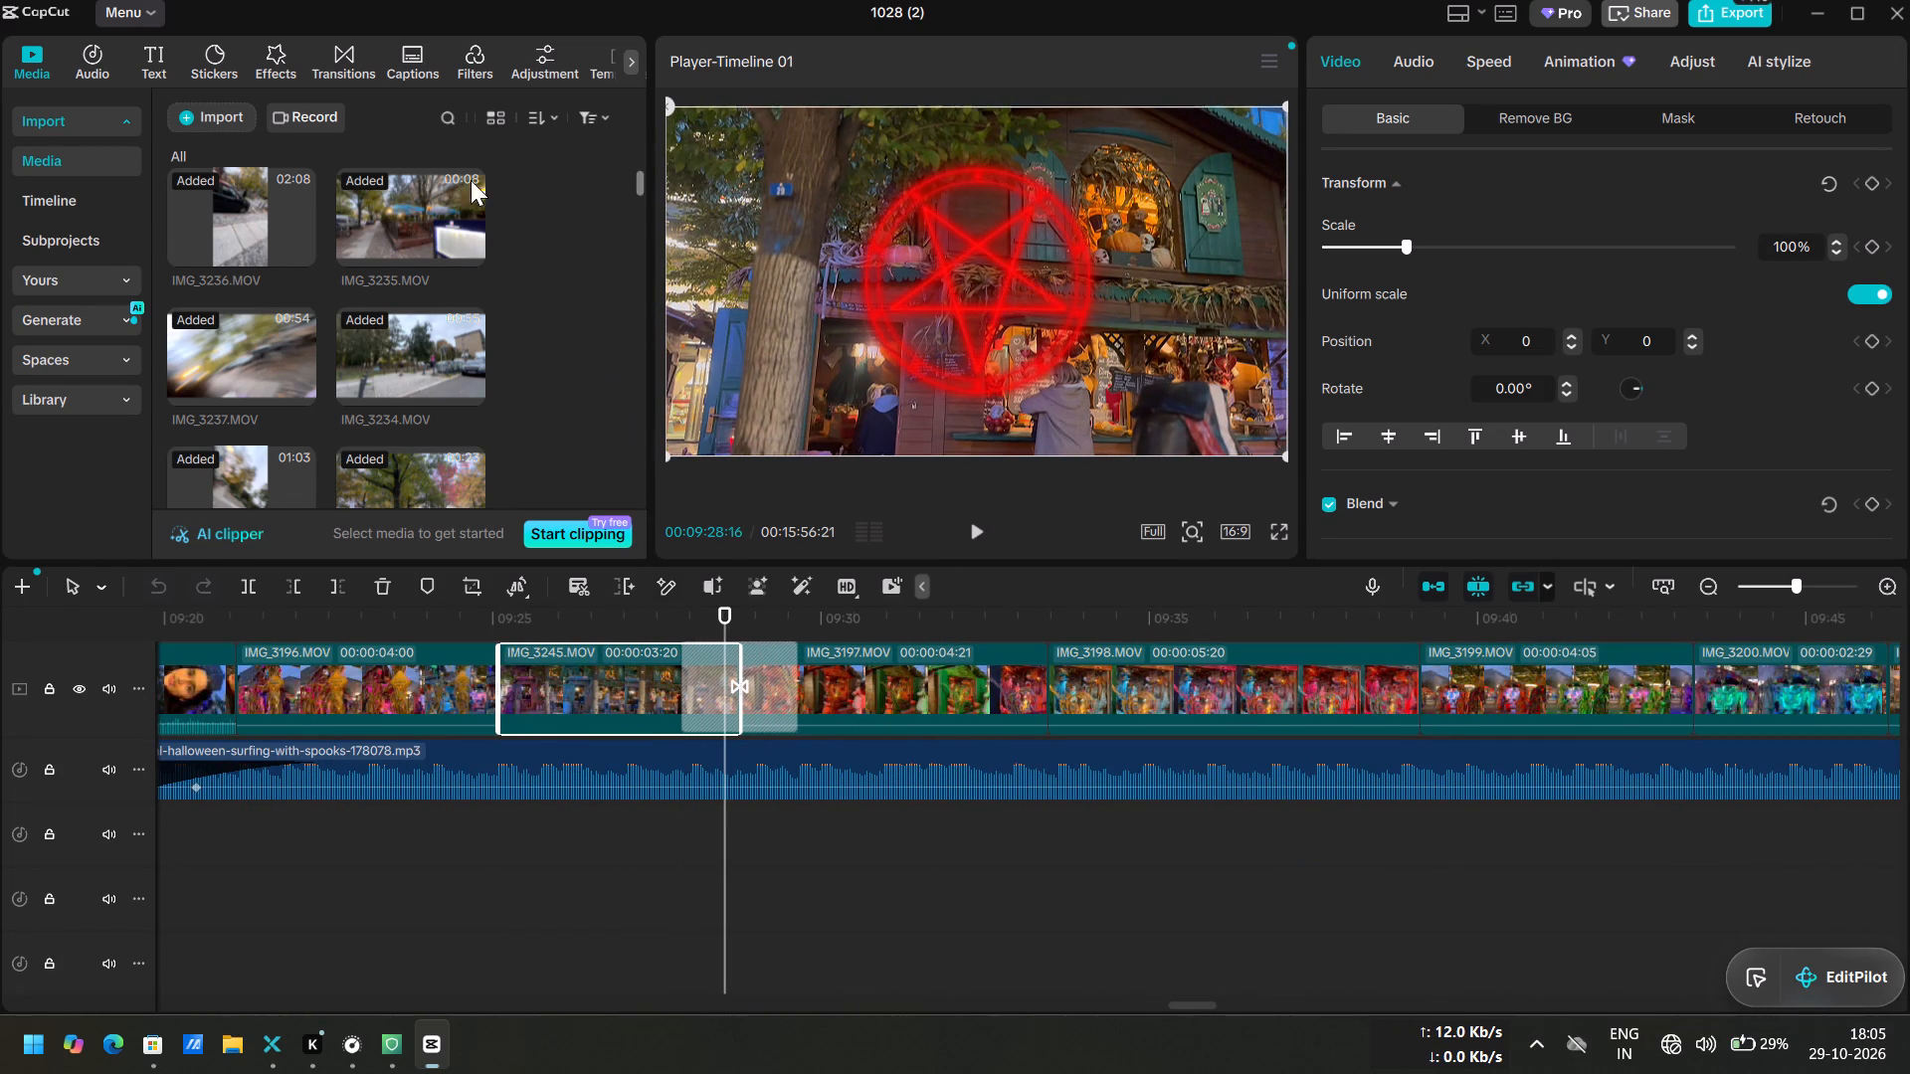
Open the effects library, followed by the transitions library.
left_click(287, 72)
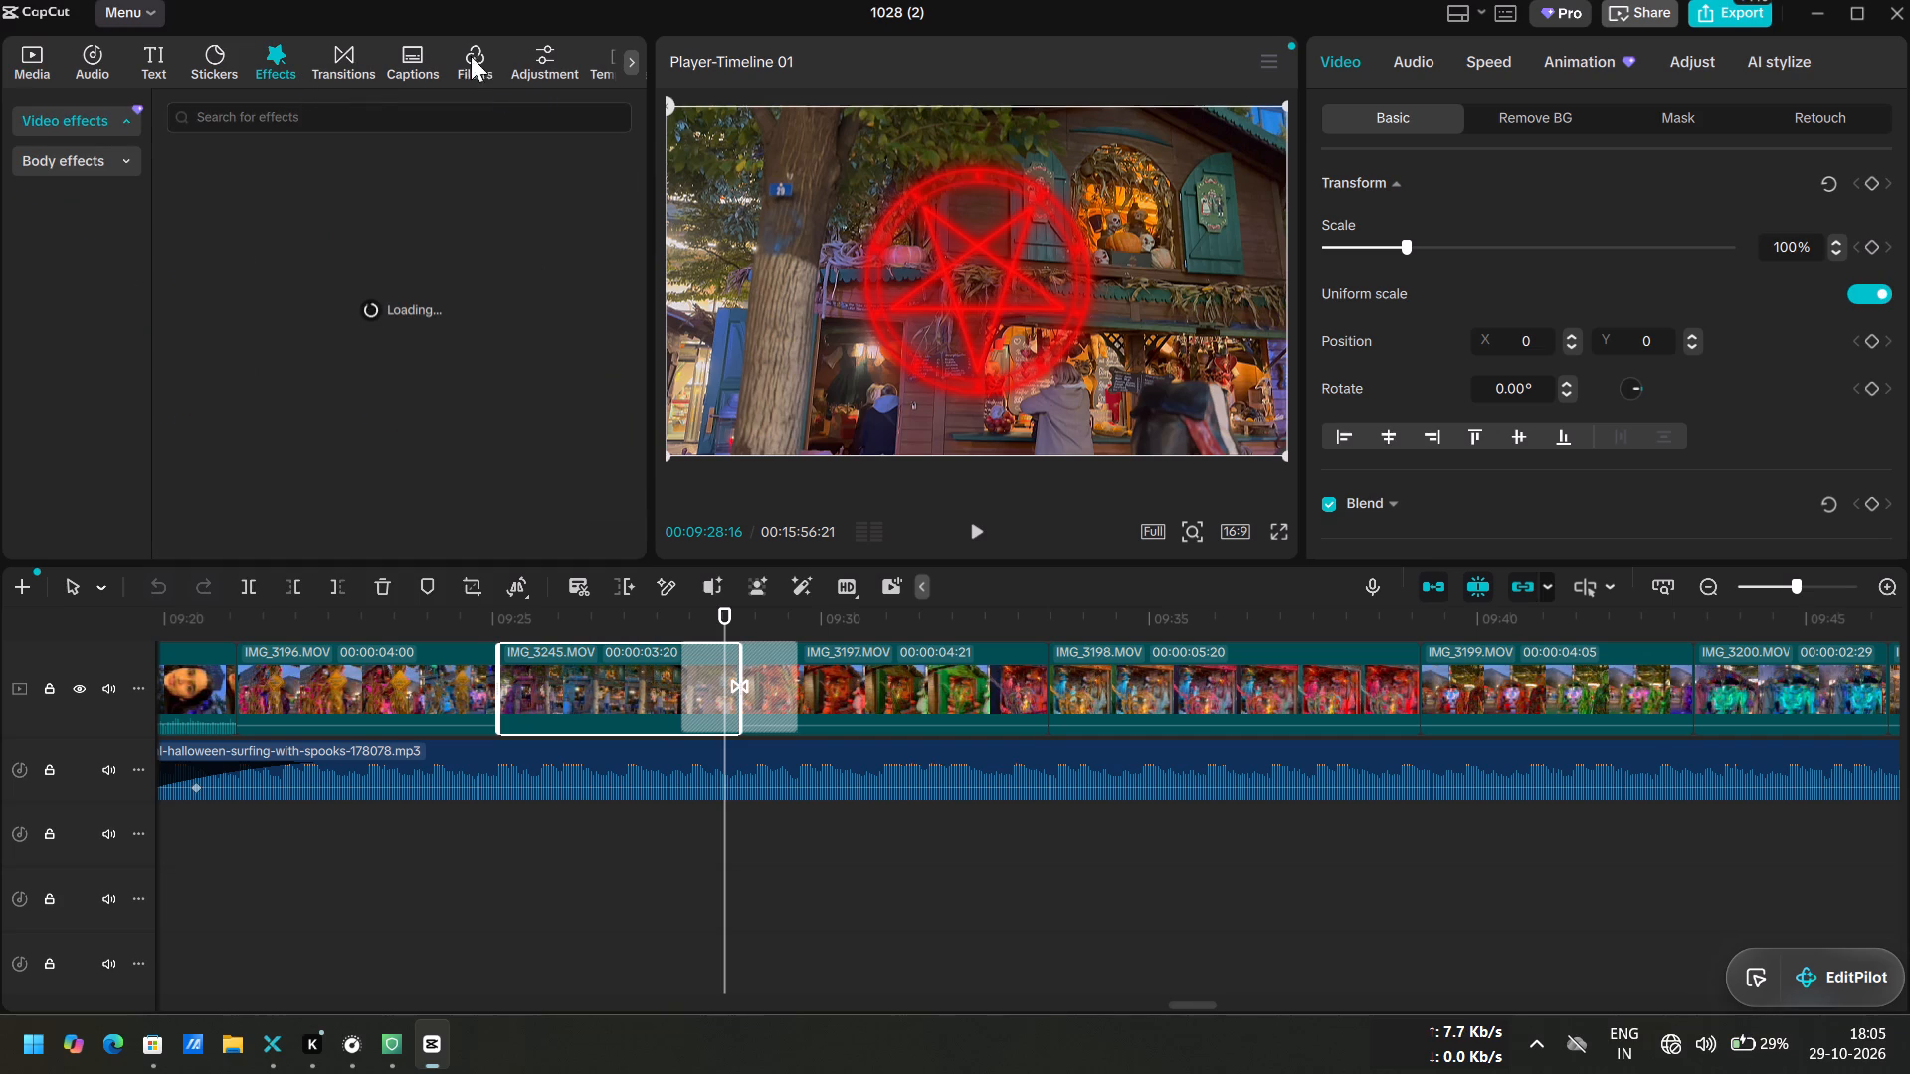
left_click(349, 81)
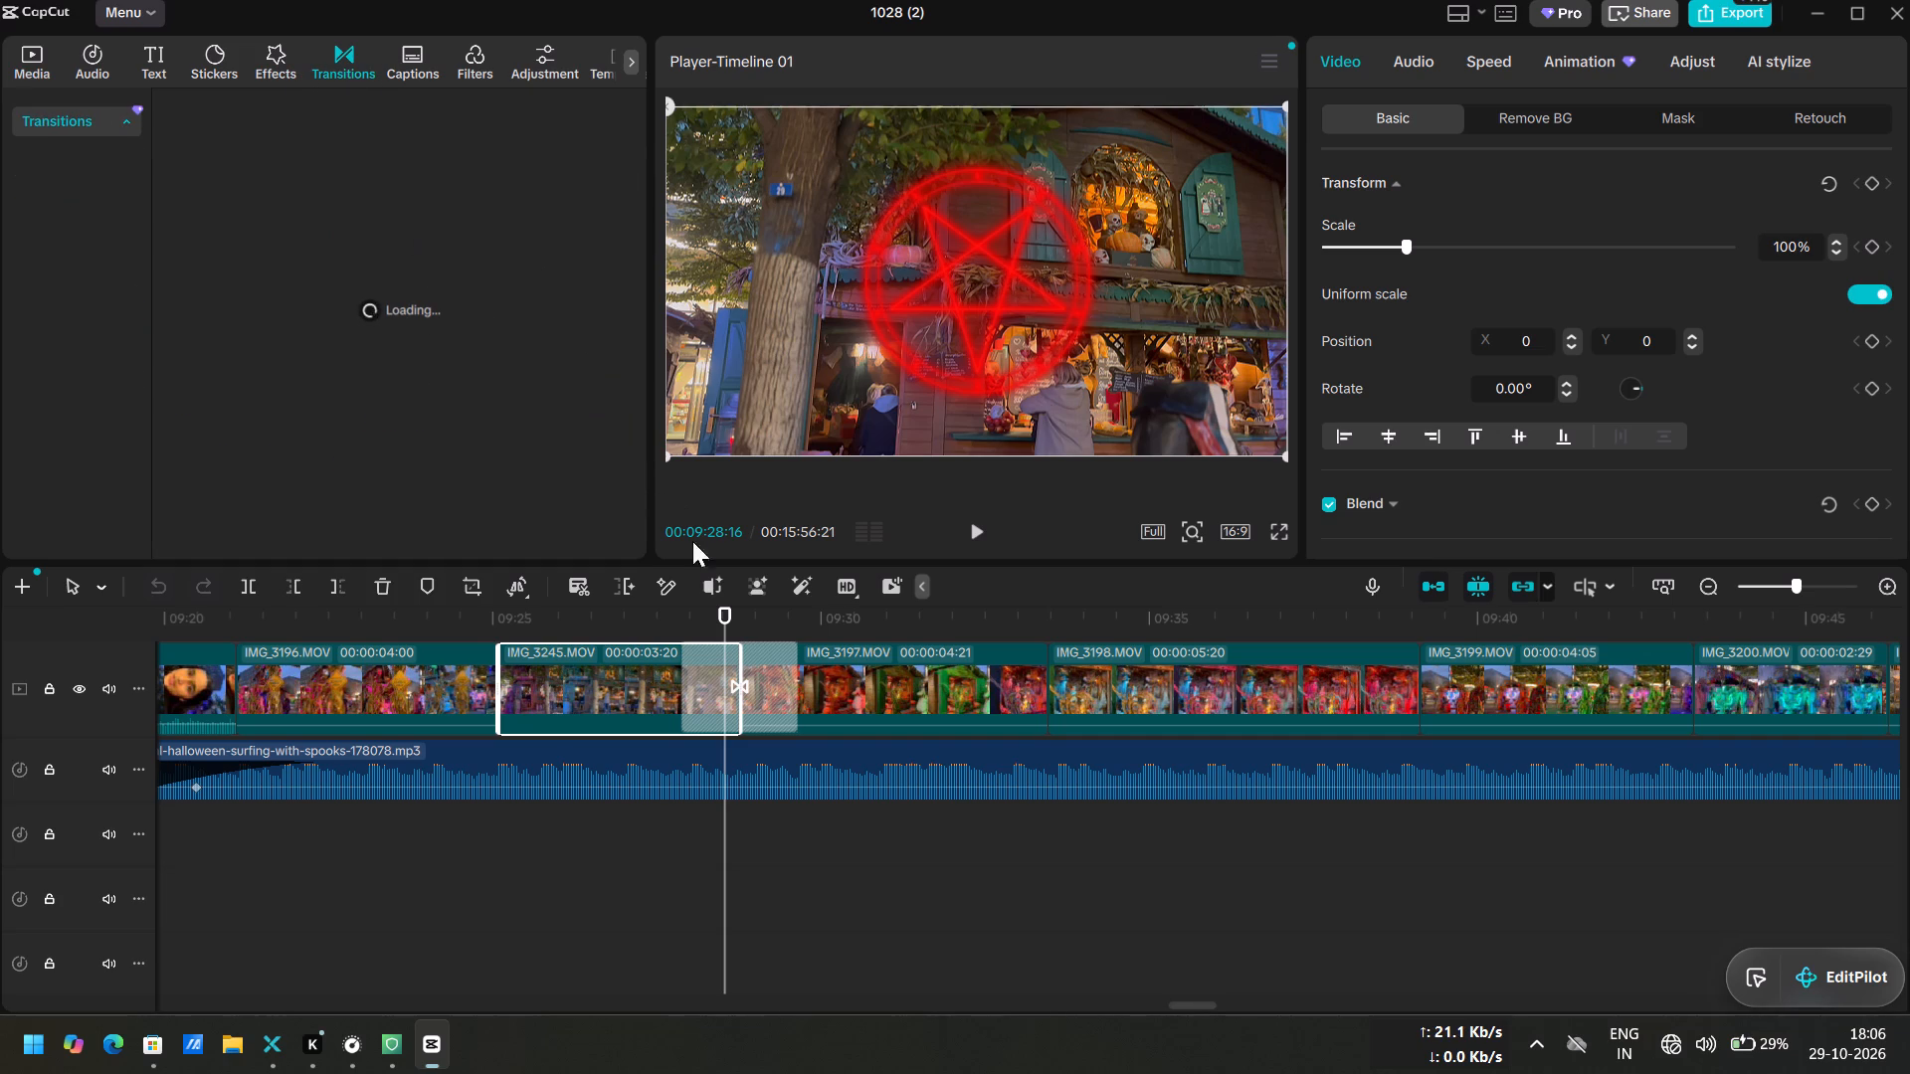
Delete the transitions between clips IMG_3245 and IMG_3197, IMG_3201 and IMG_3202, and IMG_3203 and IMG_3204.
left_click(763, 692)
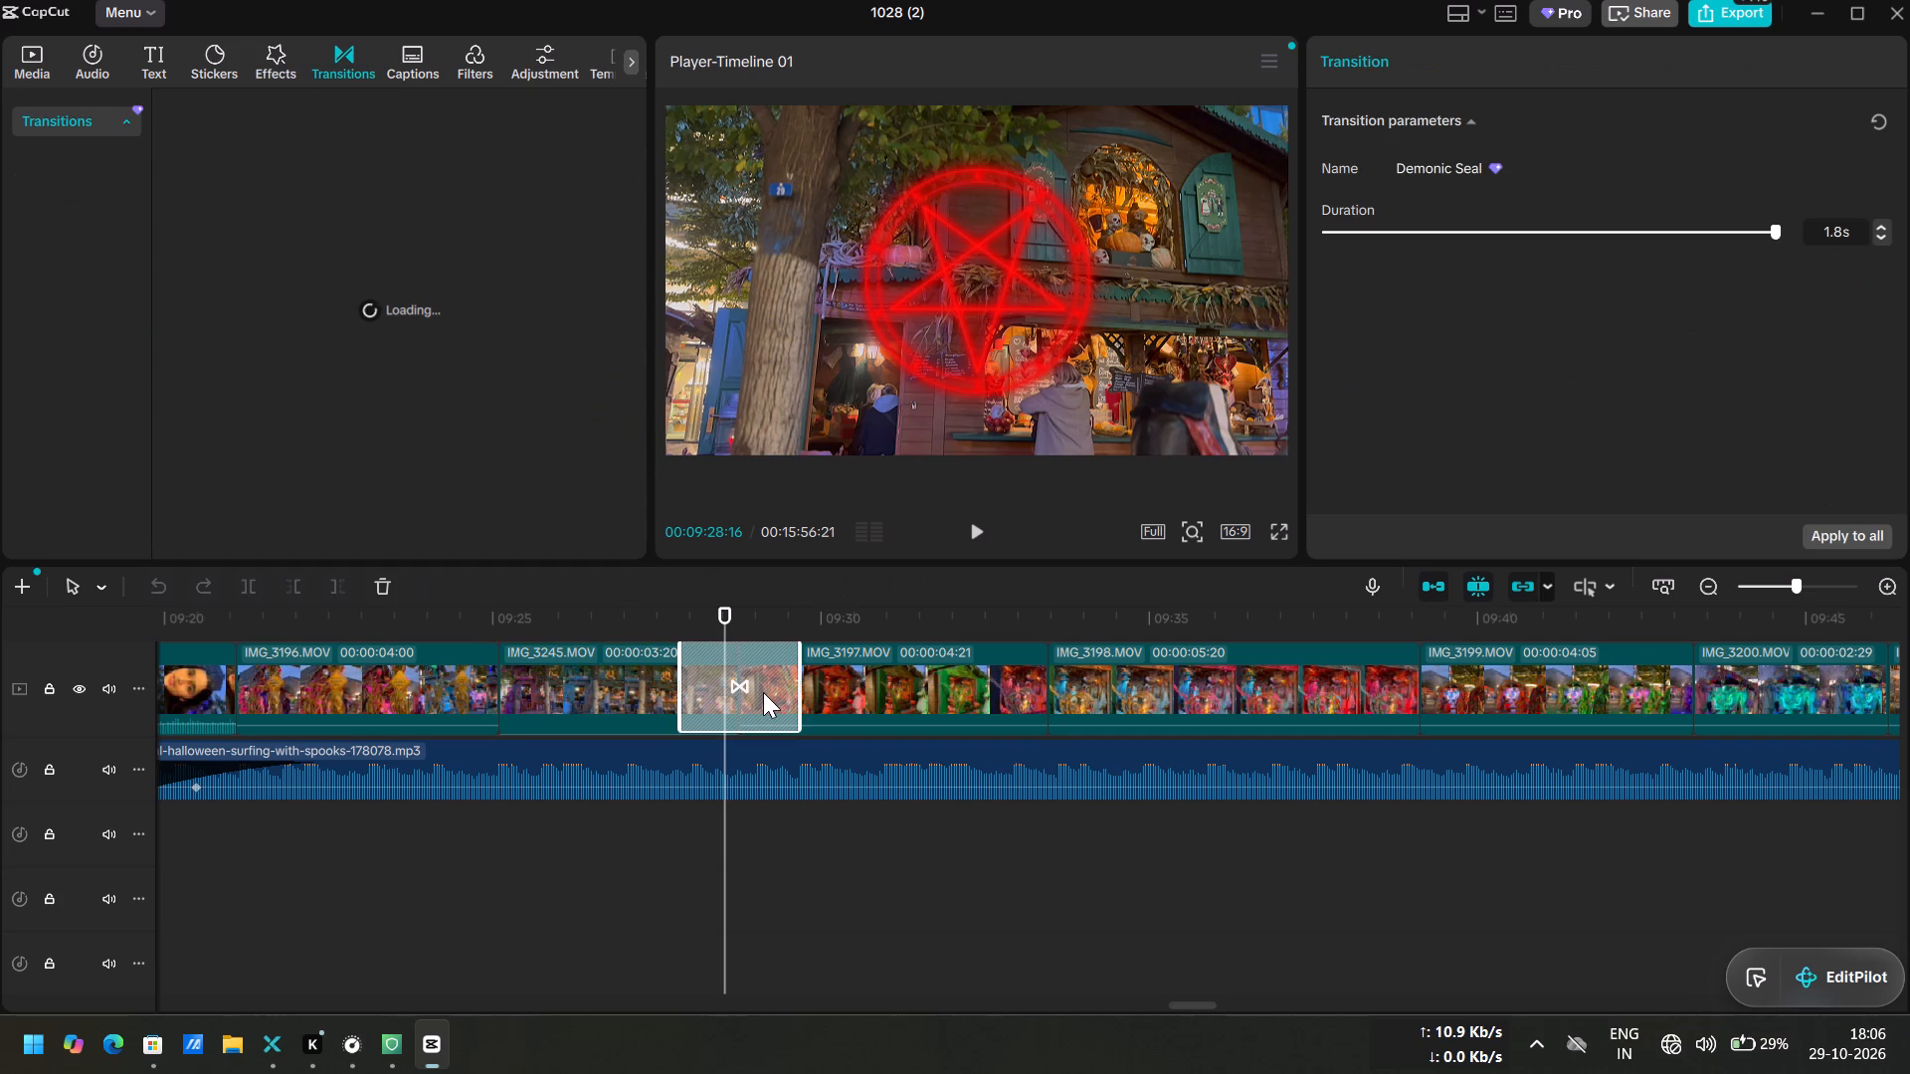
key("Delete")
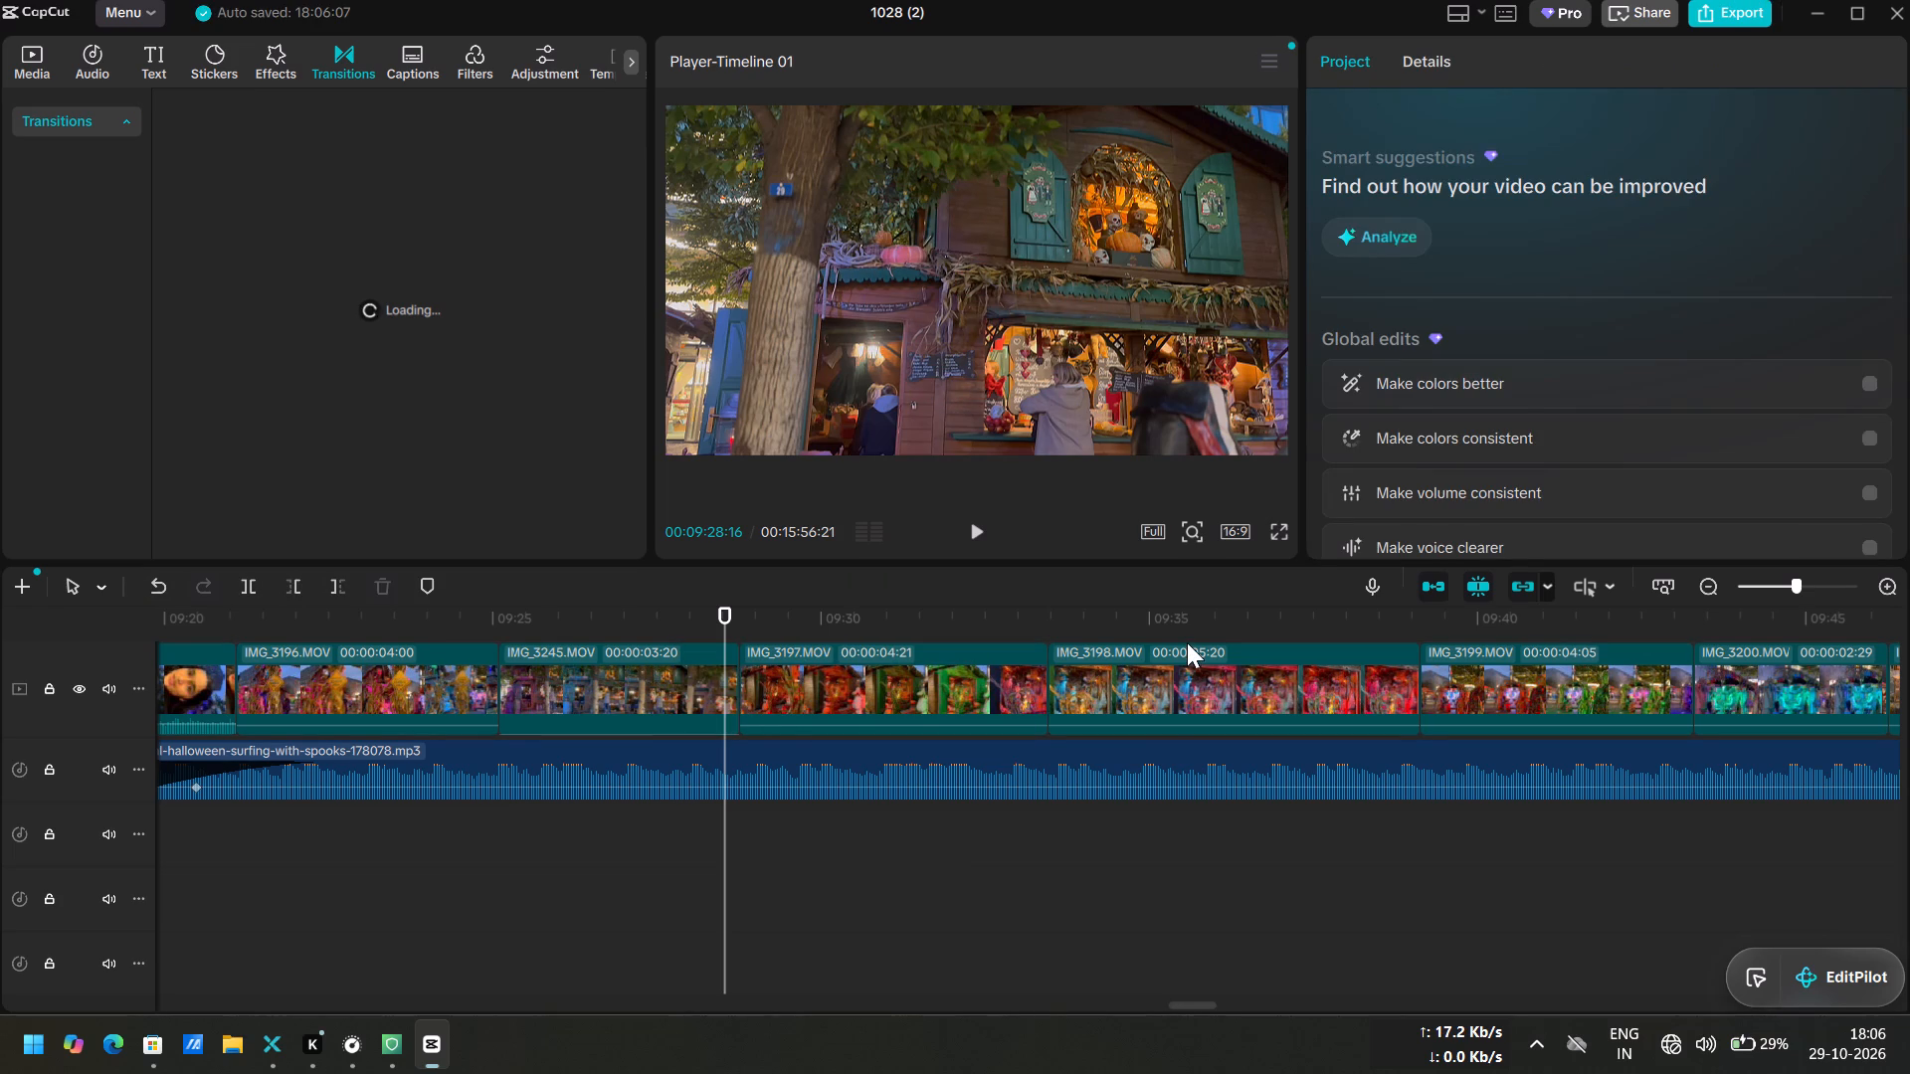
scroll(1192, 742, "left", 2)
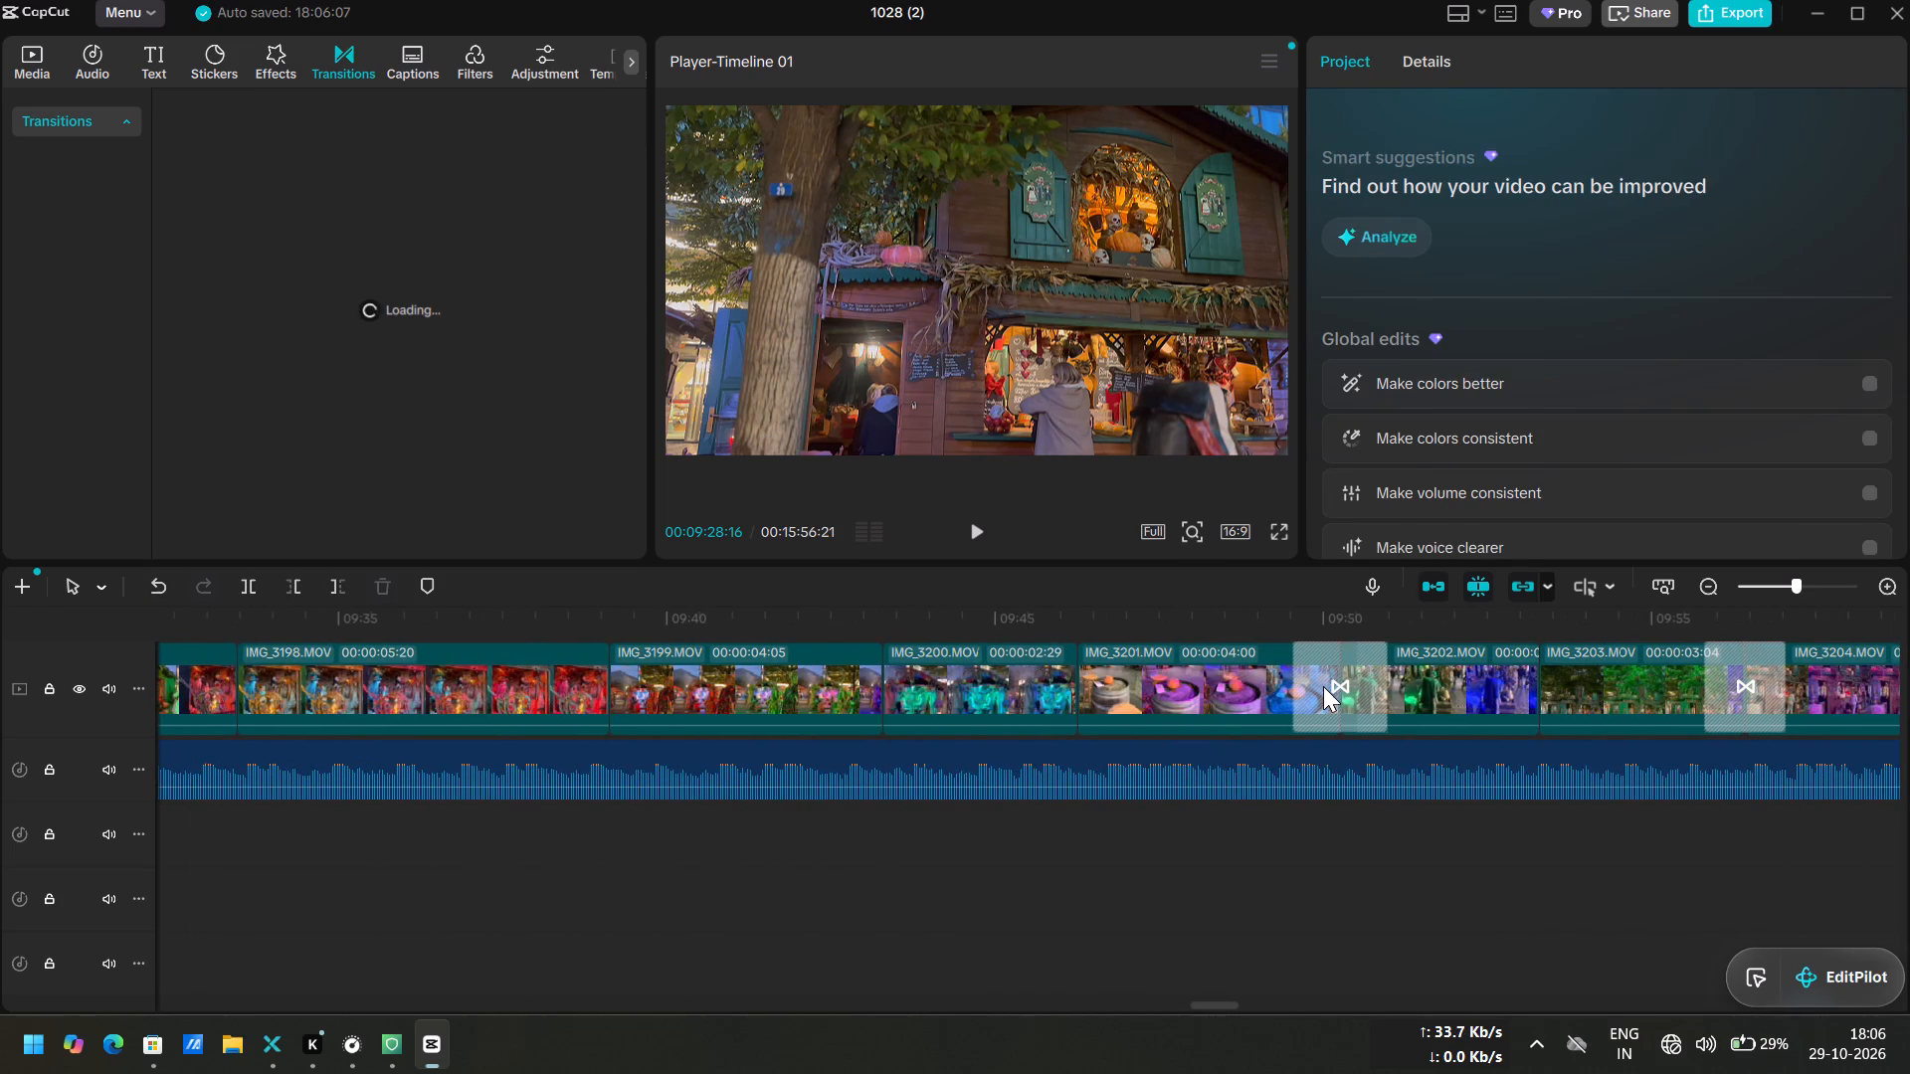
left_click(1322, 686)
key("Delete")
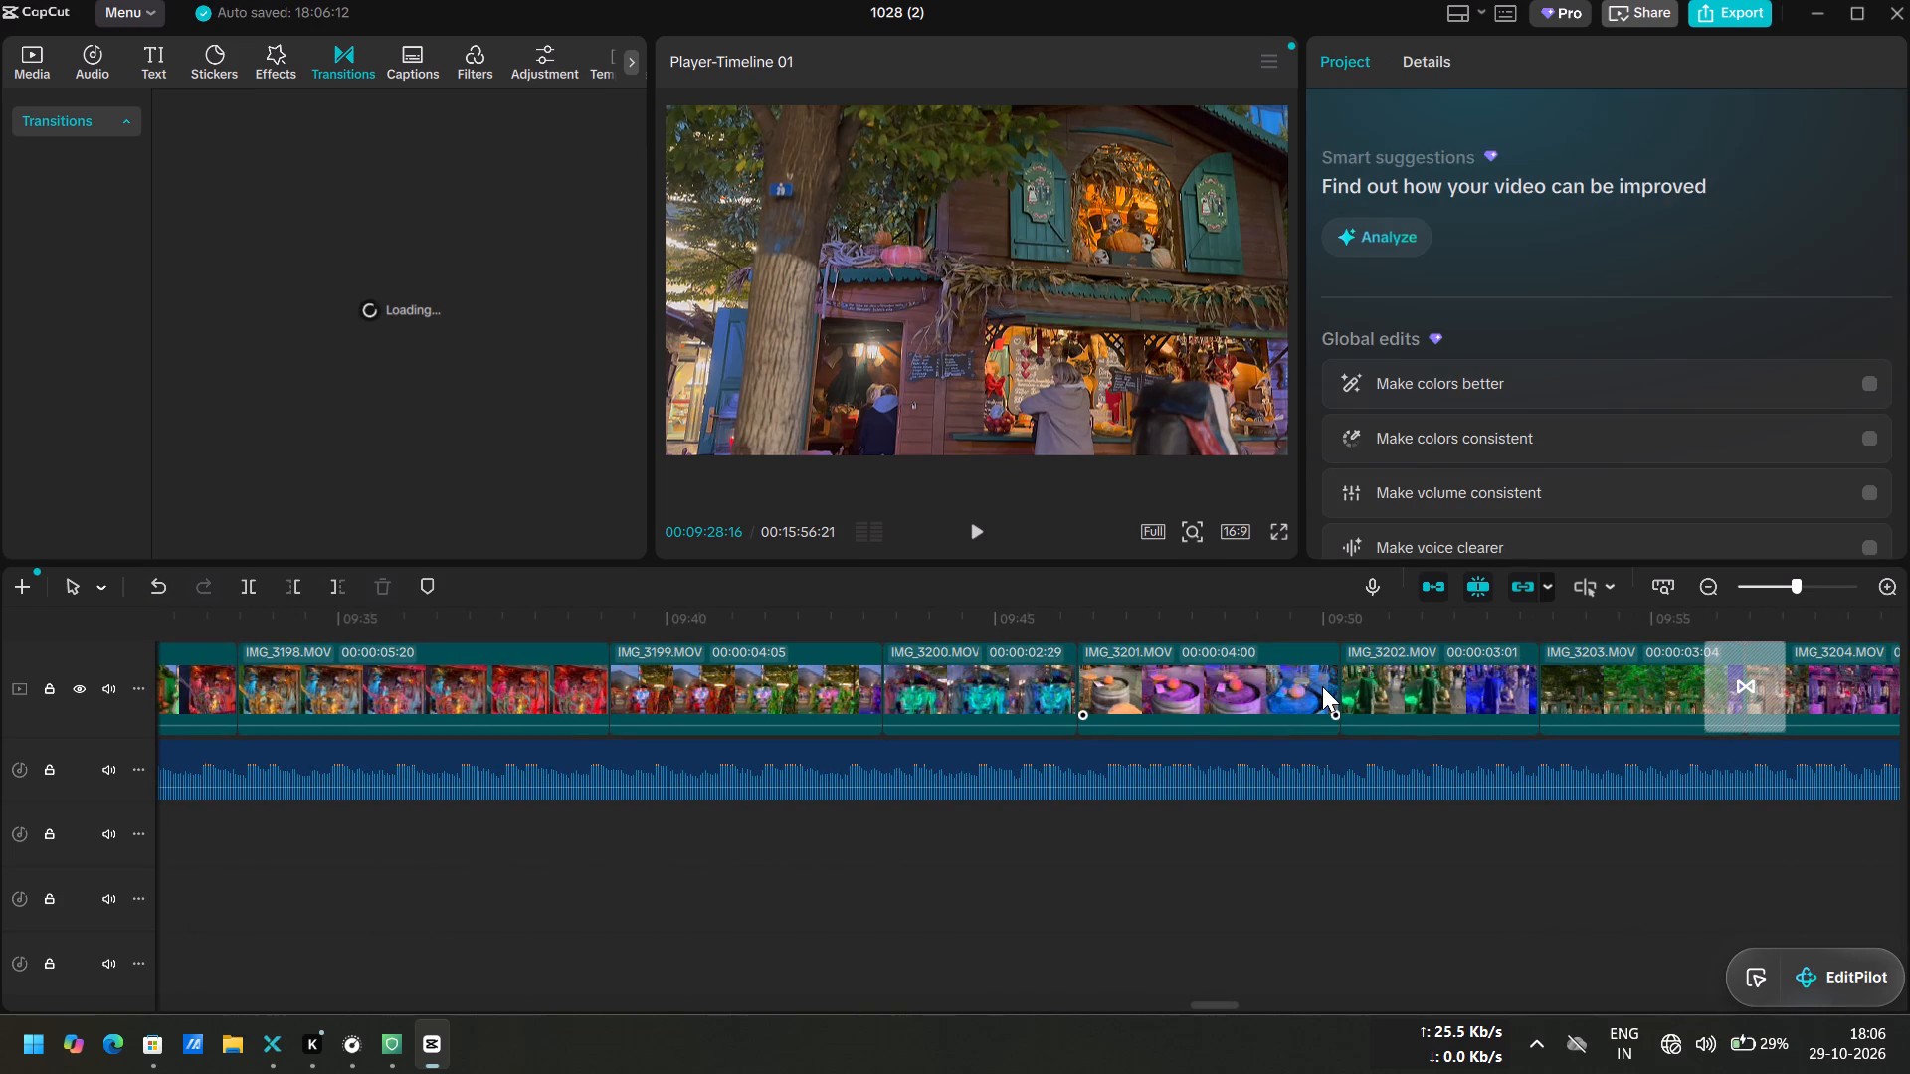
scroll(1322, 686, "left", 1)
left_click(1260, 681)
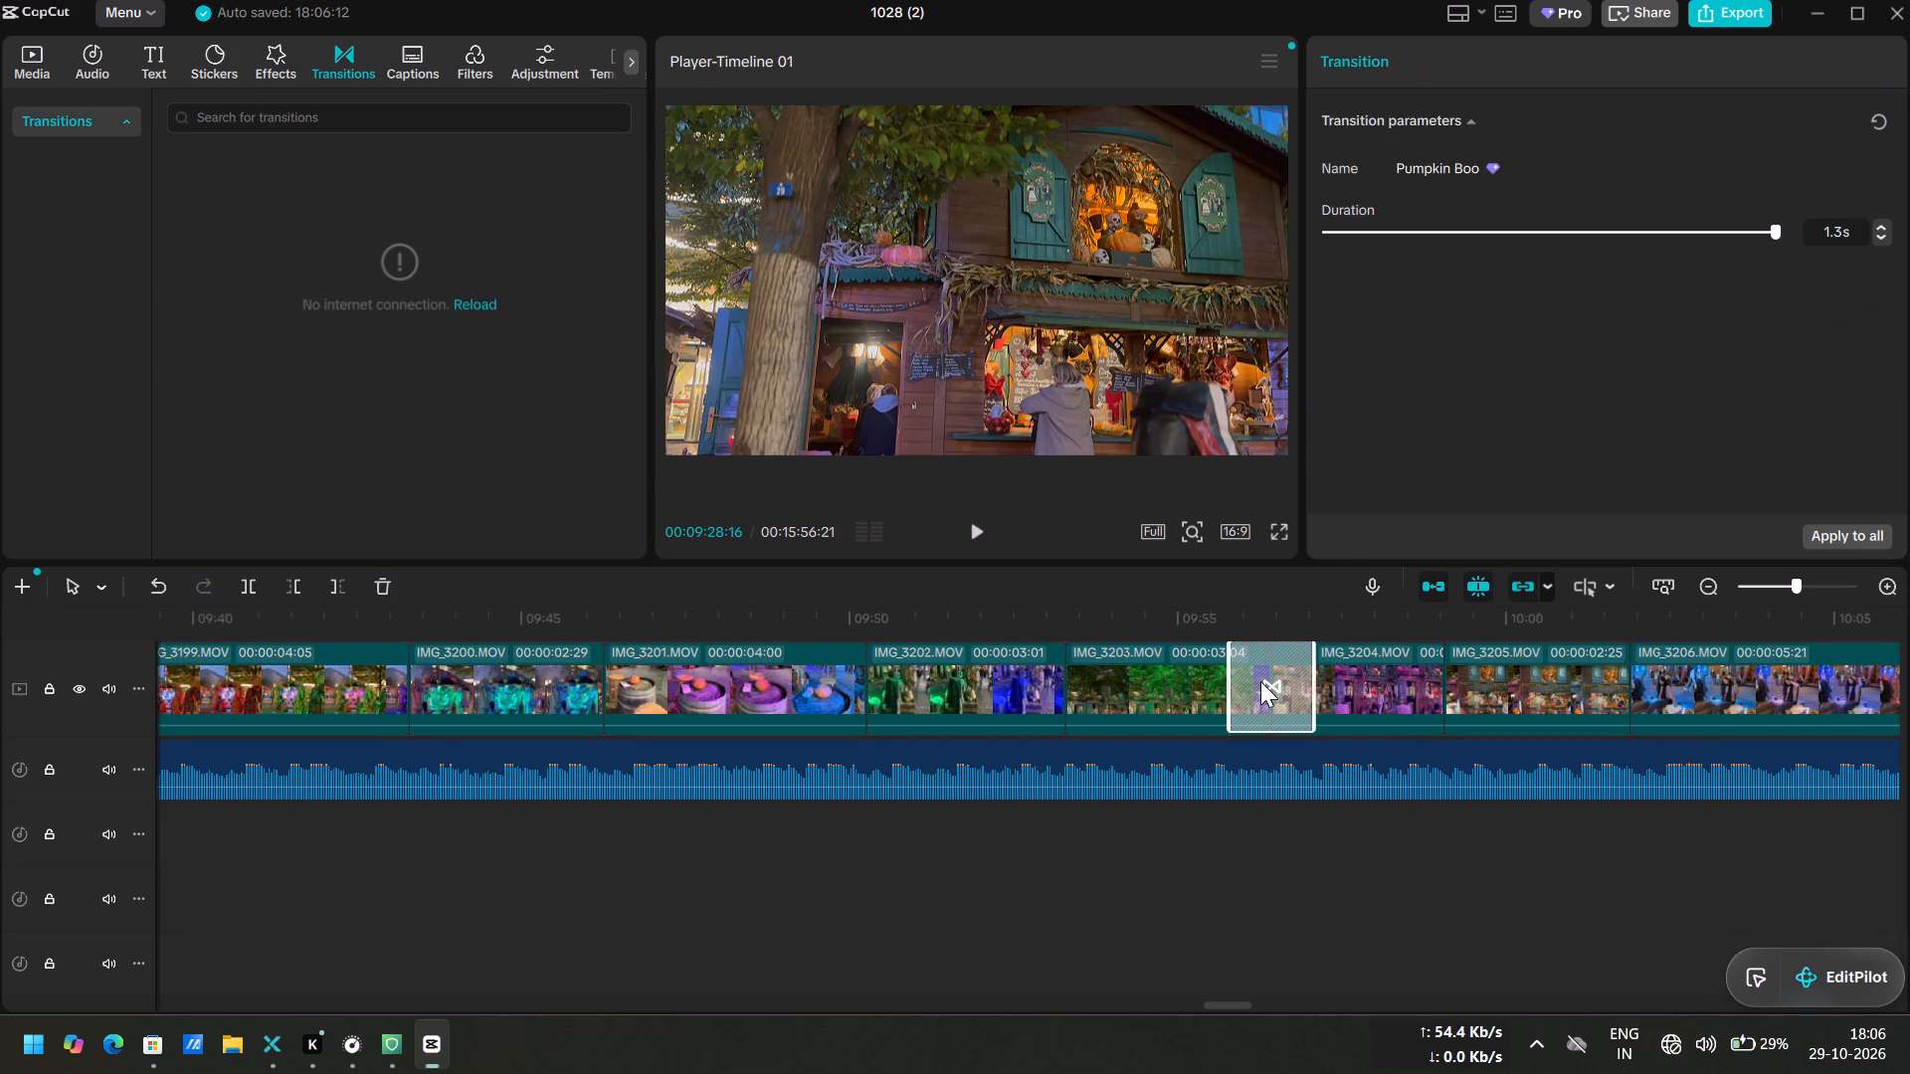
key("Delete")
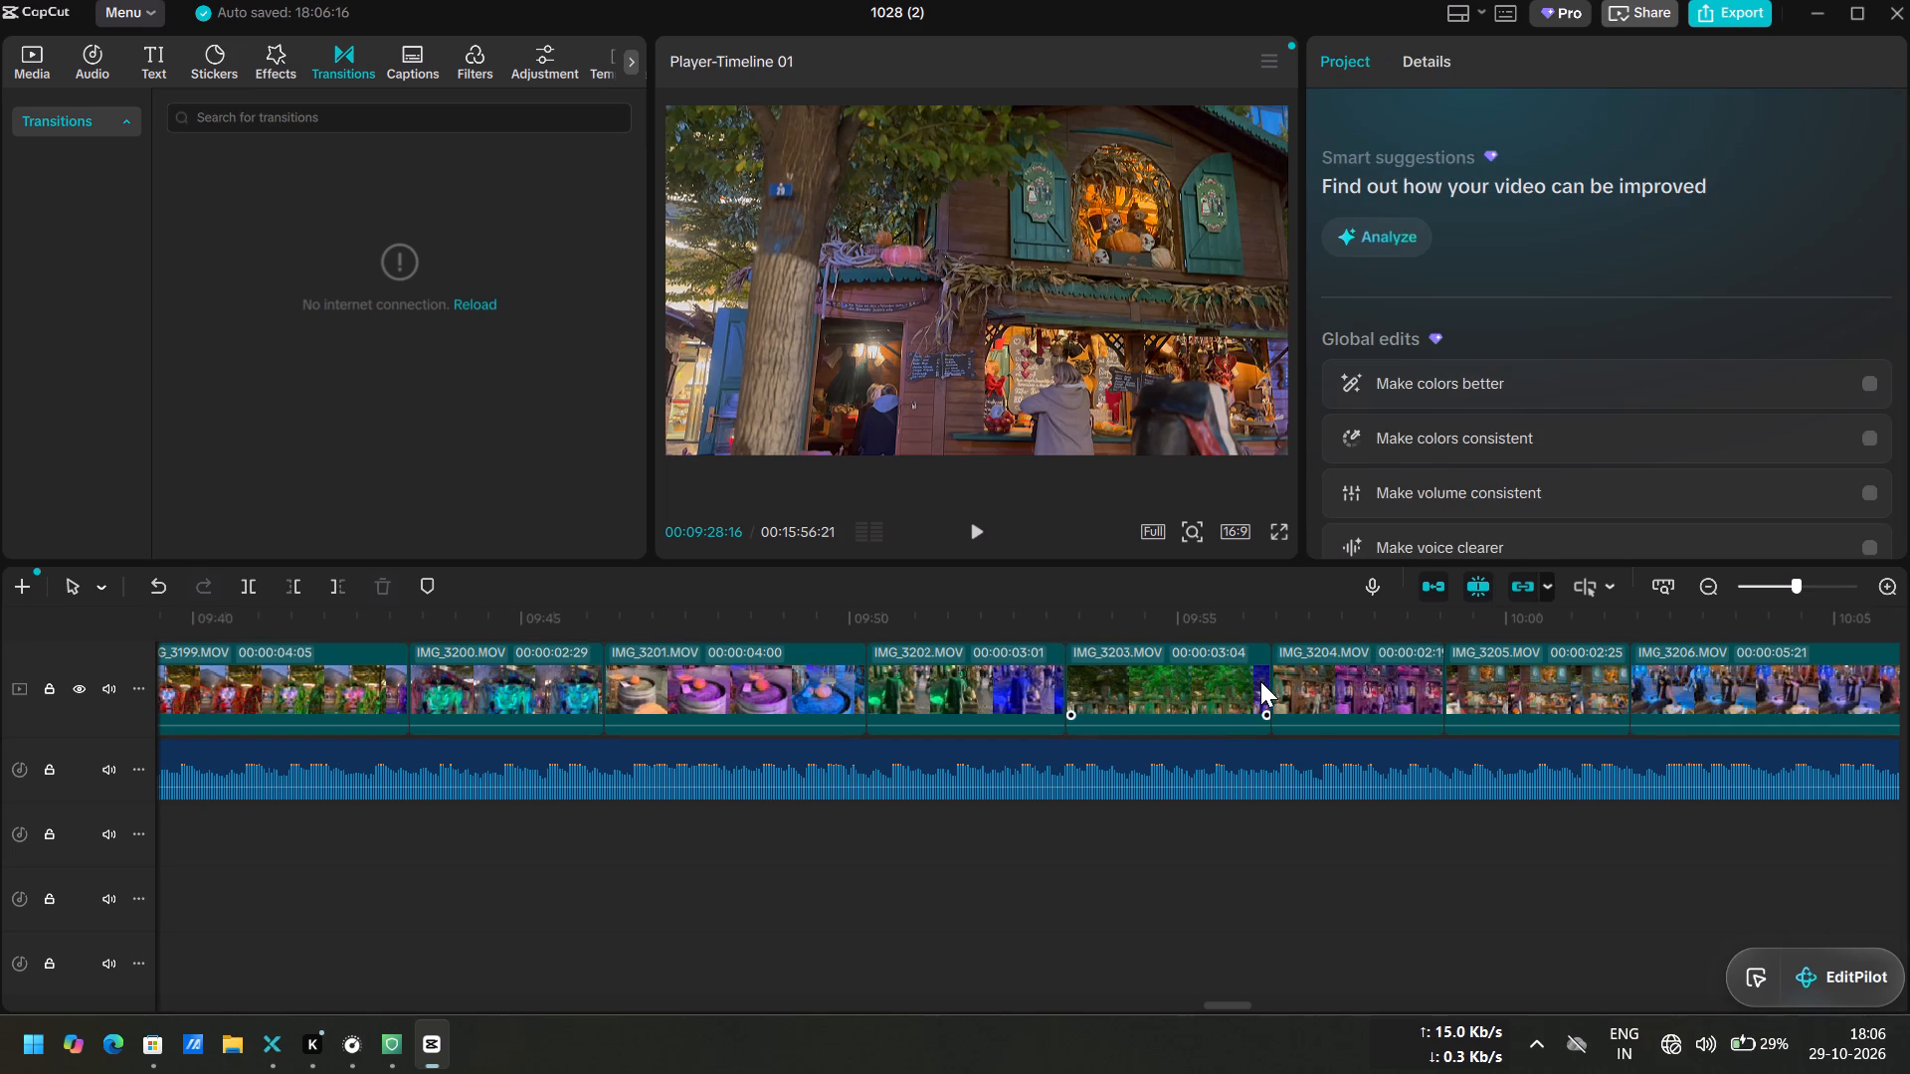
Start the export again, jump from the Pro features list to the Night-view Color filter, and delete it from the timeline.
left_click(1729, 19)
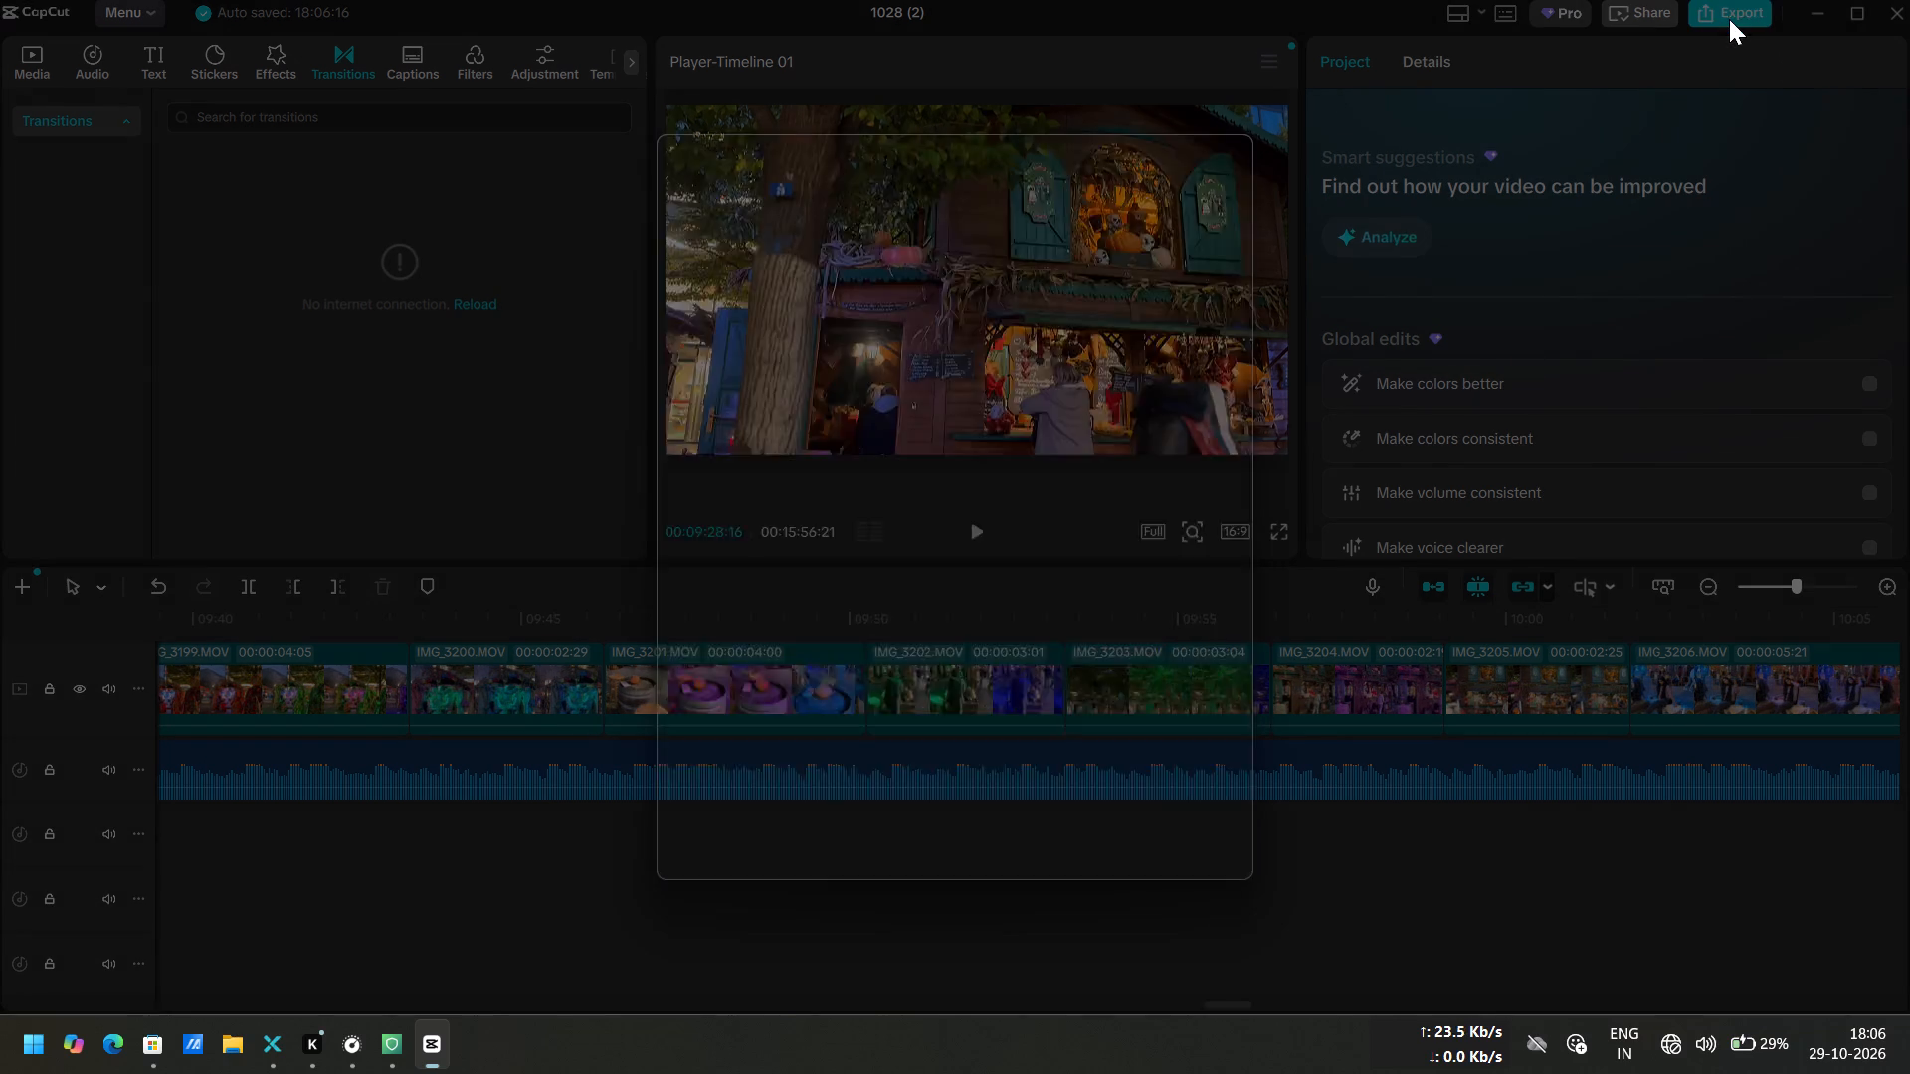
scroll(809, 572, "down", 1)
left_click(849, 594)
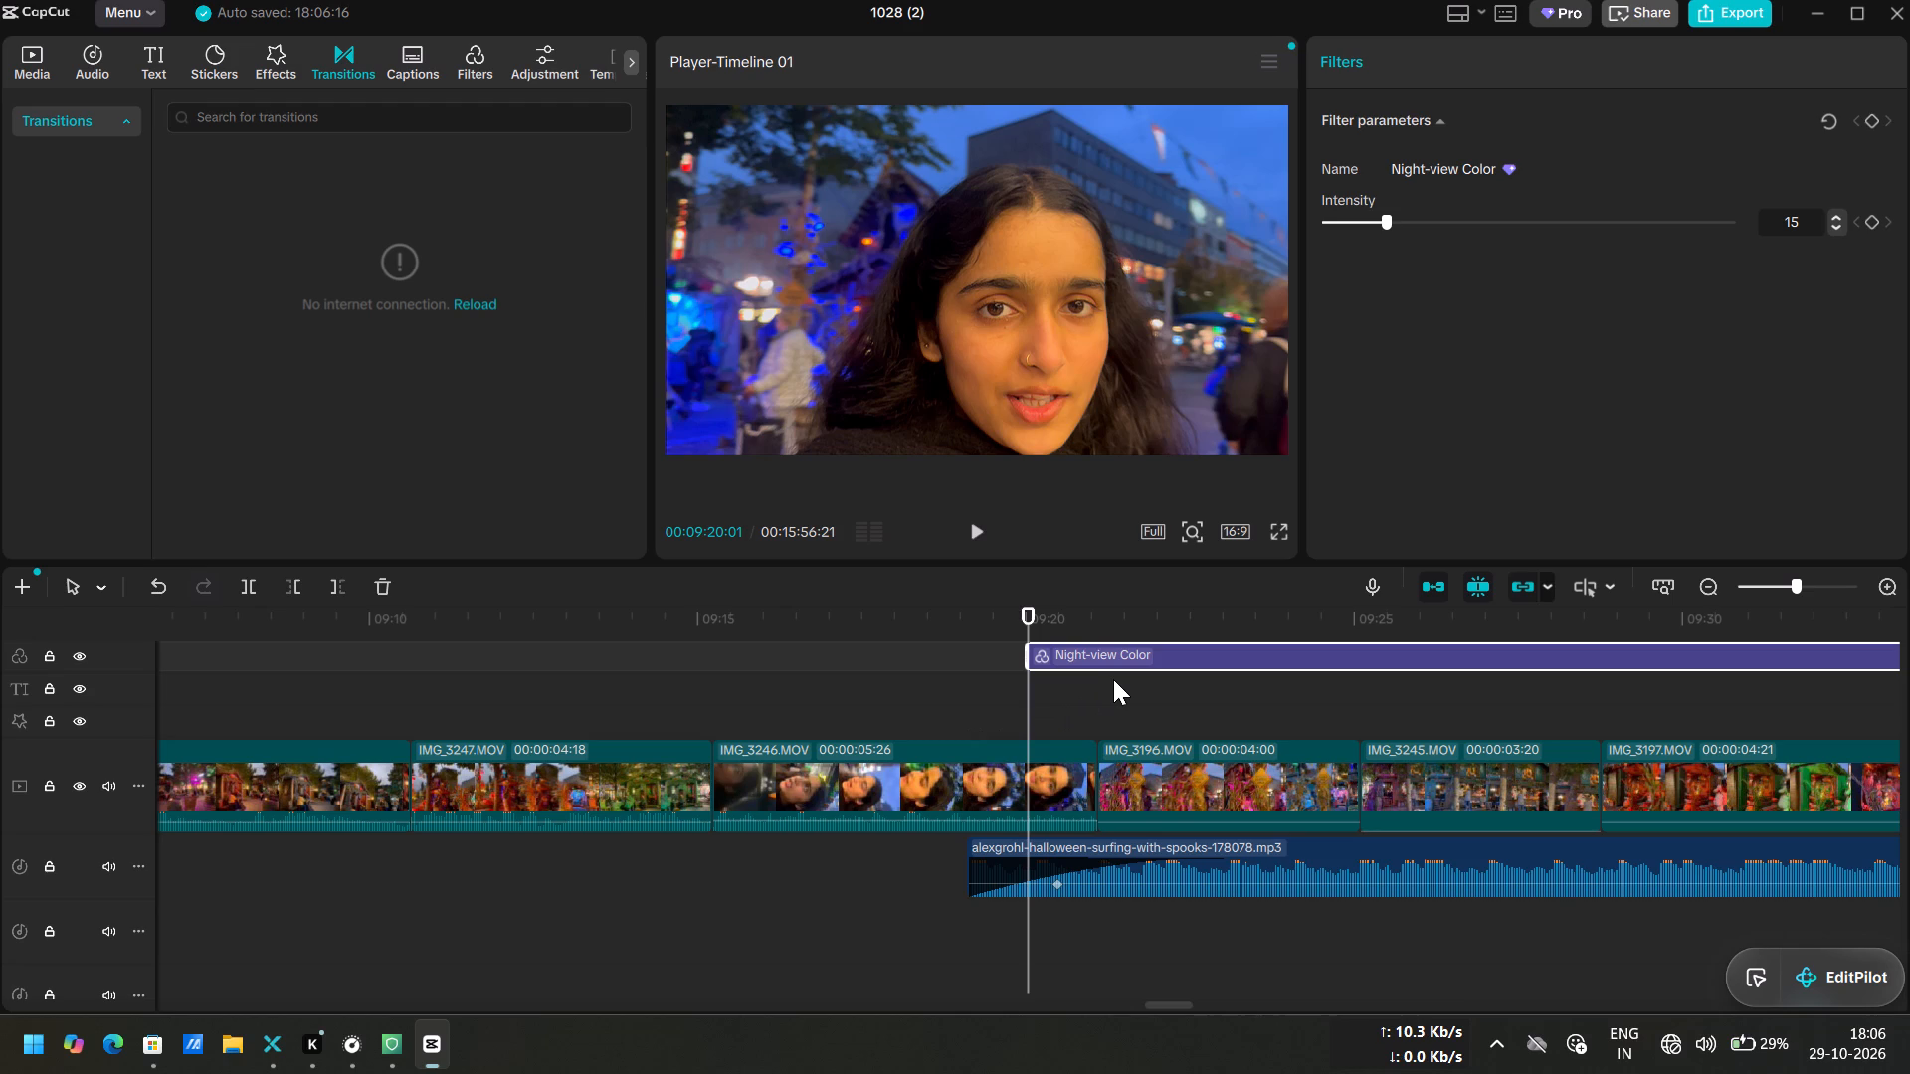
key("Delete")
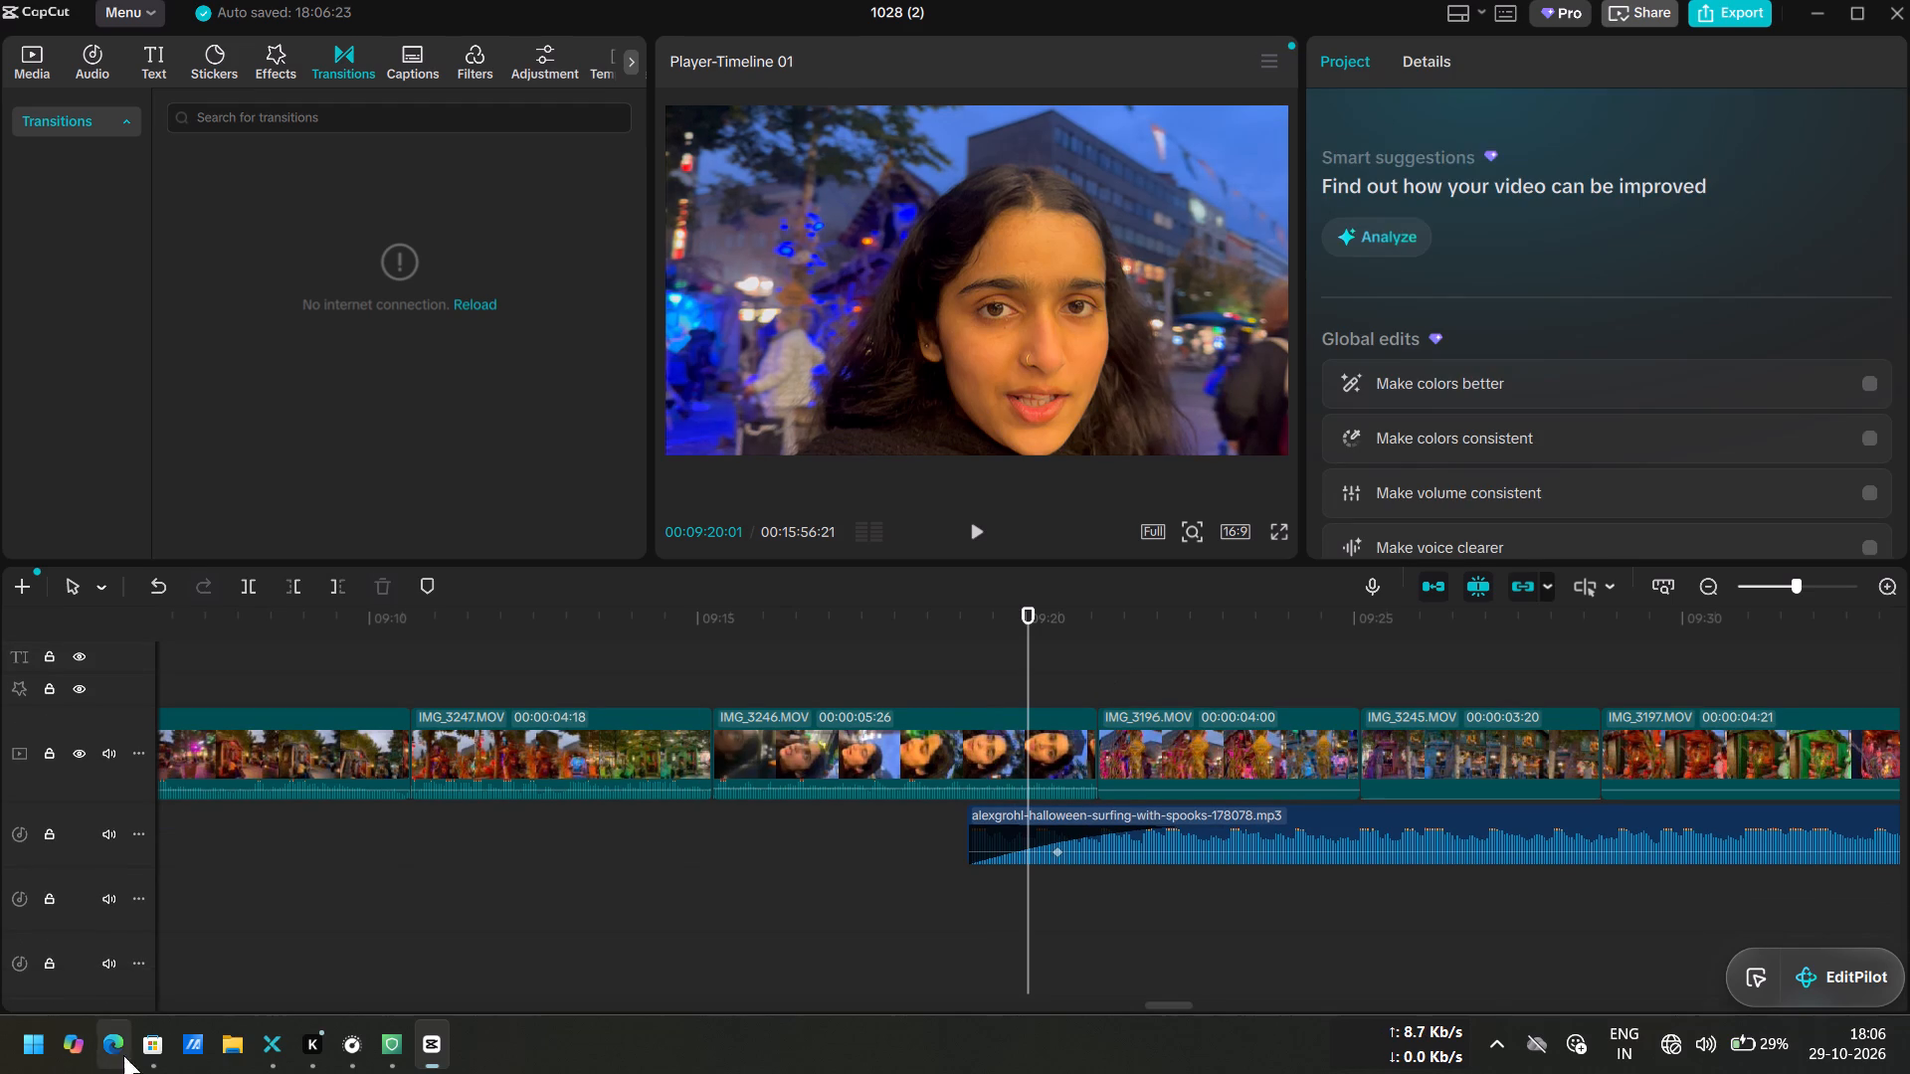
Switch to X-VPN, cancel the pending Free Servers connection, start connecting again, and minimise the window.
left_click(261, 1071)
left_click(1114, 821)
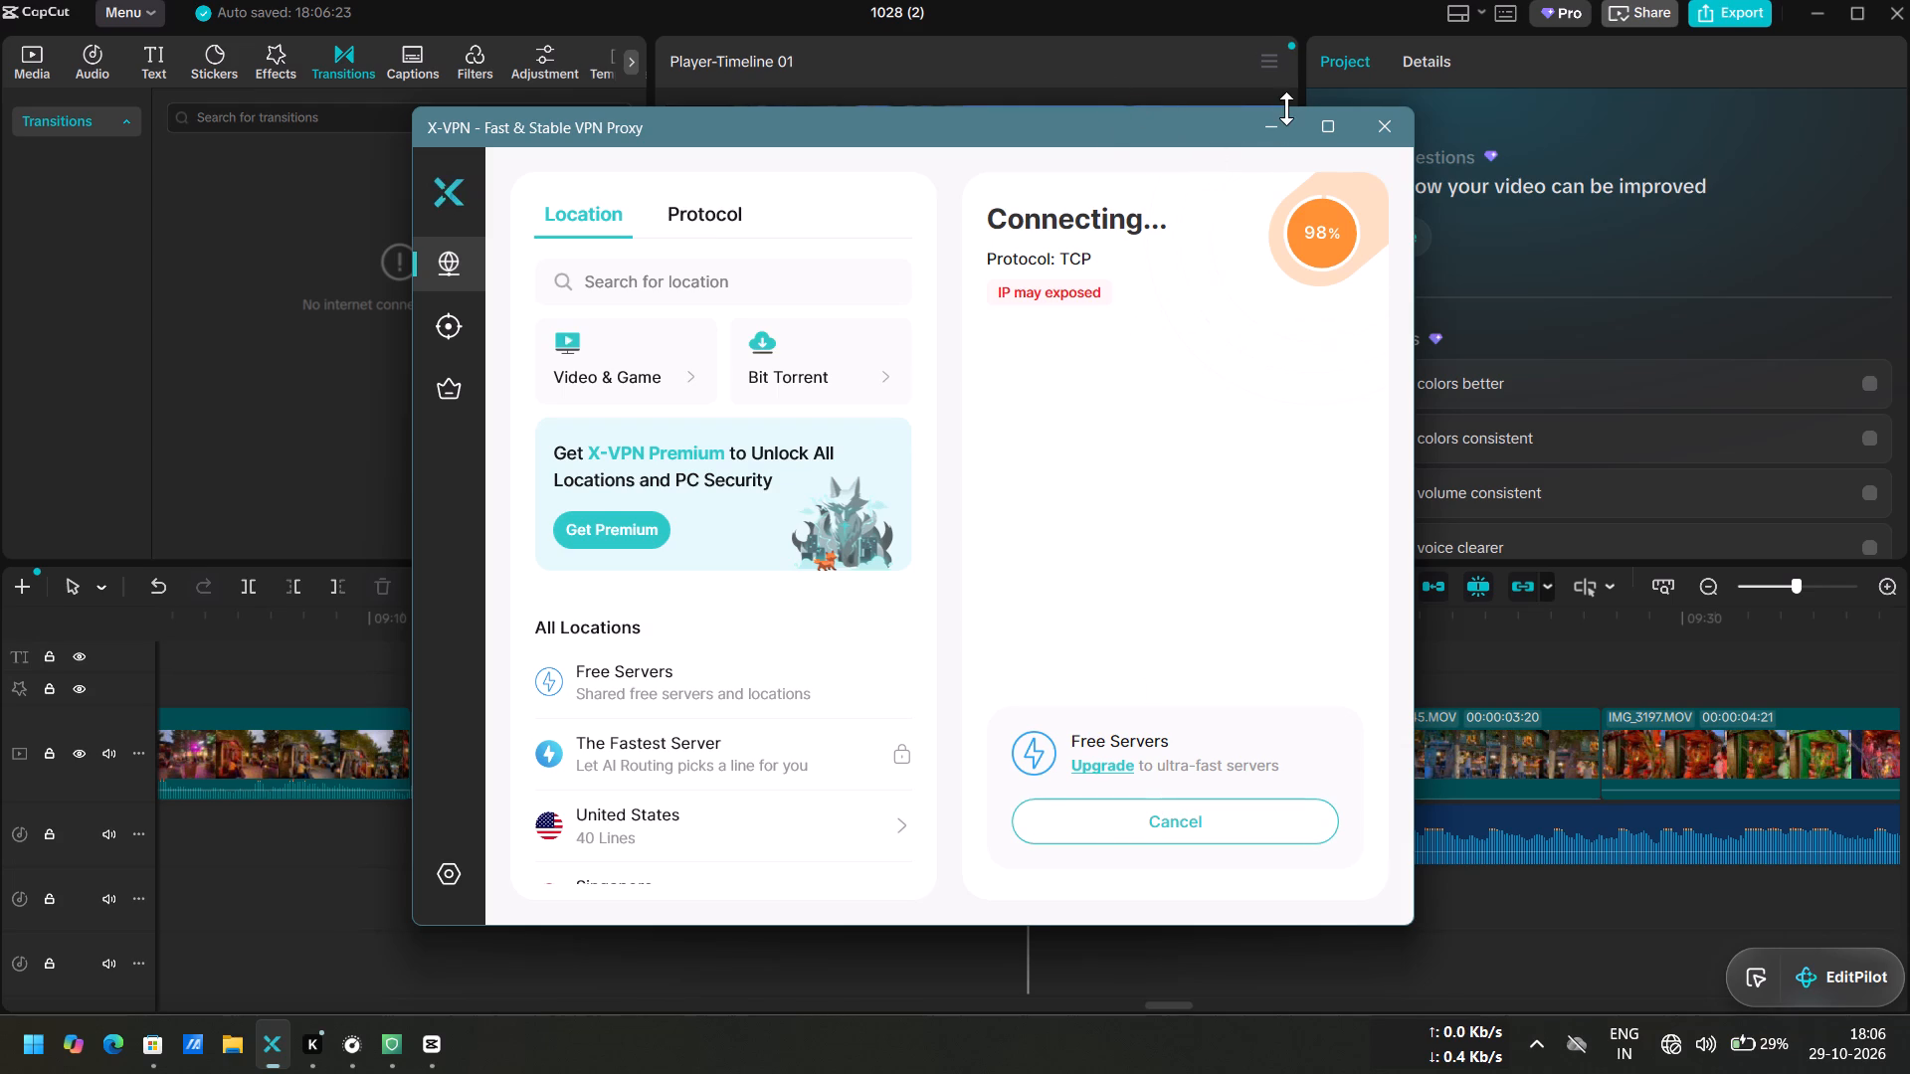
left_click(388, 1073)
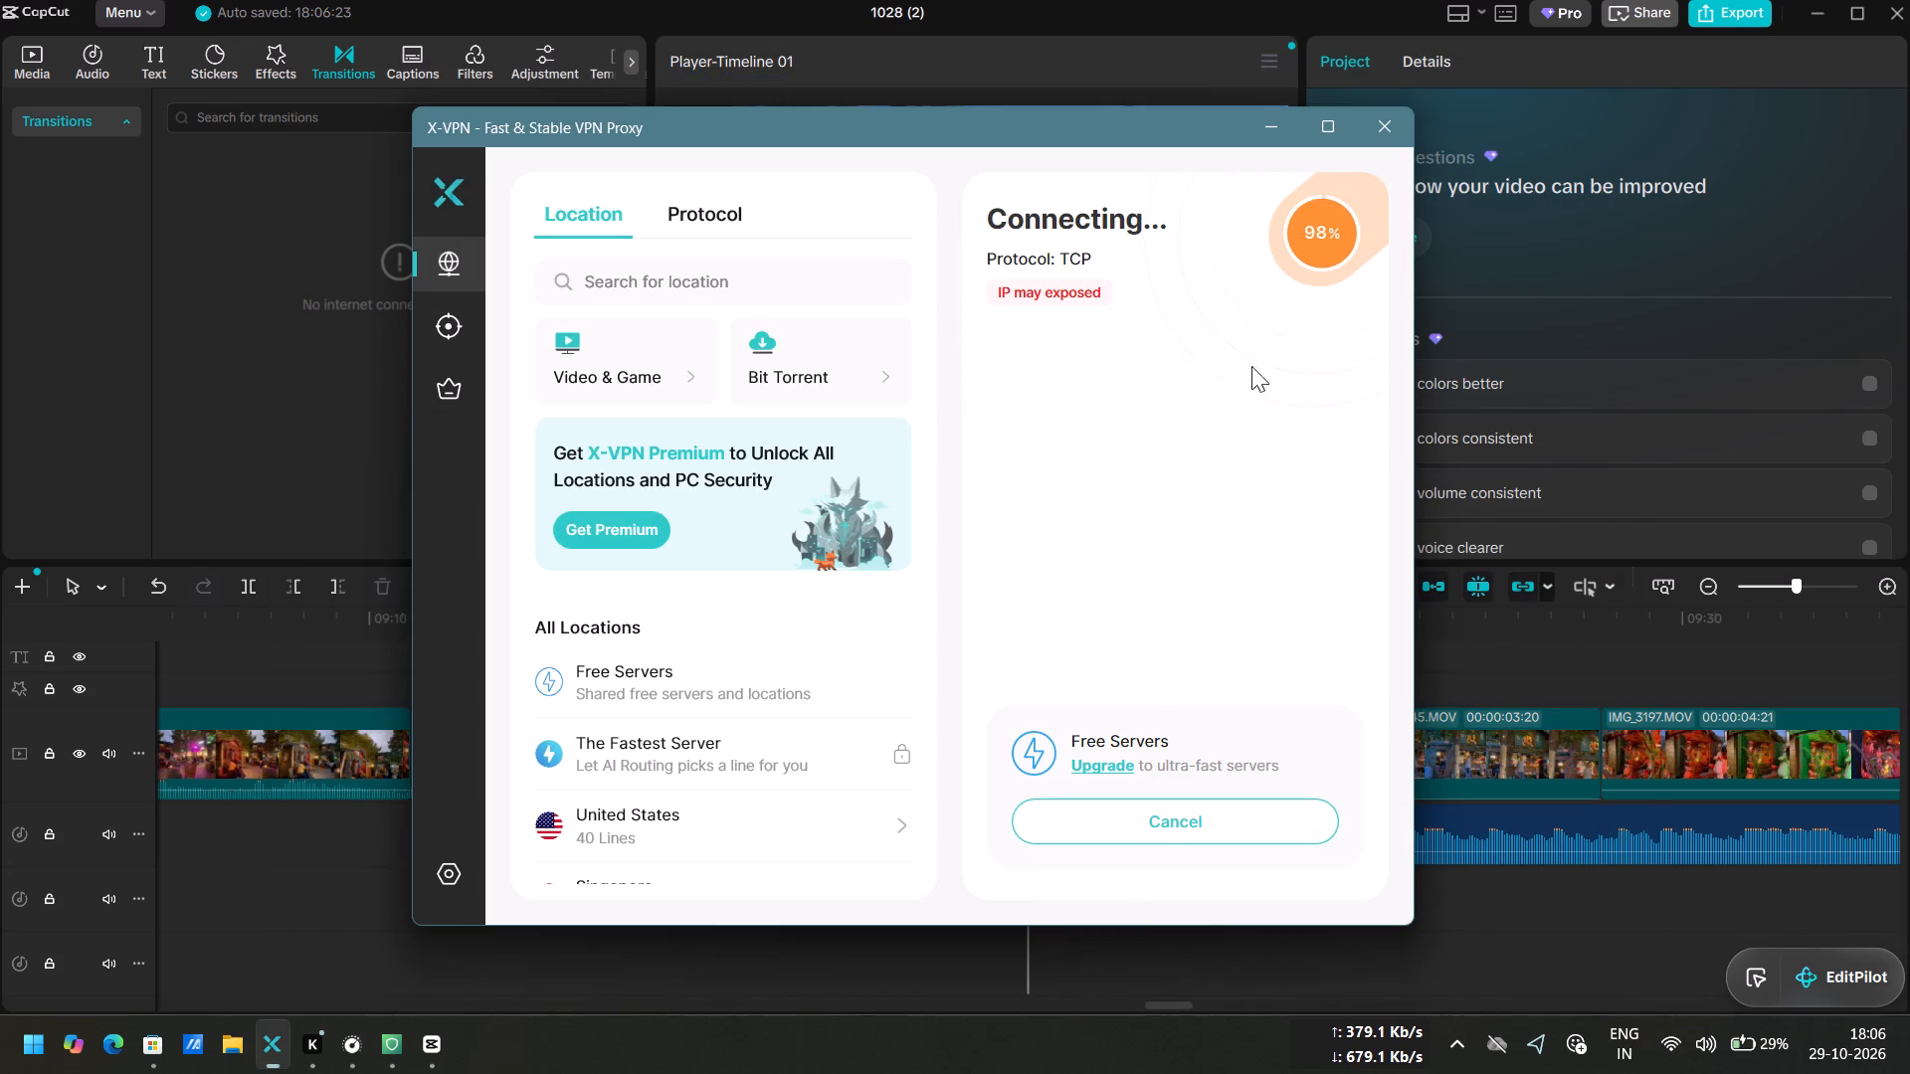
left_click(1120, 800)
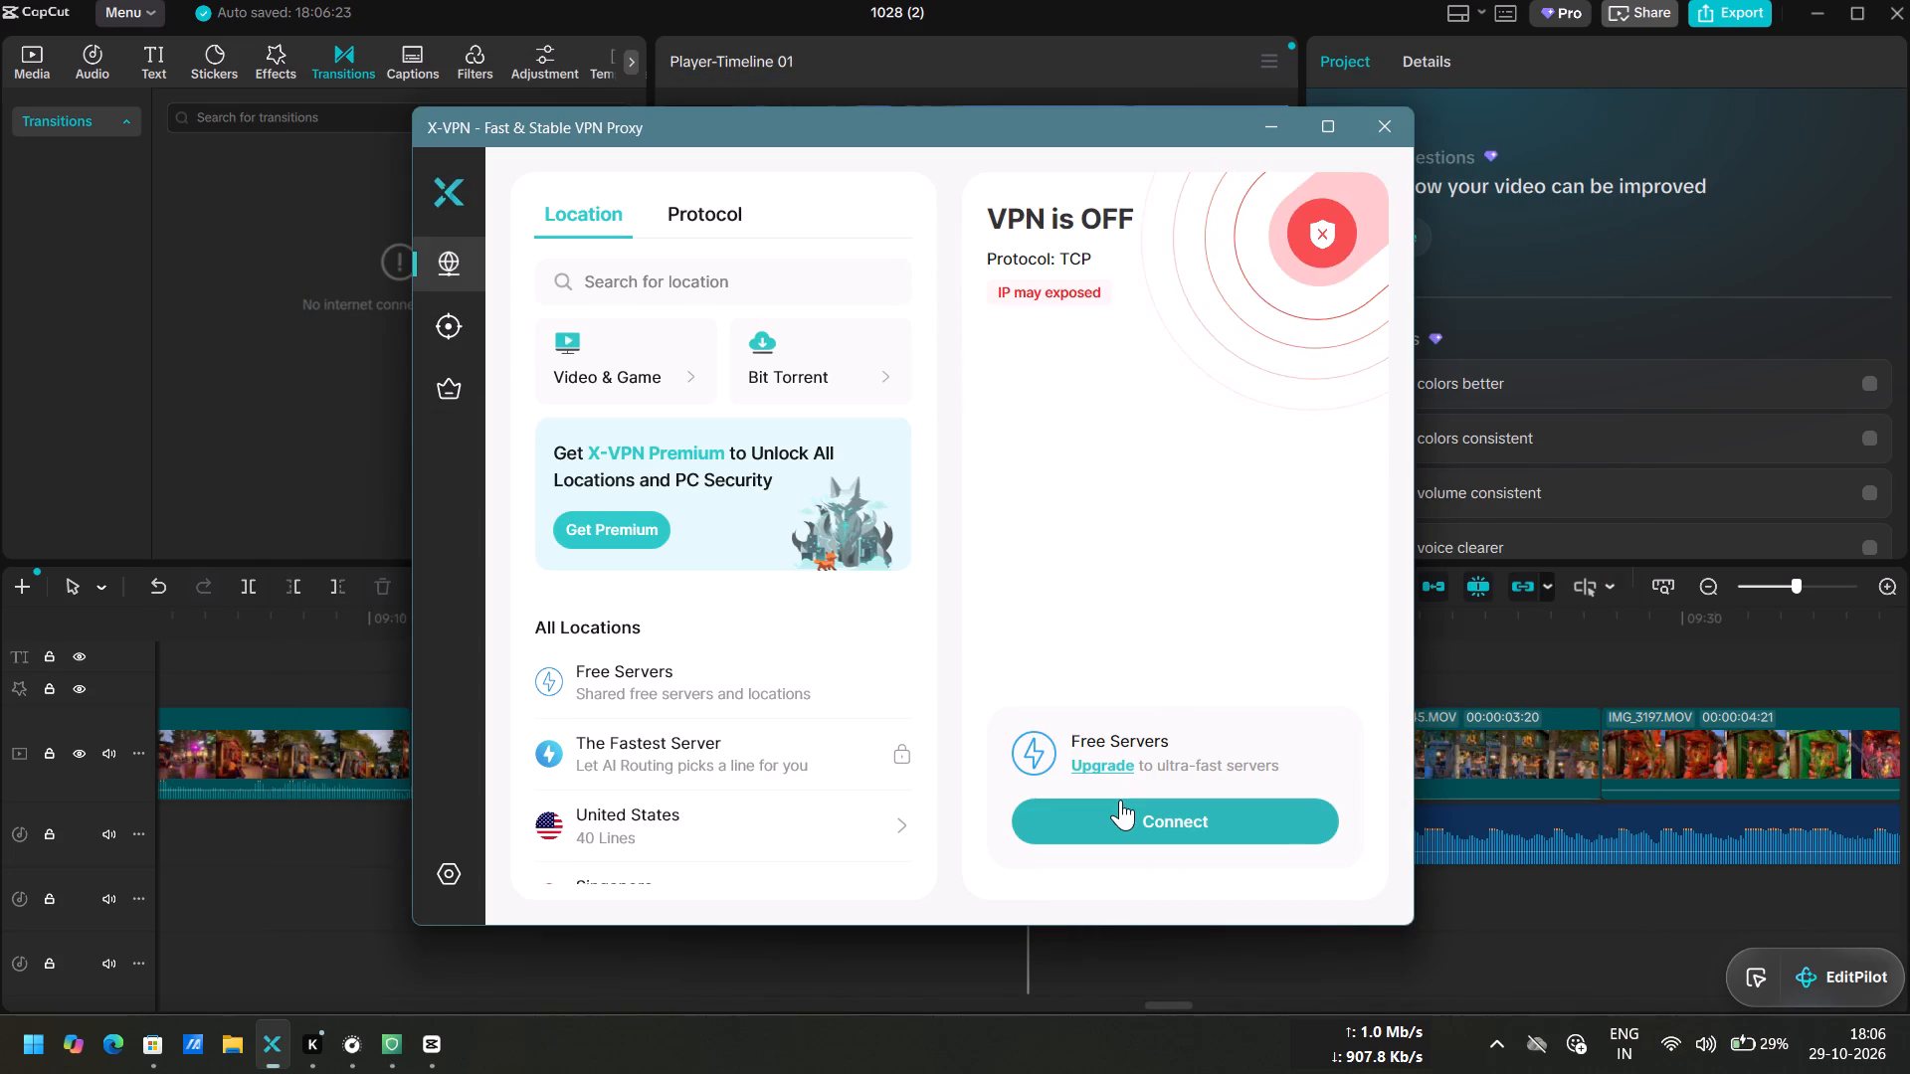
left_click(1120, 800)
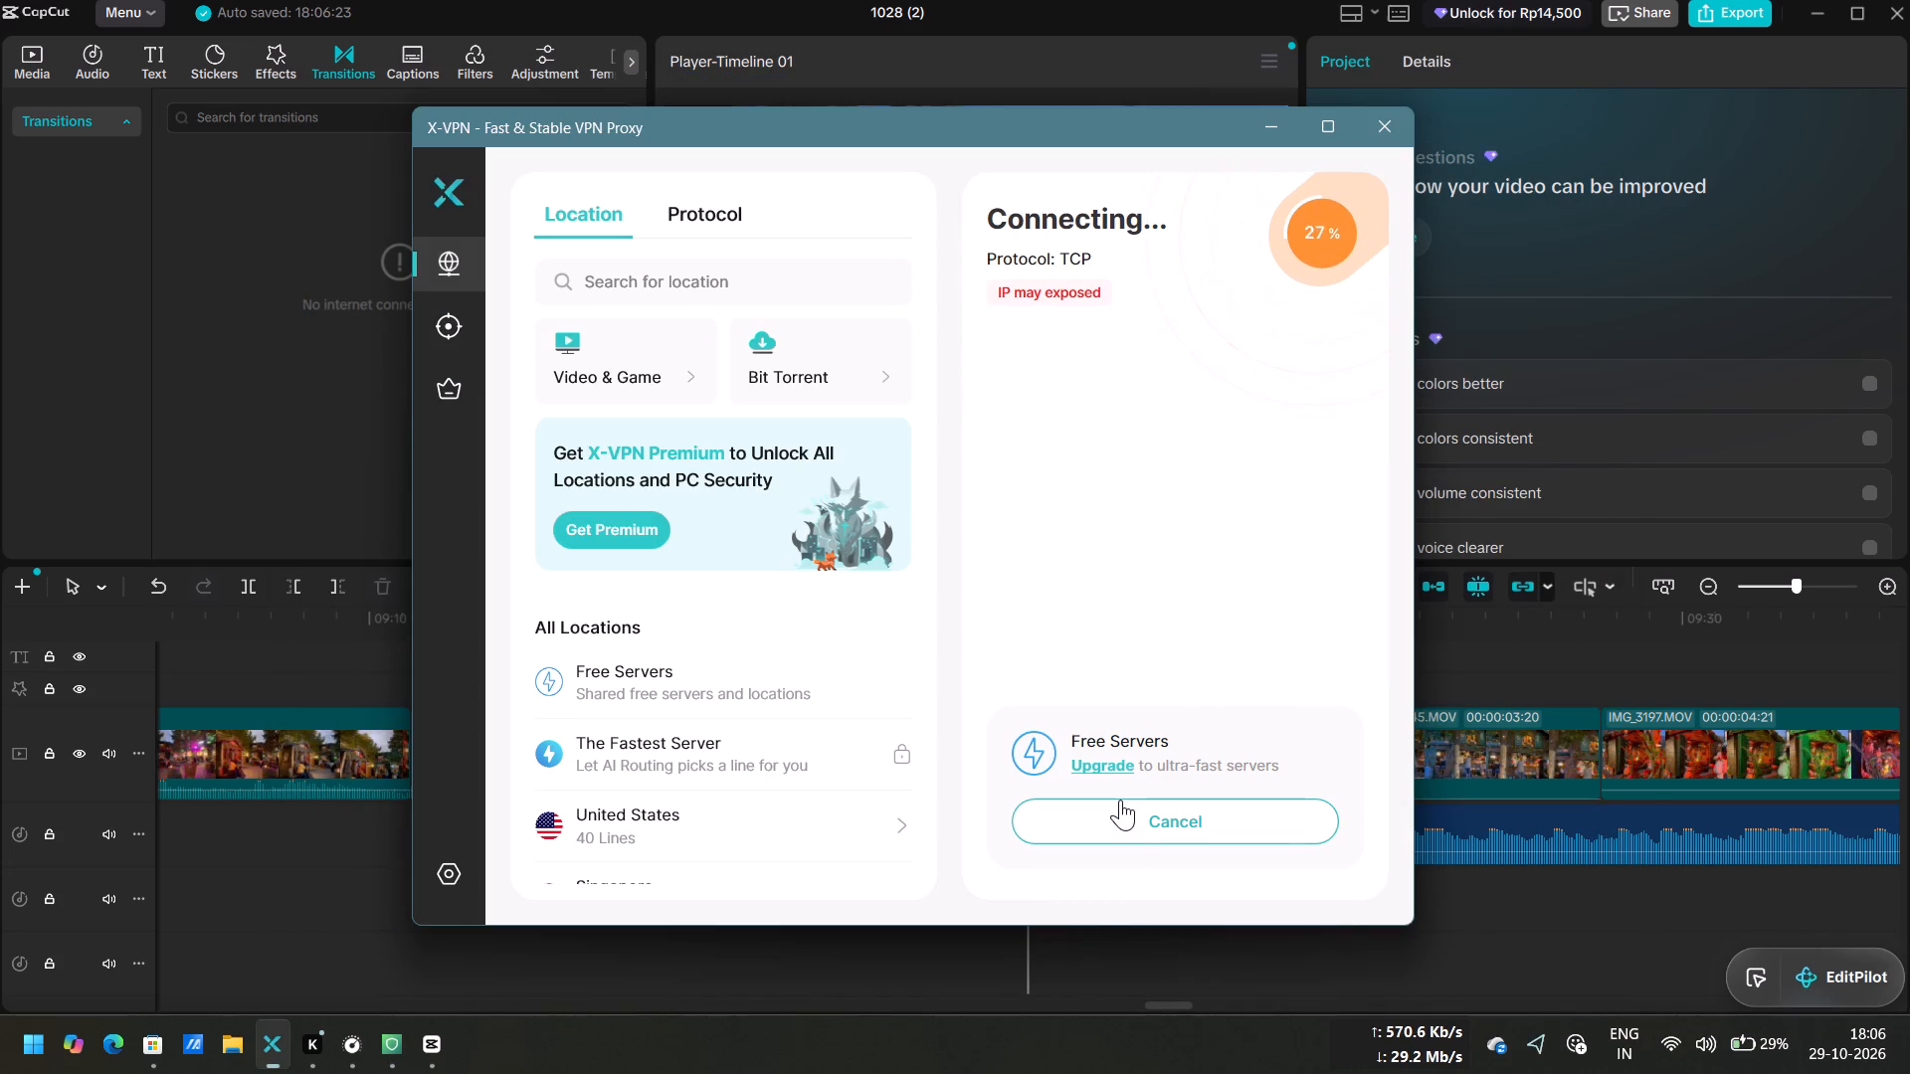
left_click(1278, 117)
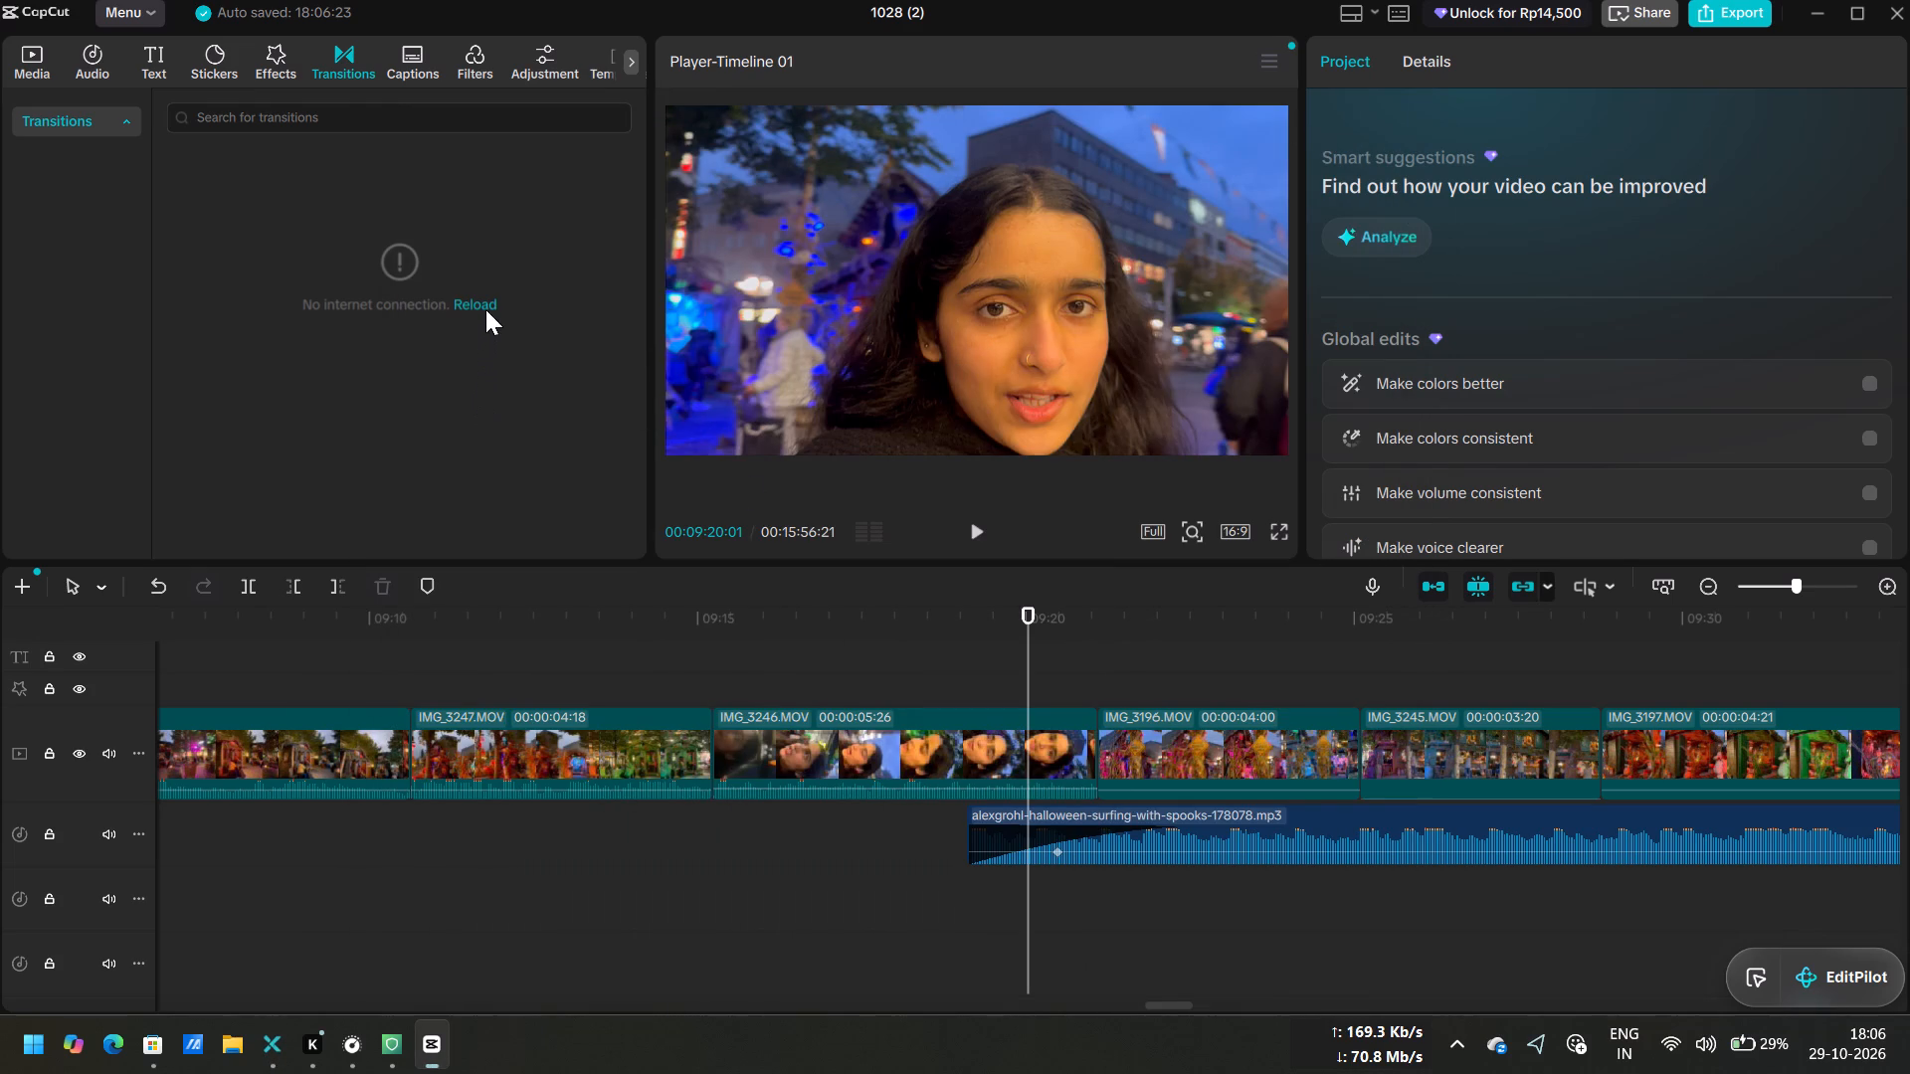
Reload the transitions library in CapCut.
double_click(485, 306)
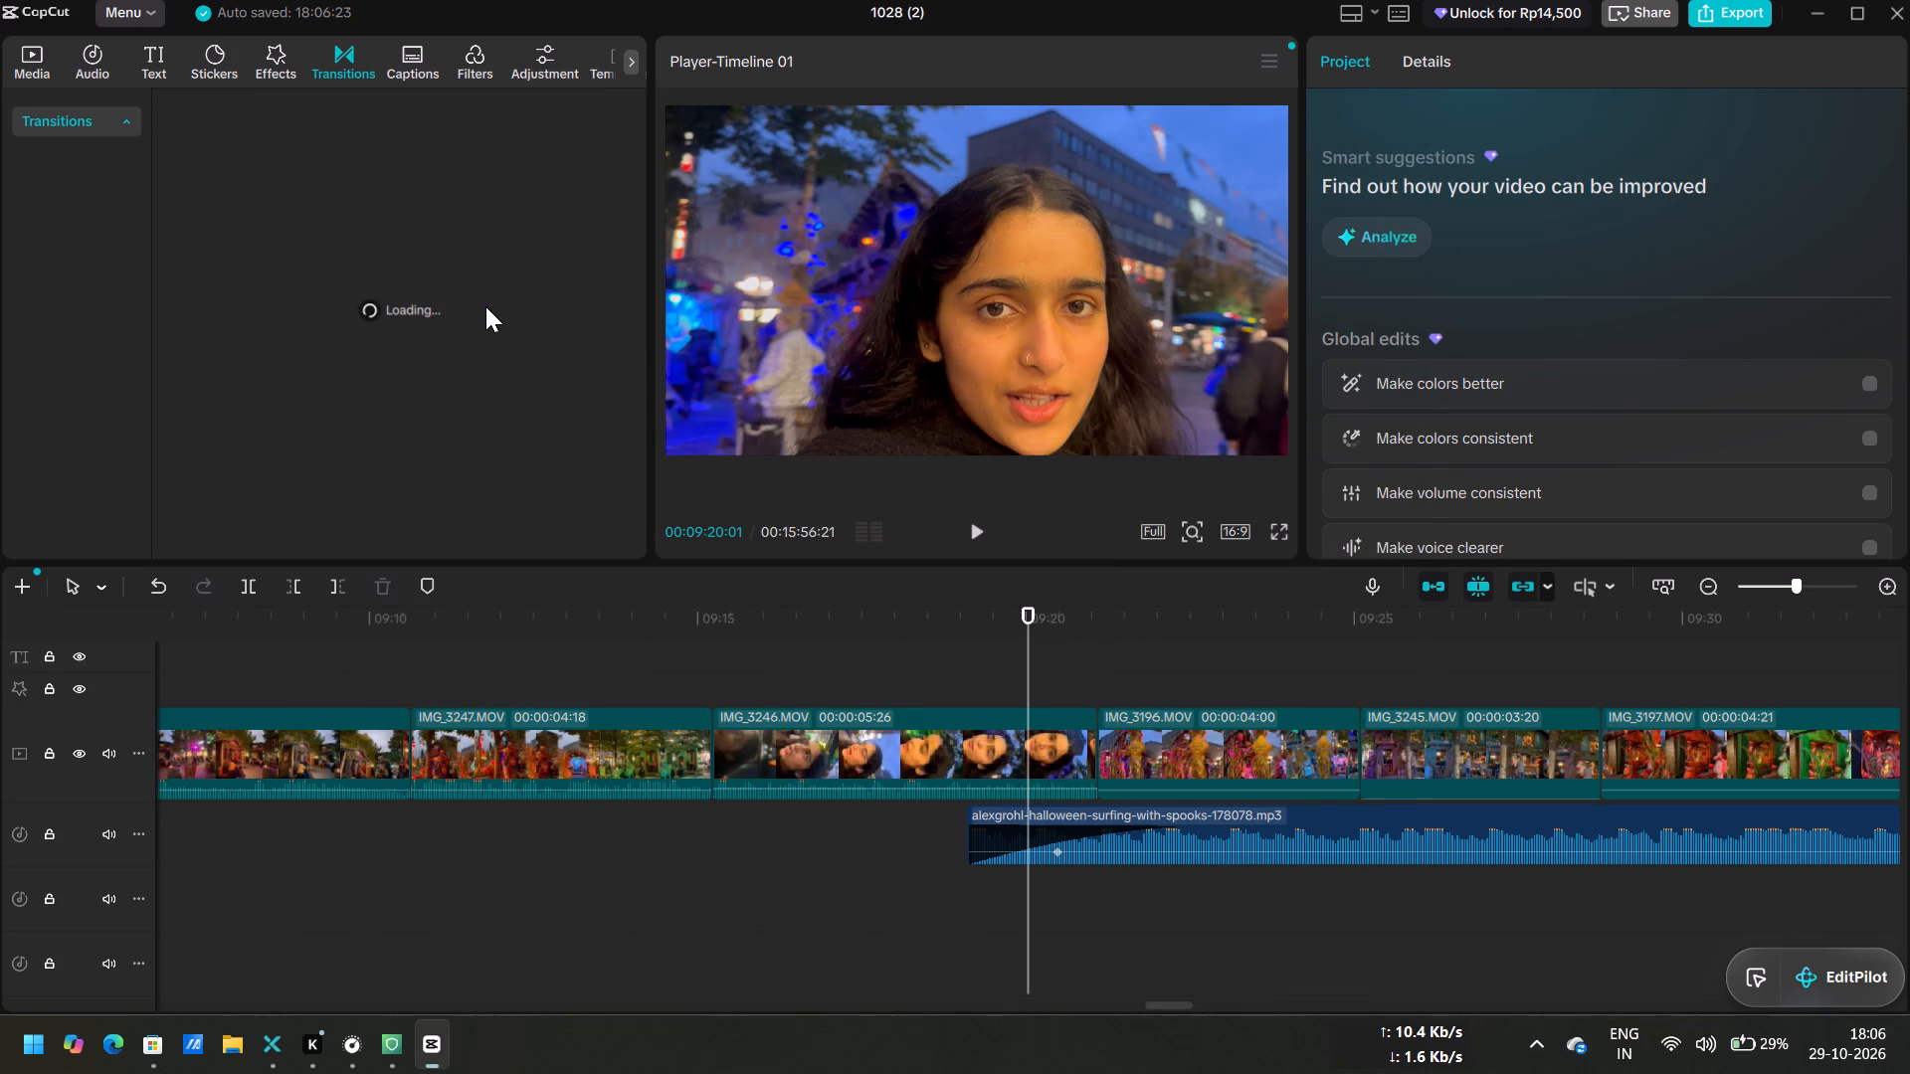
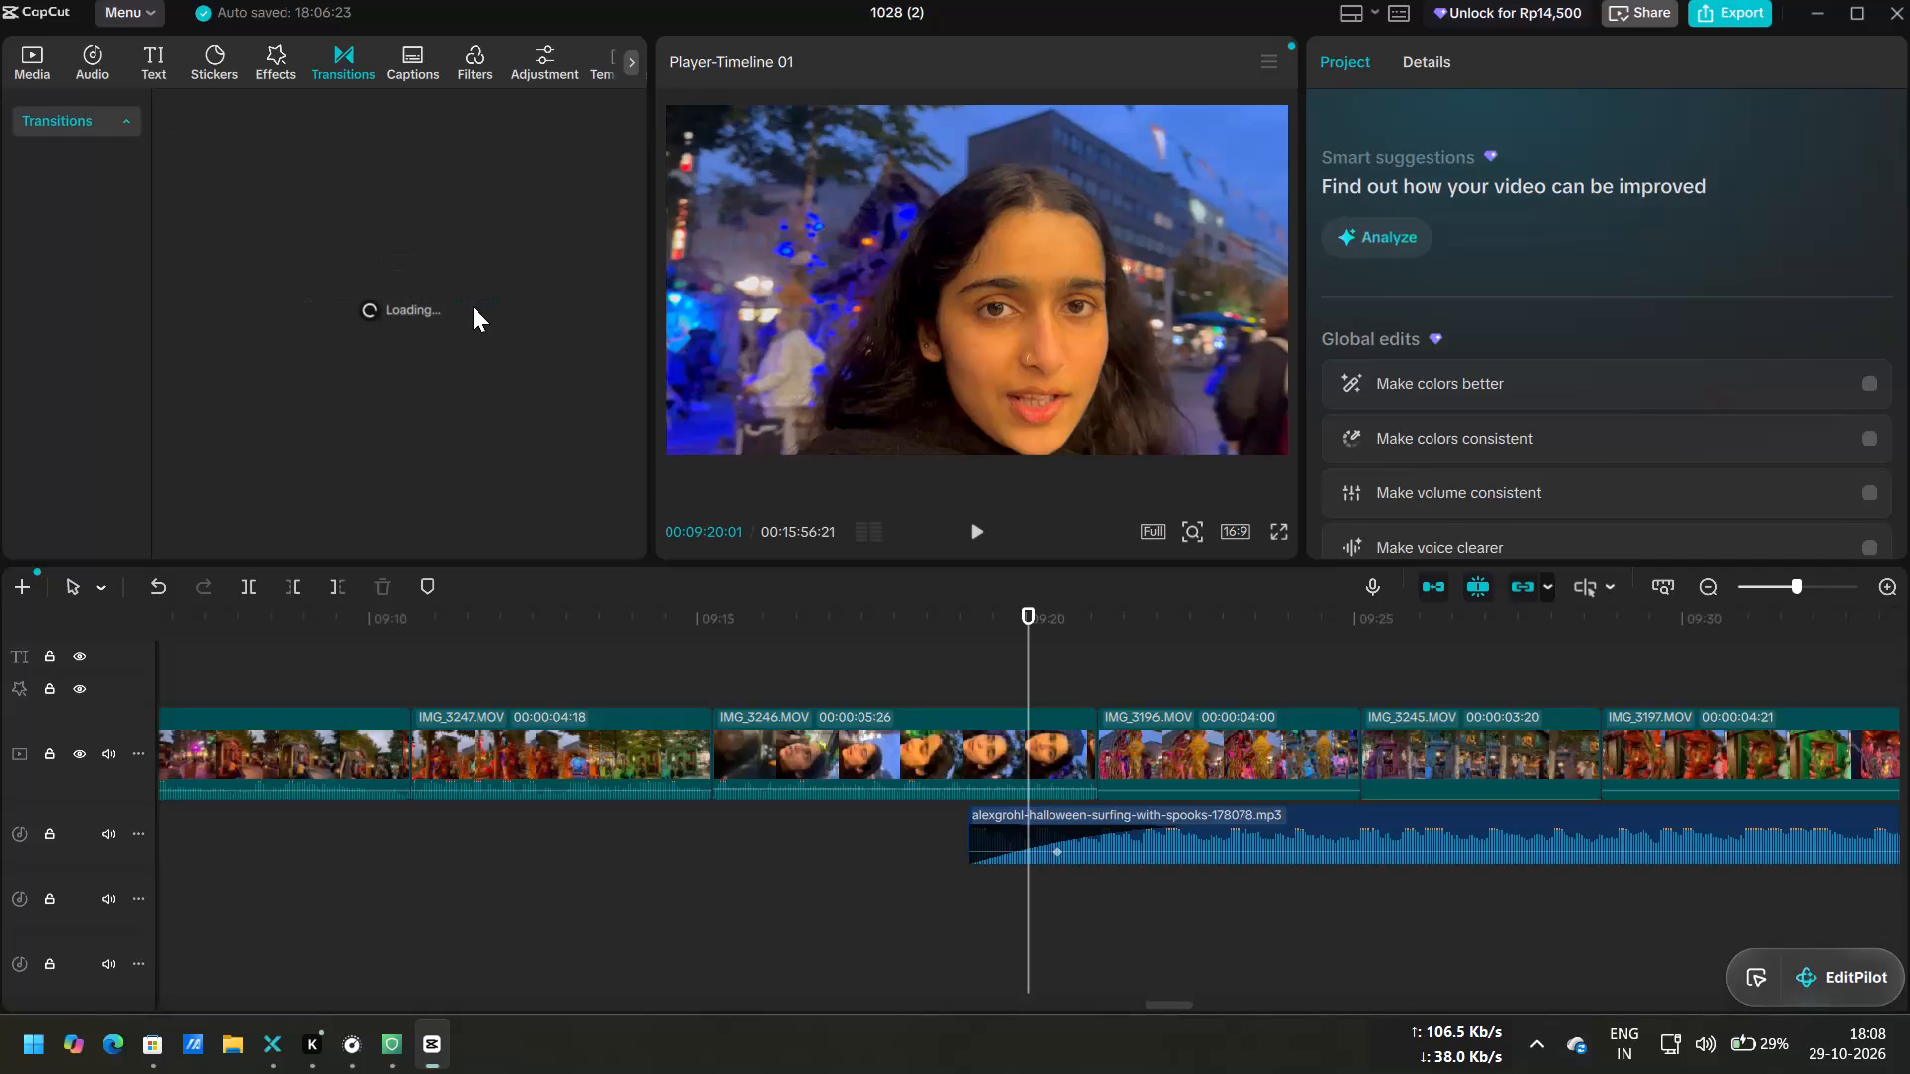
Close the 1028 (2) project window.
left_click(1909, 0)
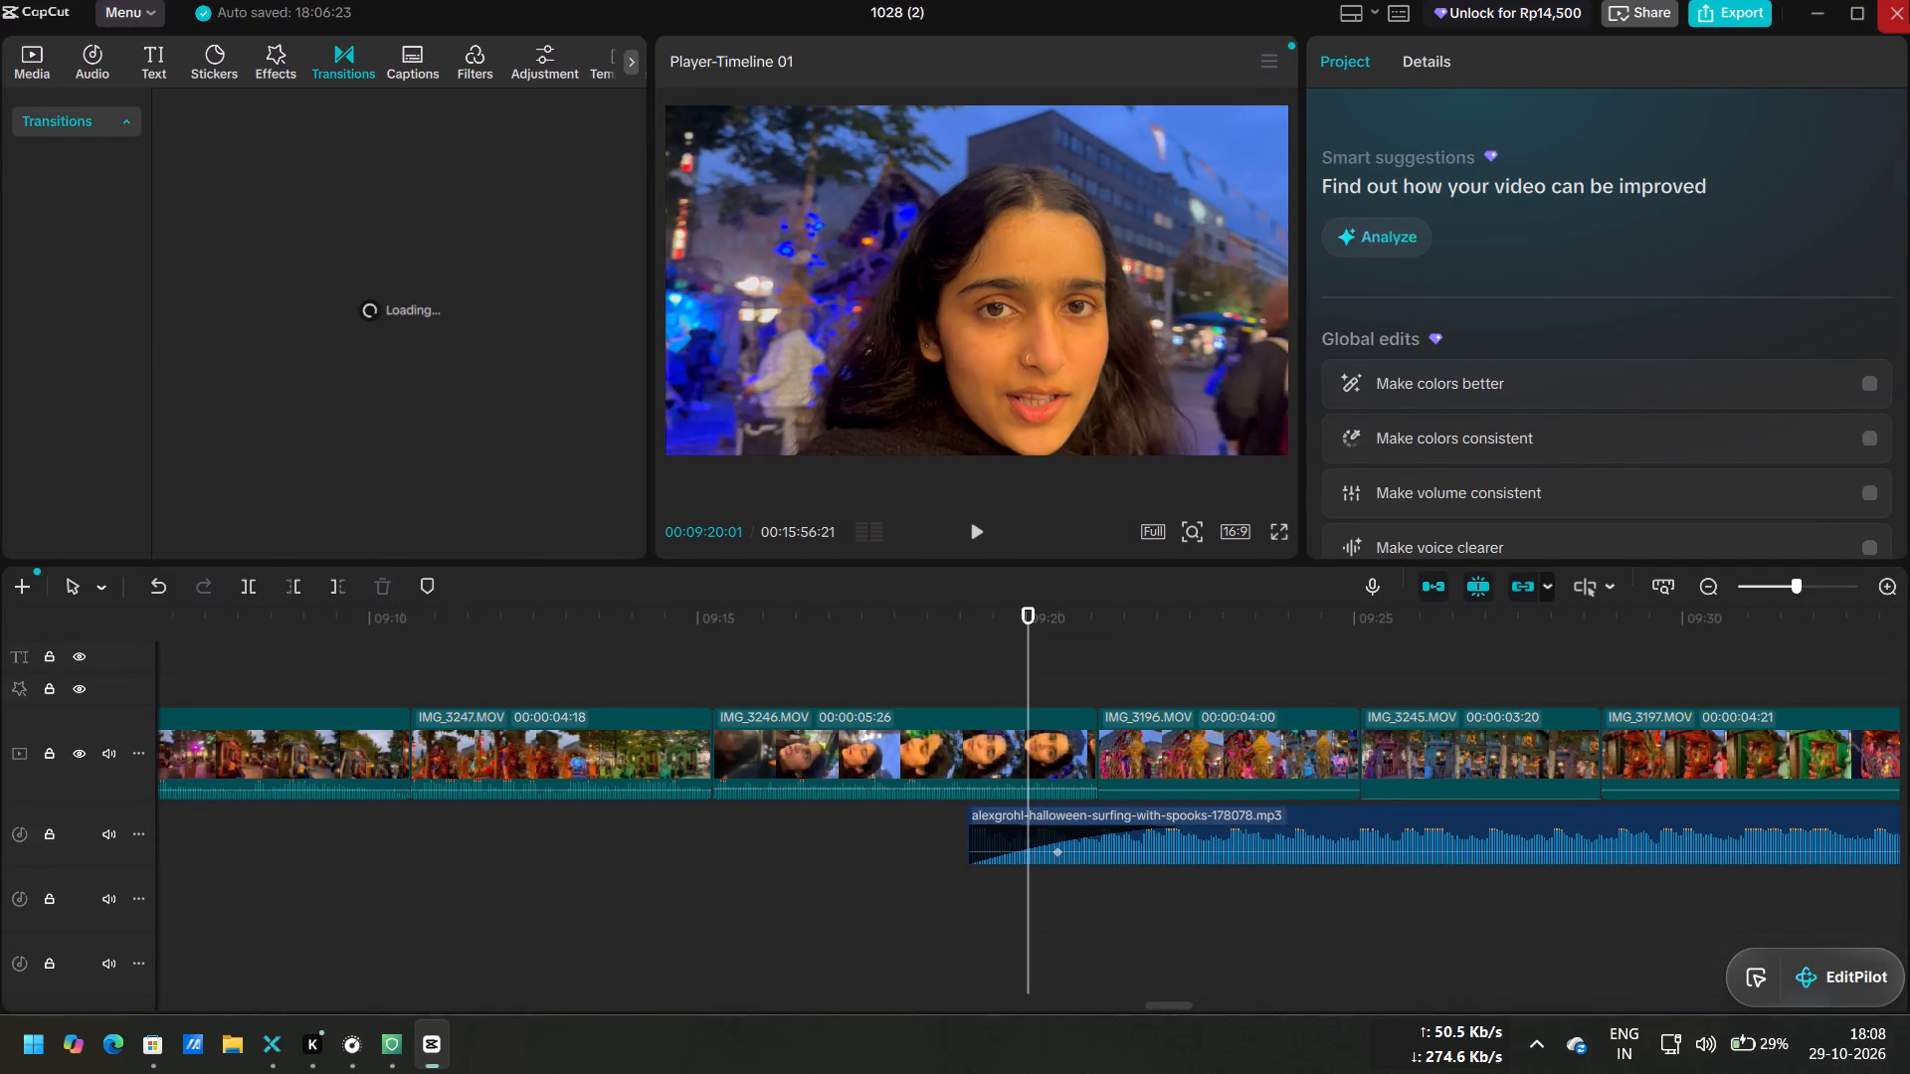
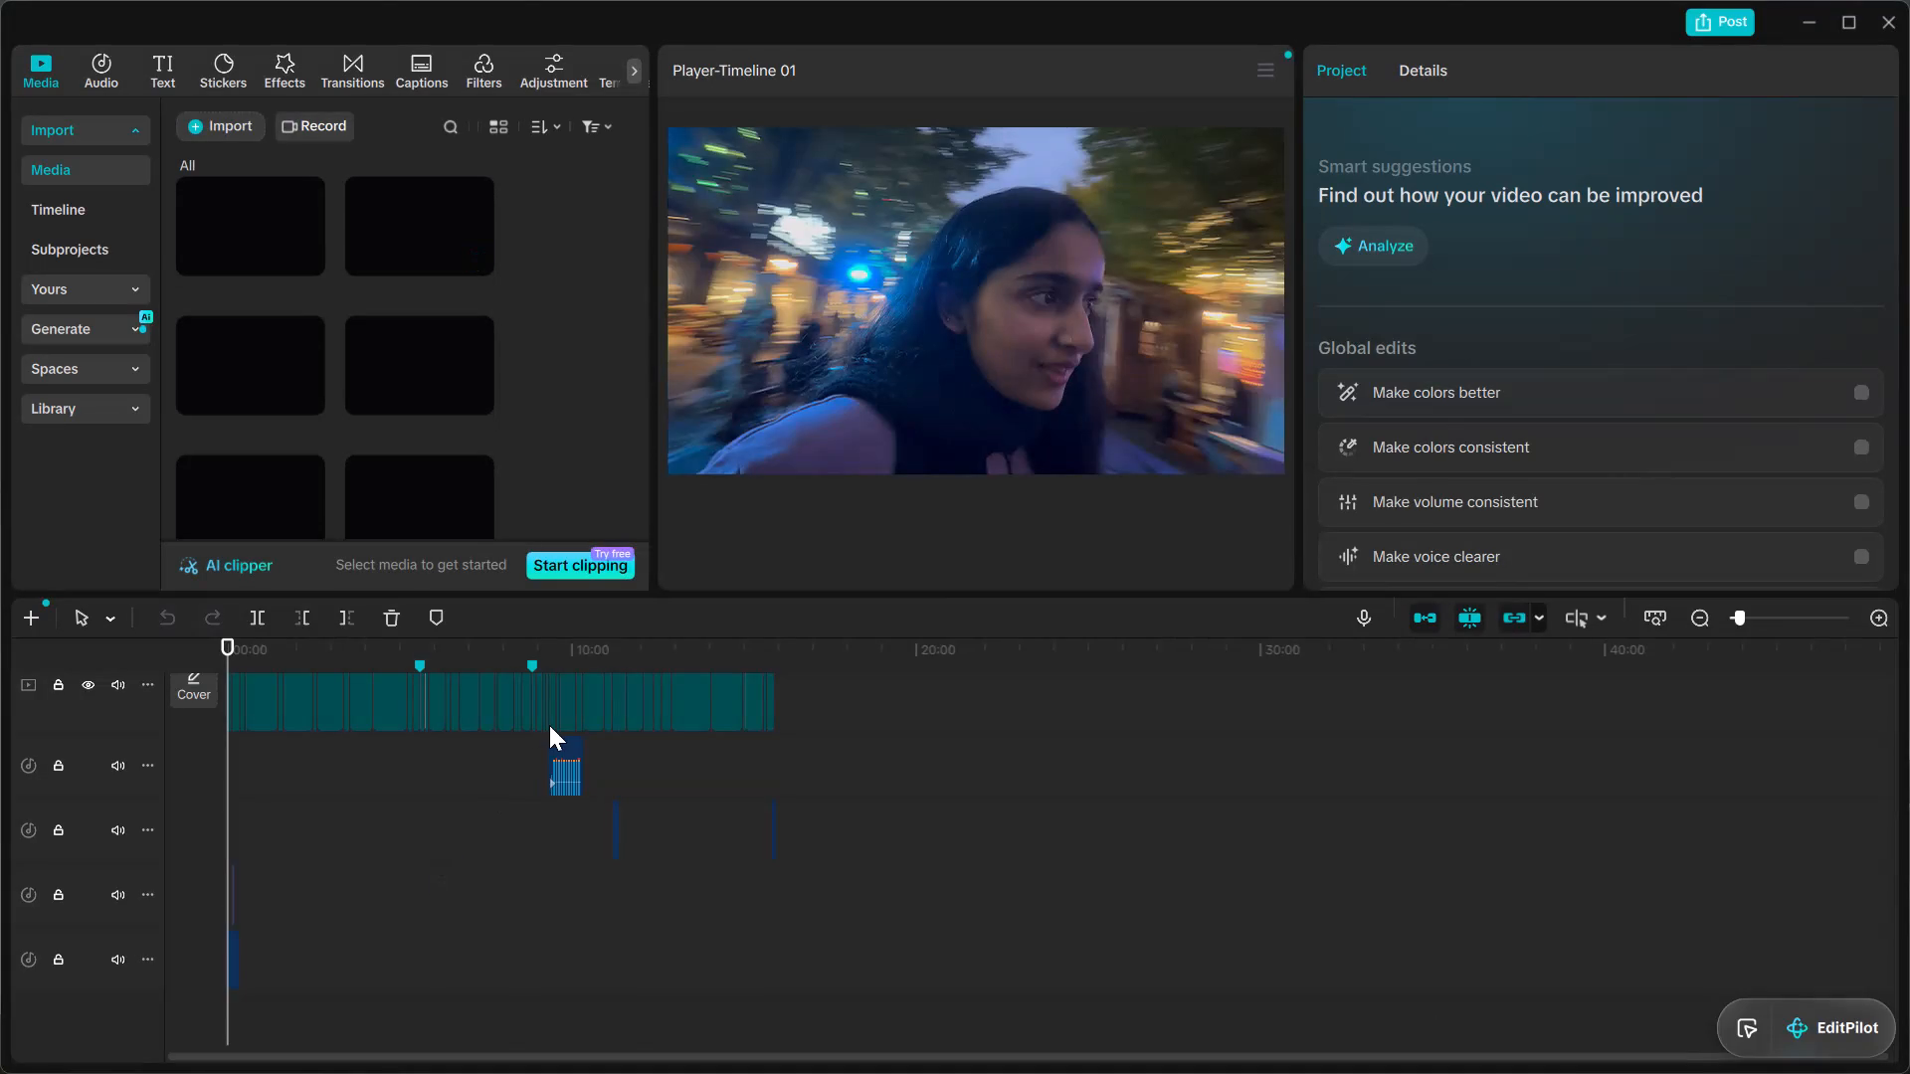
Examine the timeline's clips and play the video from about 00:09:21, near the start of the Halloween music track.
scroll(549, 725, "up", 10, "ctrl")
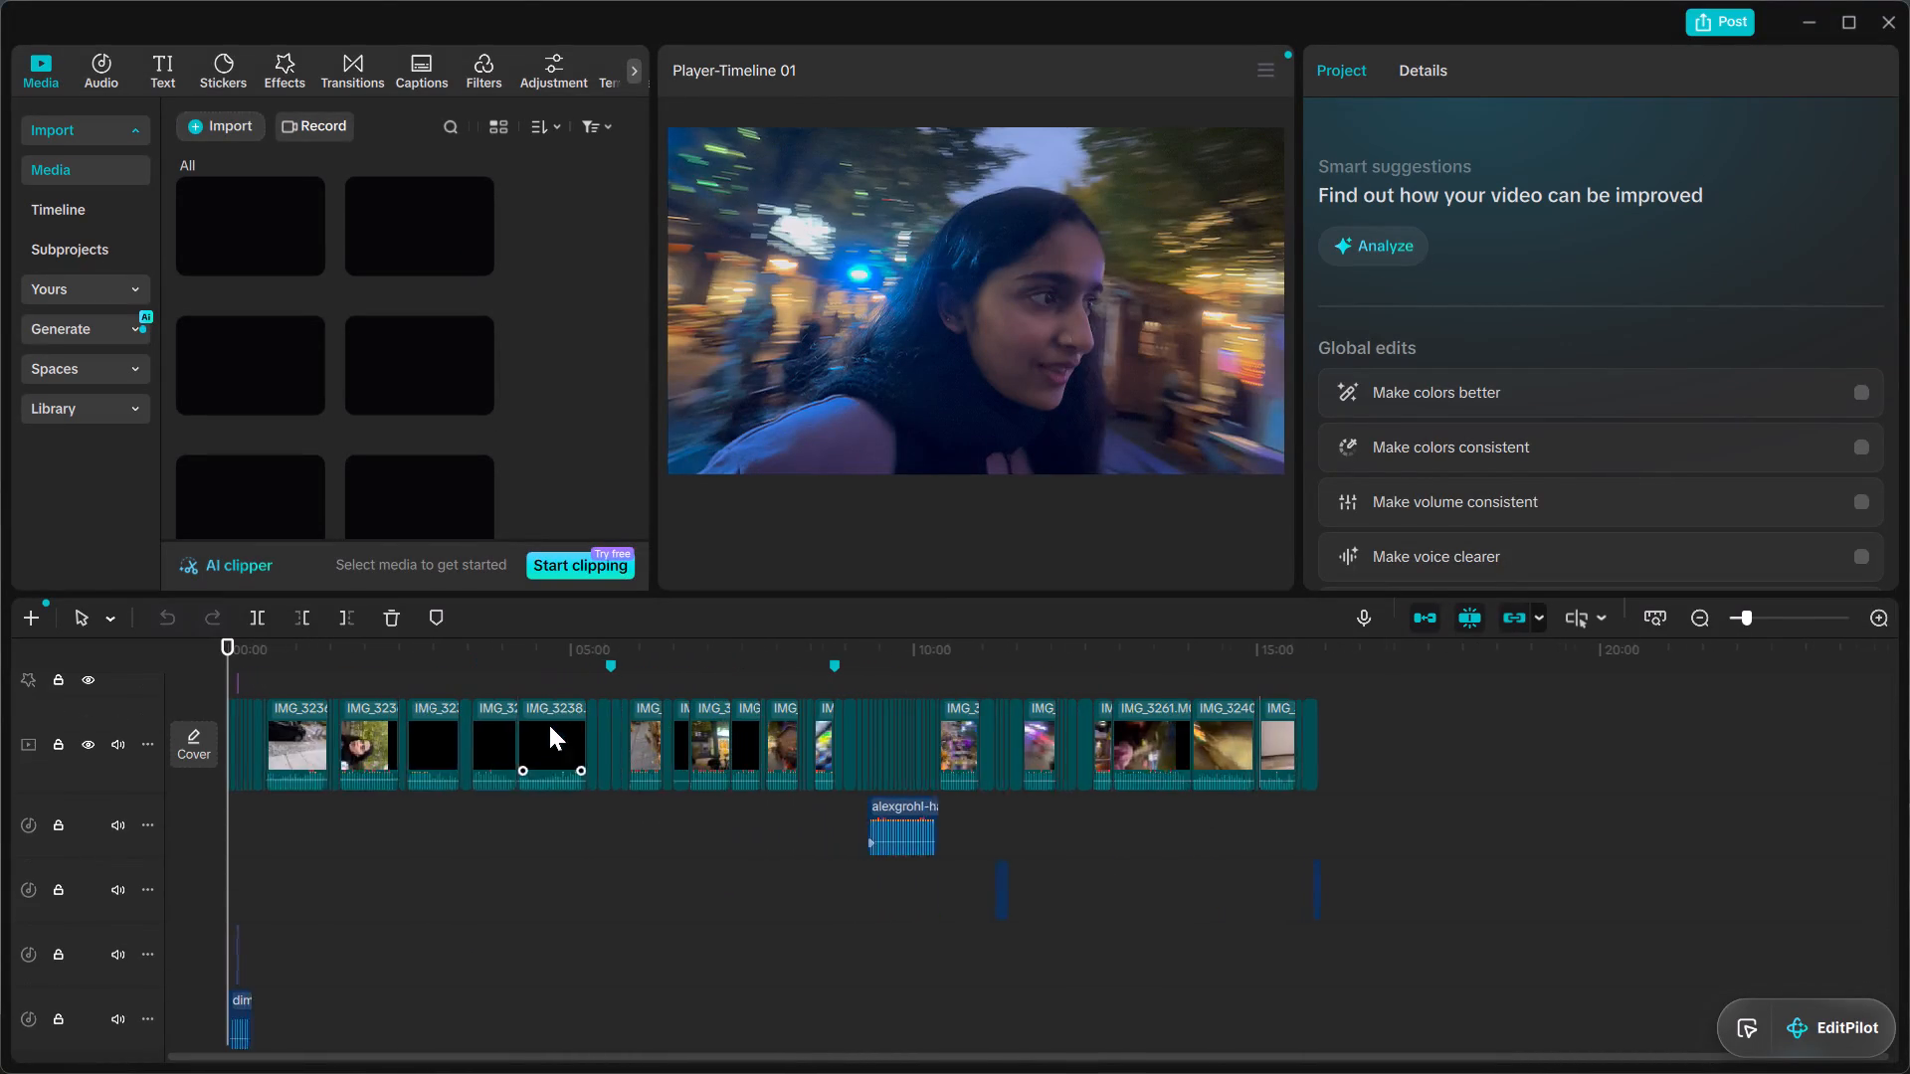
scroll(549, 725, "up", 3, "ctrl")
scroll(1016, 713, "up", 5, "ctrl")
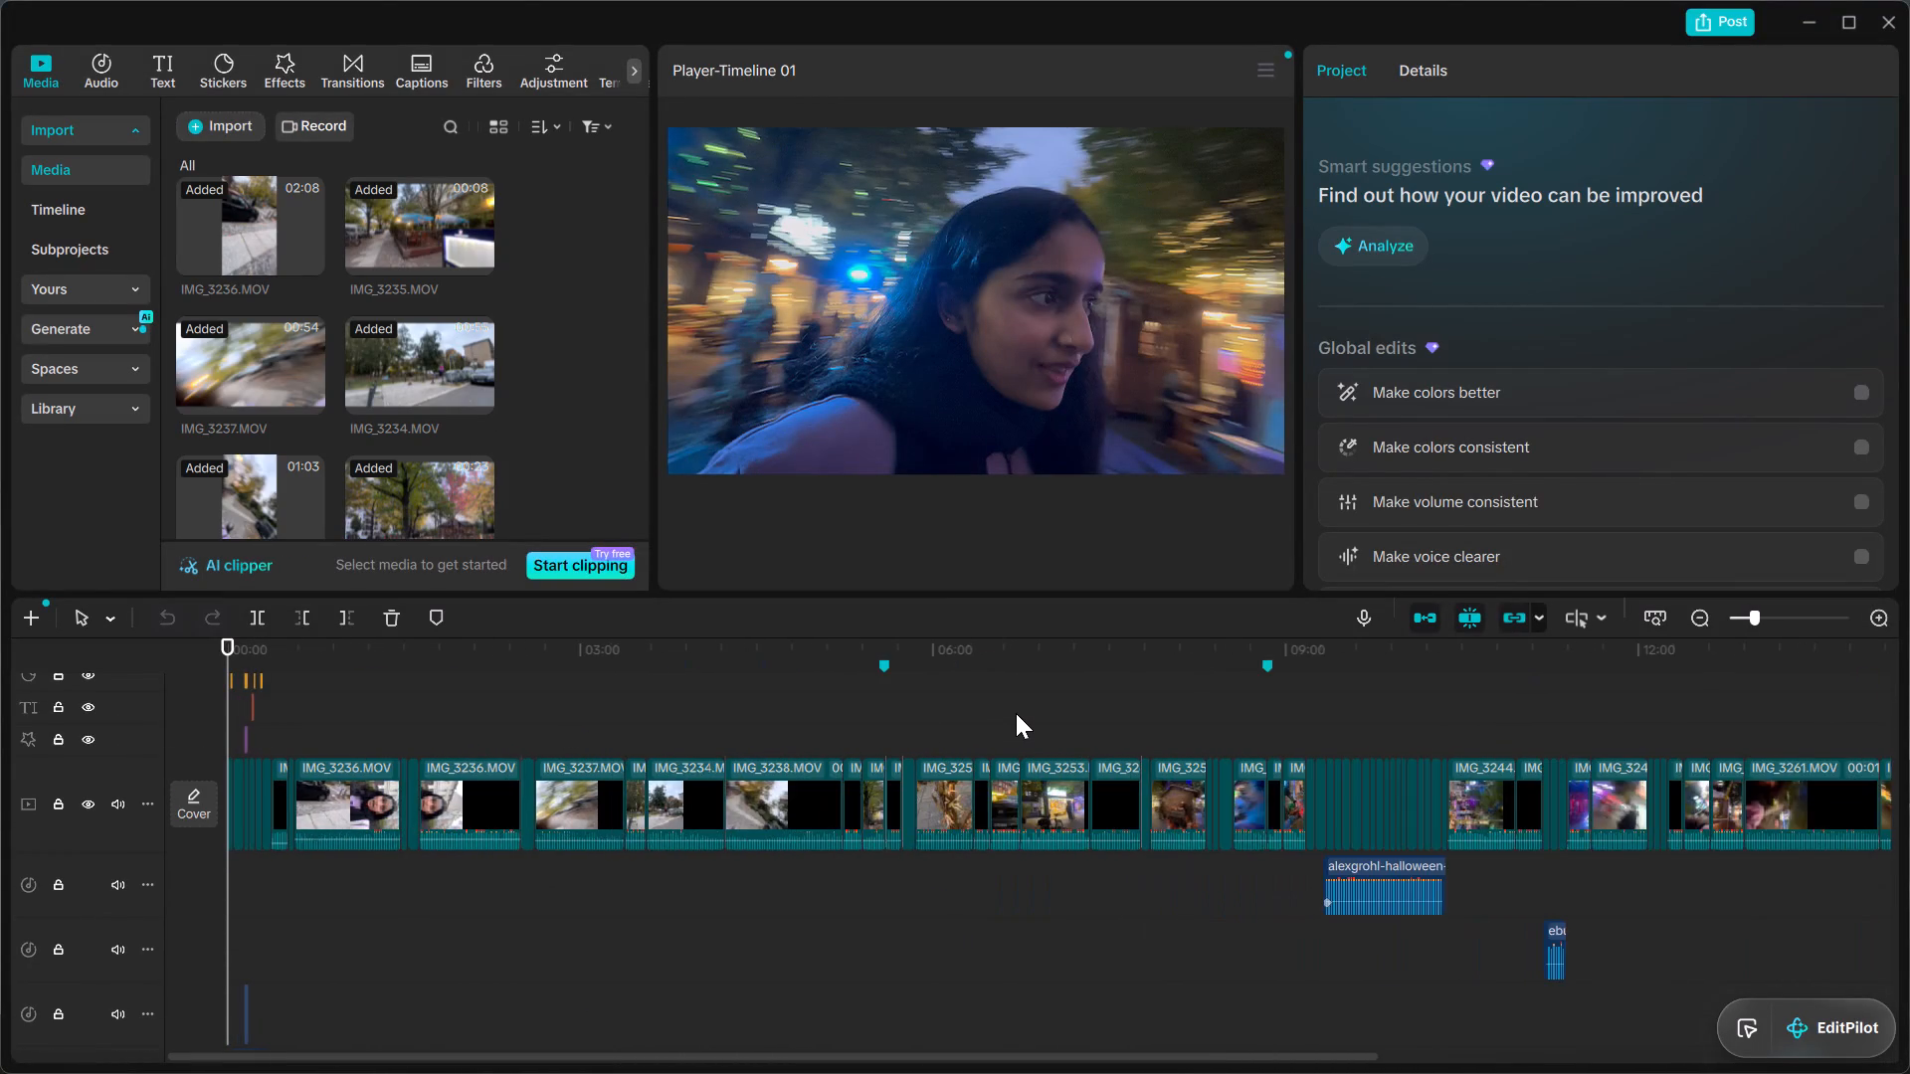
scroll(1016, 713, "up", 3, "ctrl")
scroll(1016, 713, "left", 2)
scroll(1016, 713, "right", 1)
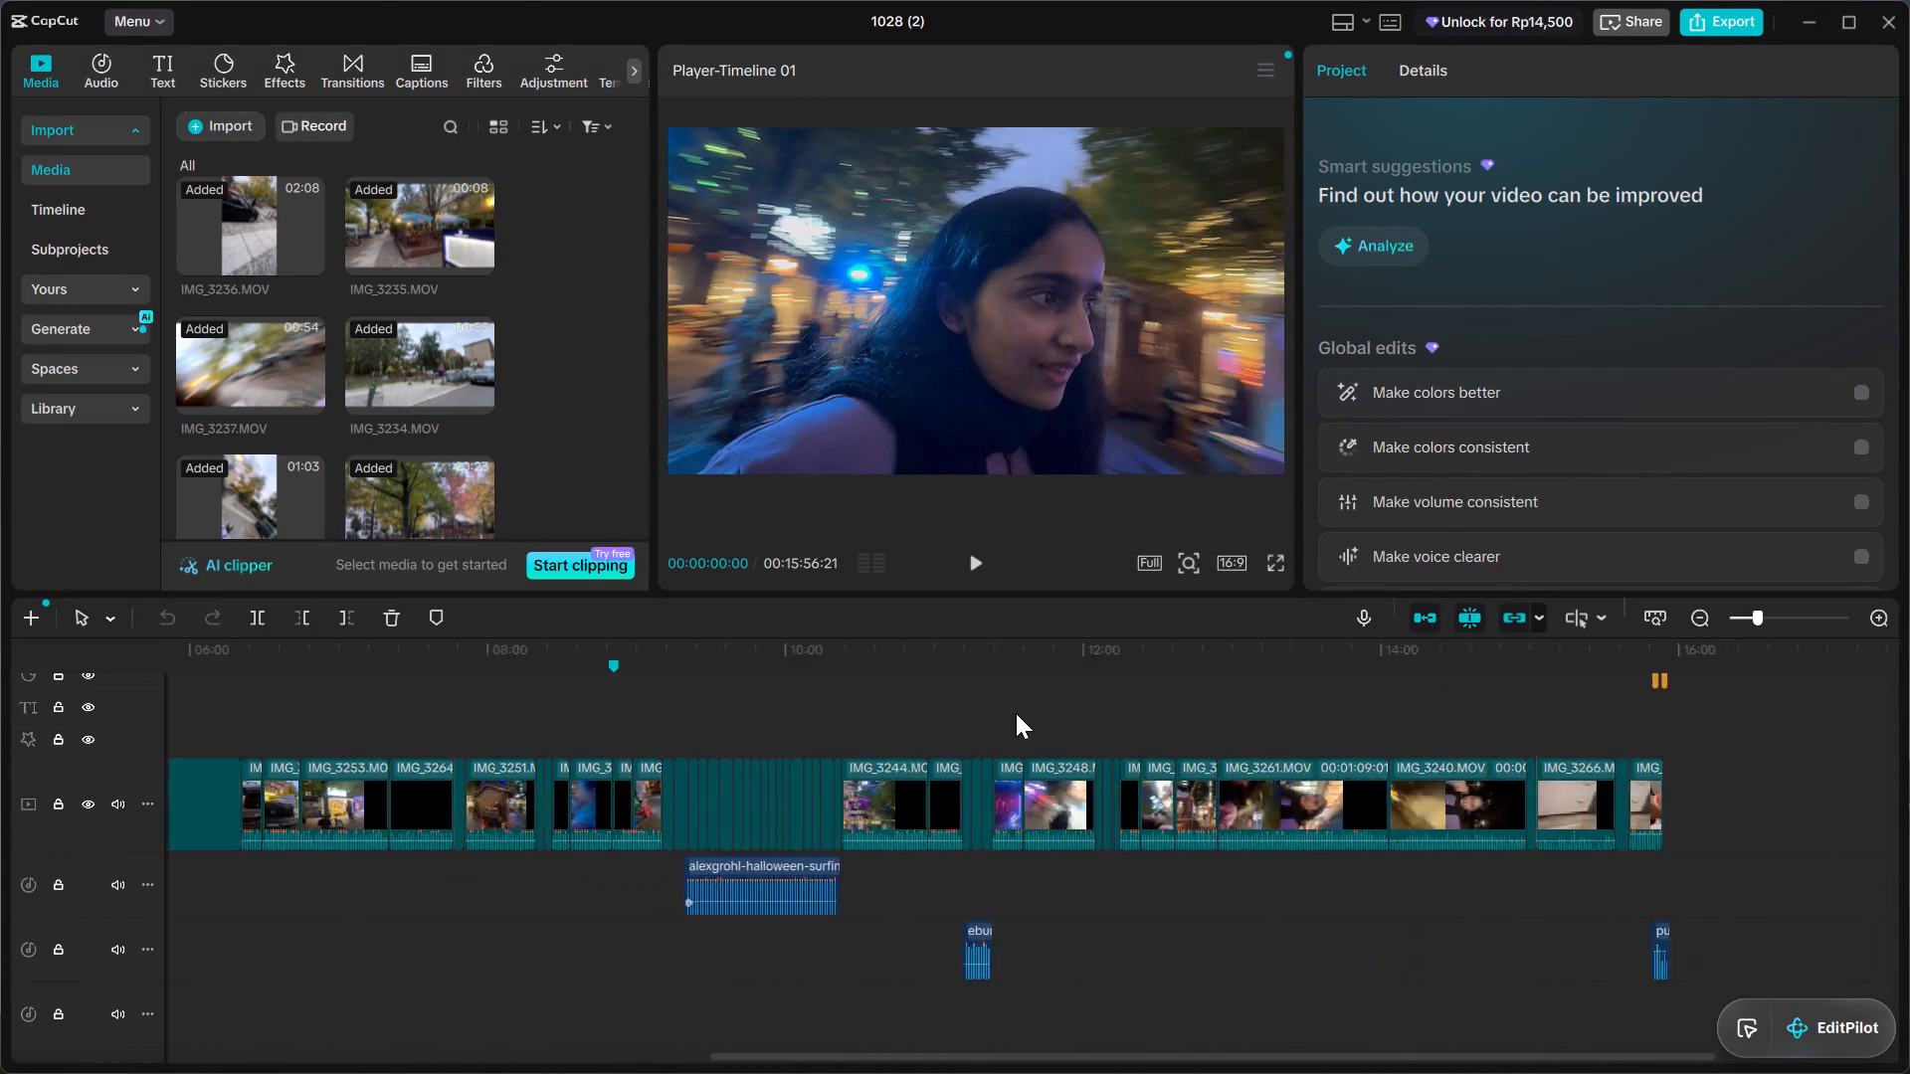
scroll(1016, 713, "right", 1)
scroll(1016, 713, "up", 4, "ctrl")
scroll(1016, 713, "up", 4)
scroll(1016, 713, "left", 3)
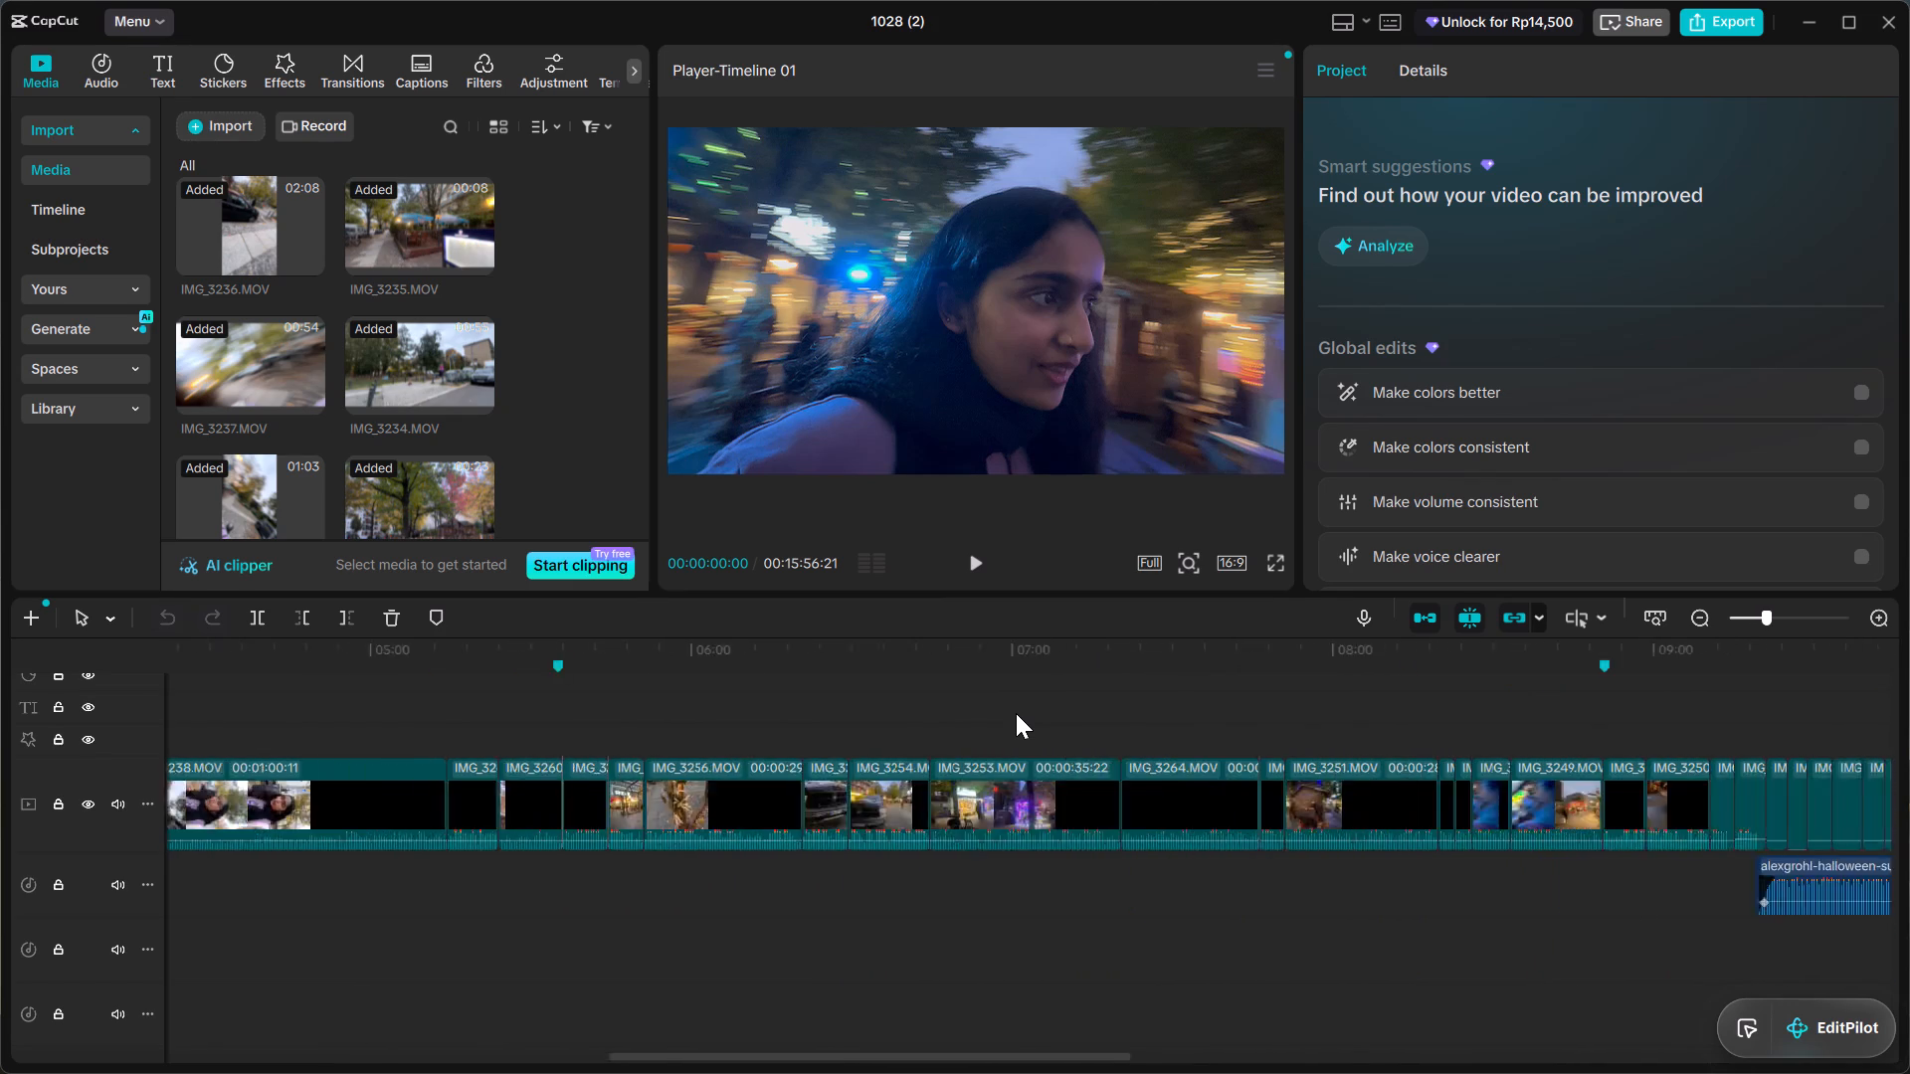
scroll(1016, 713, "left", 2)
scroll(1016, 713, "up", 3, "ctrl")
scroll(1016, 713, "left", 1)
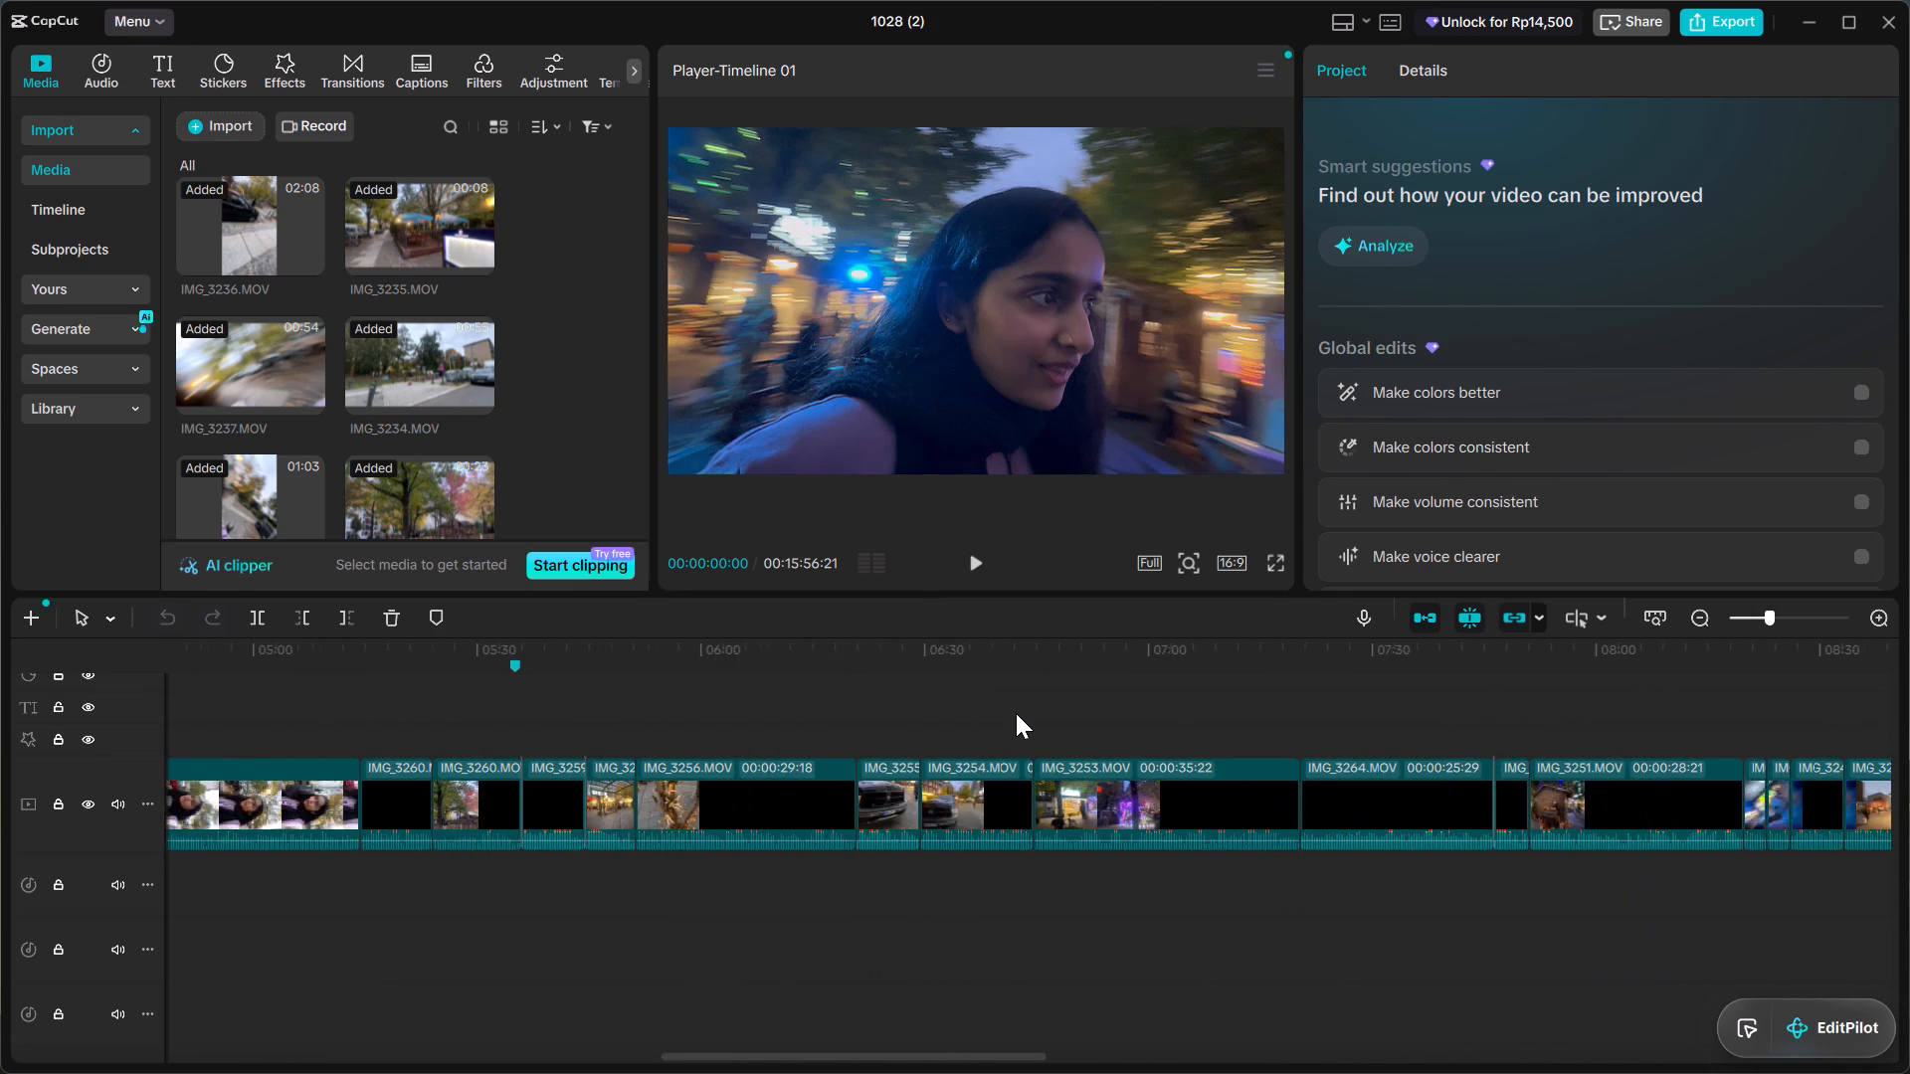
scroll(1016, 713, "left", 1)
scroll(1016, 713, "up", 6)
scroll(1016, 713, "left", 2)
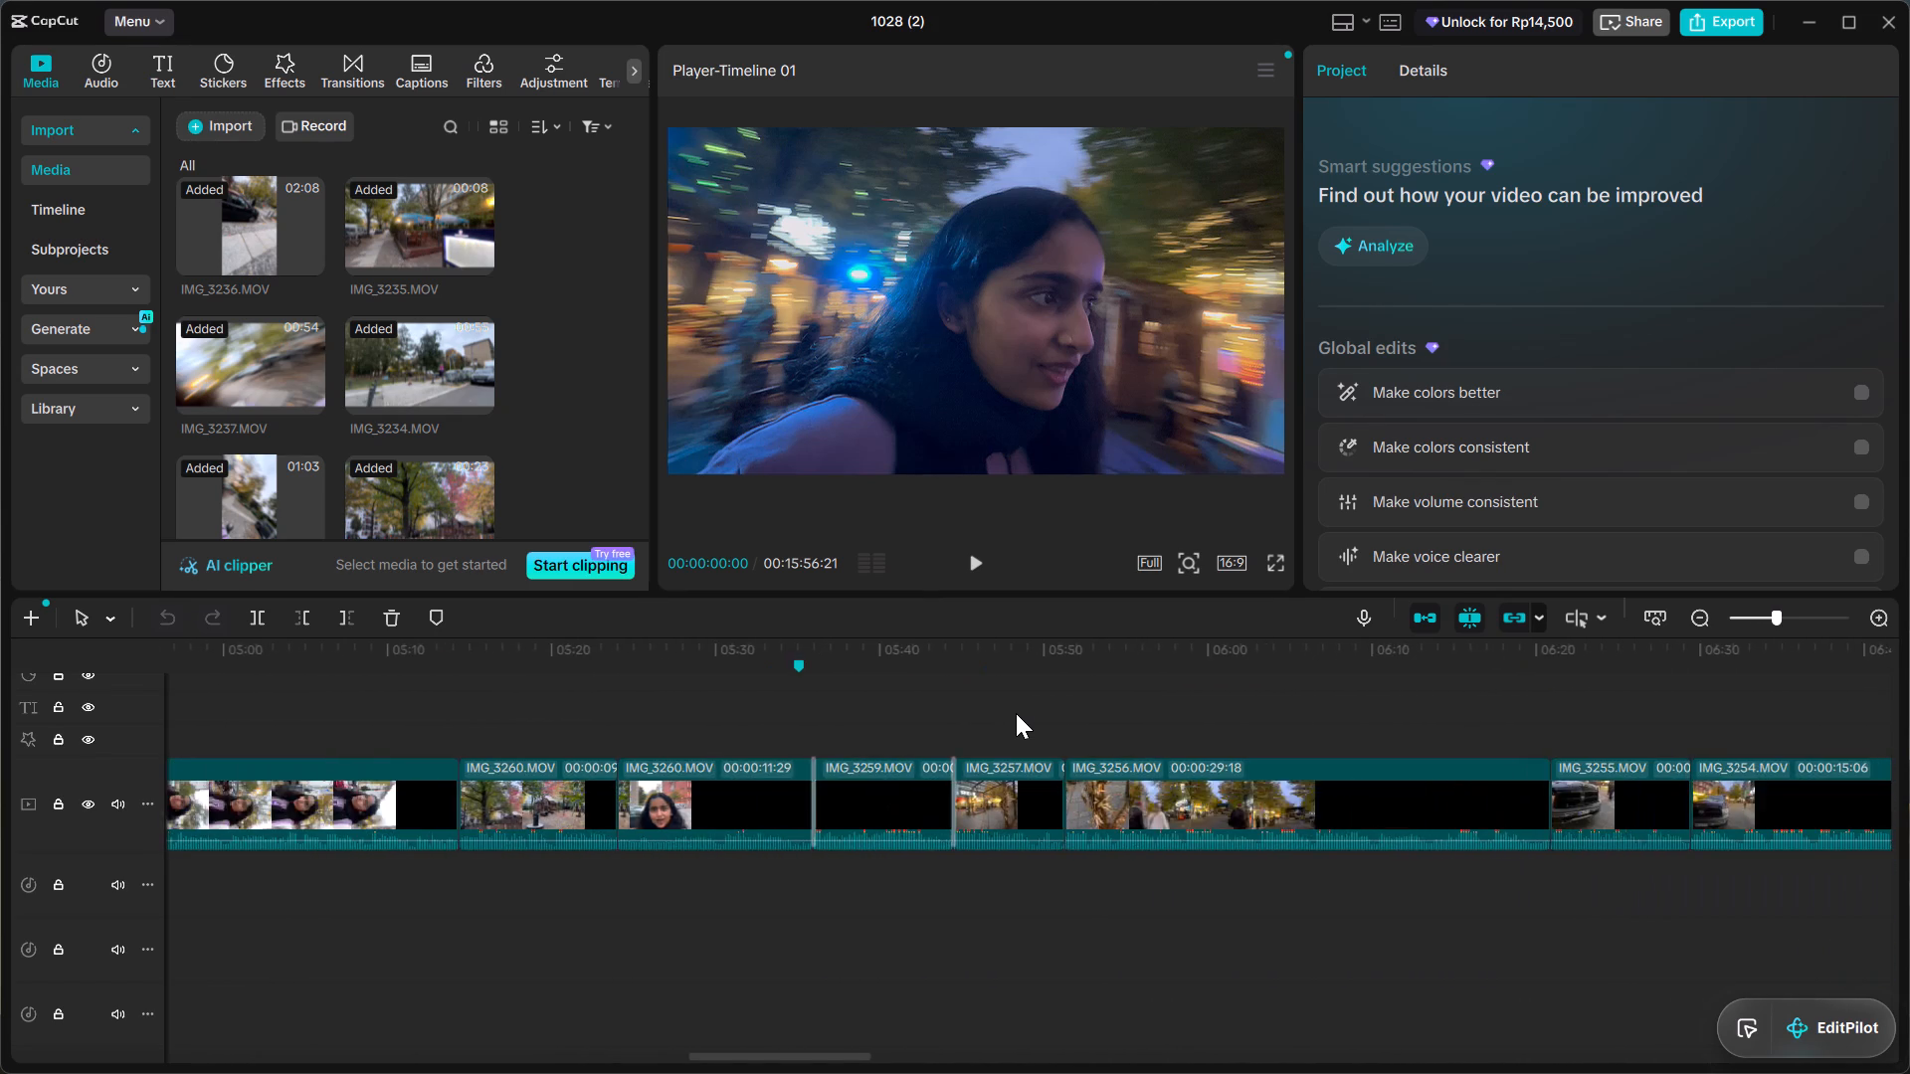
scroll(1016, 713, "left", 5)
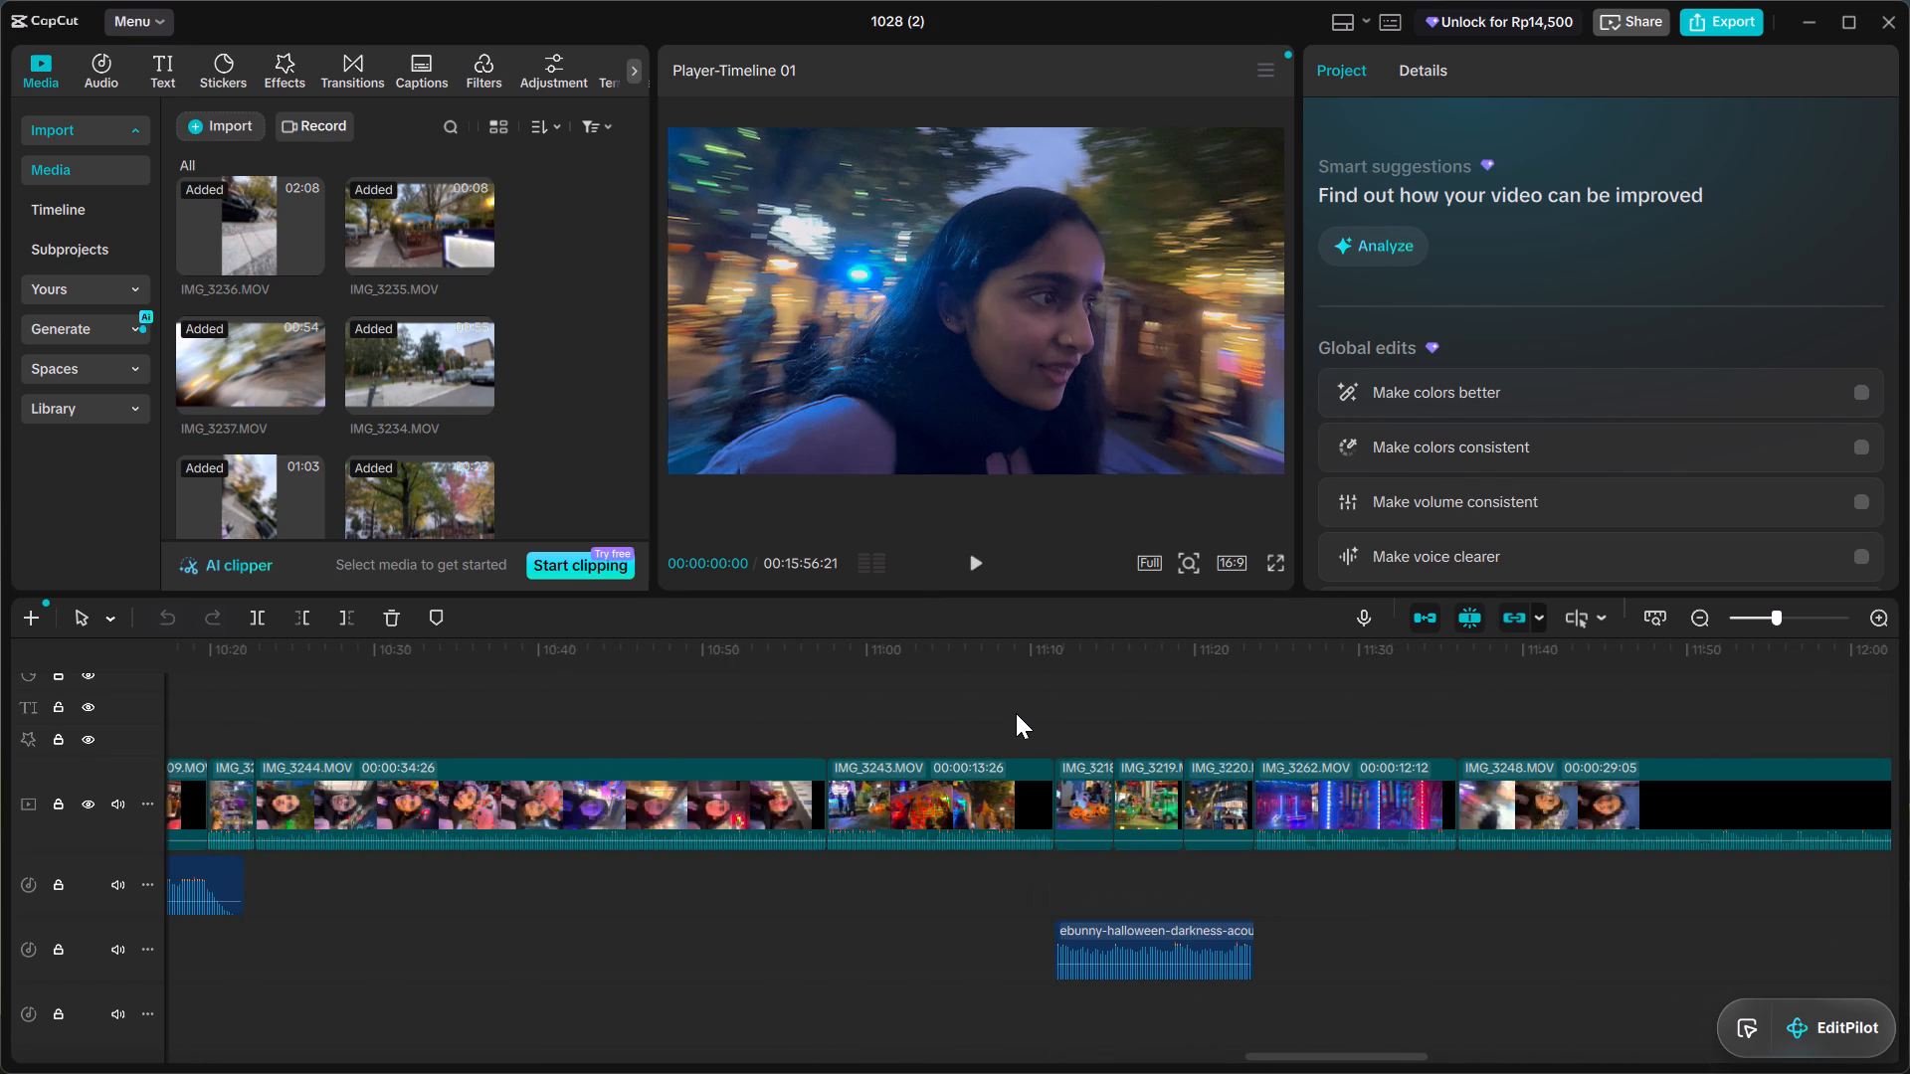
scroll(1016, 713, "right", 3)
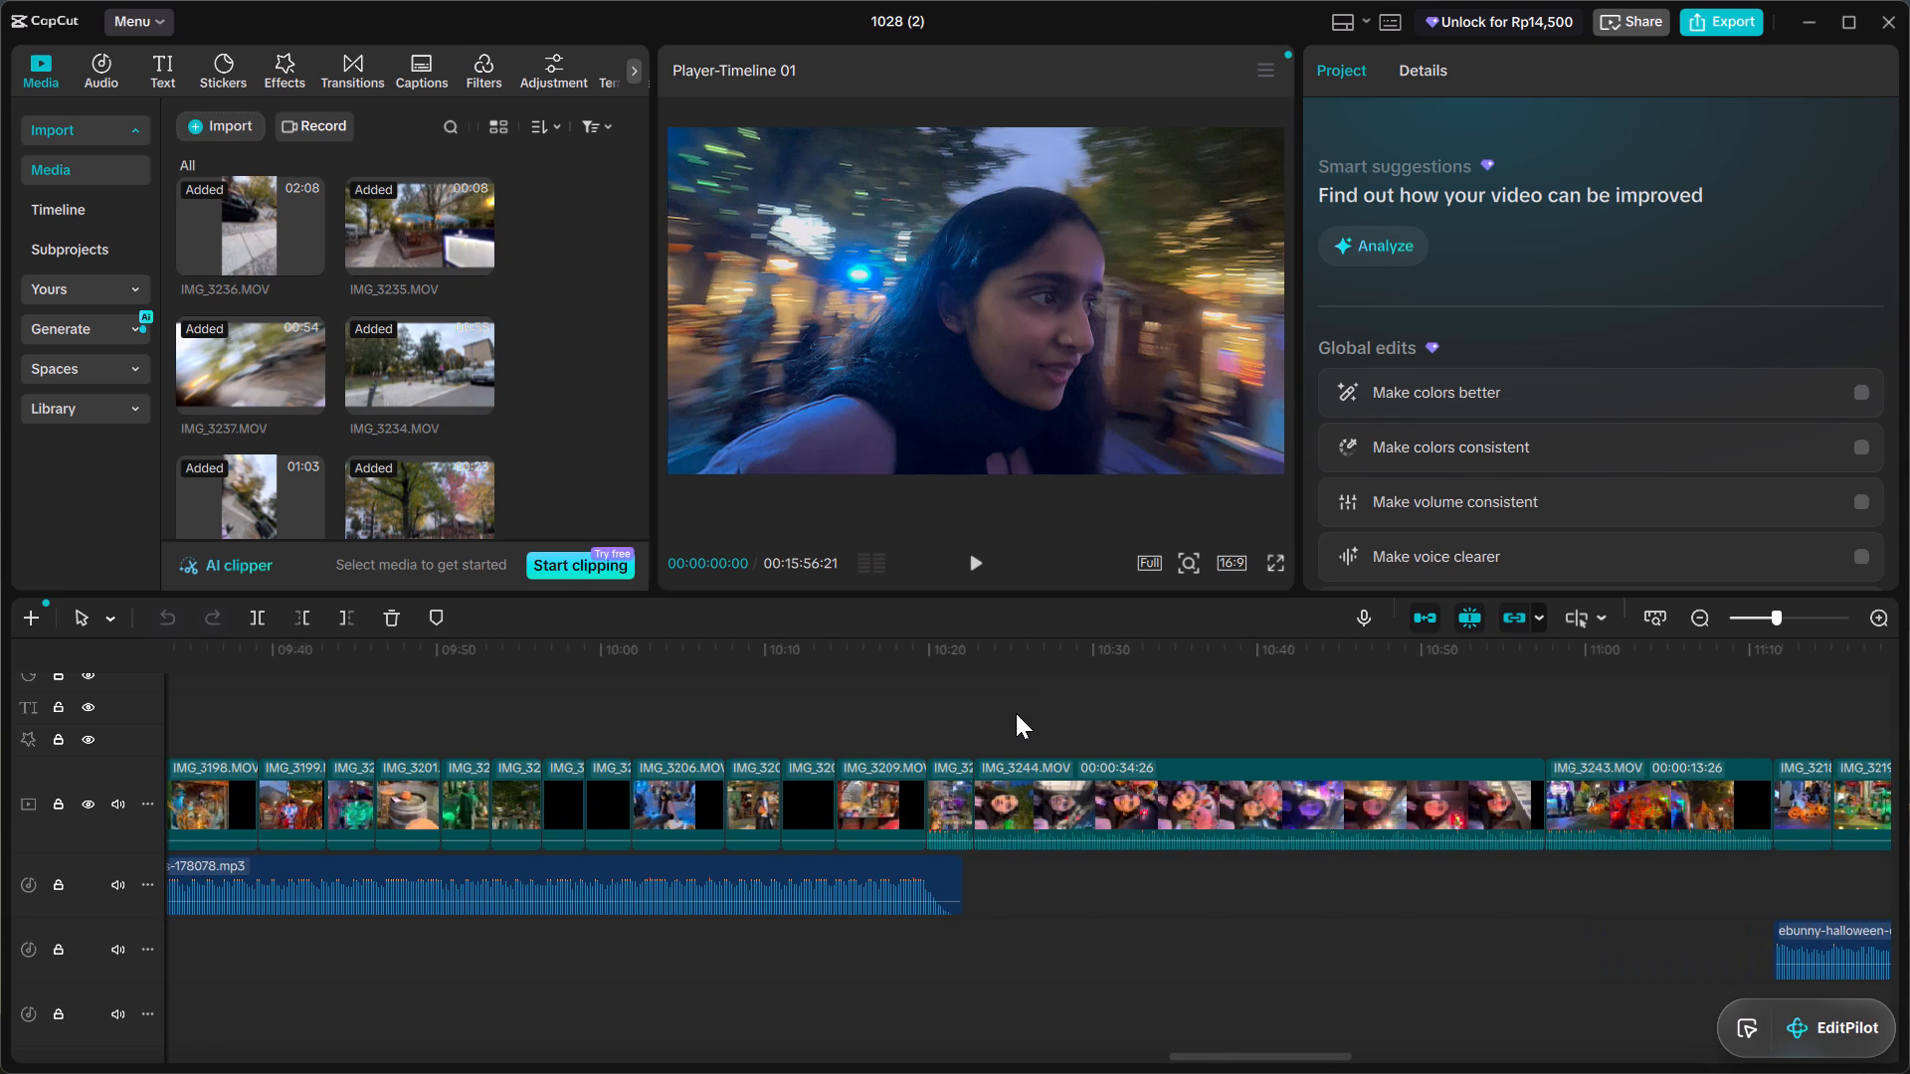
scroll(1016, 713, "right", 1)
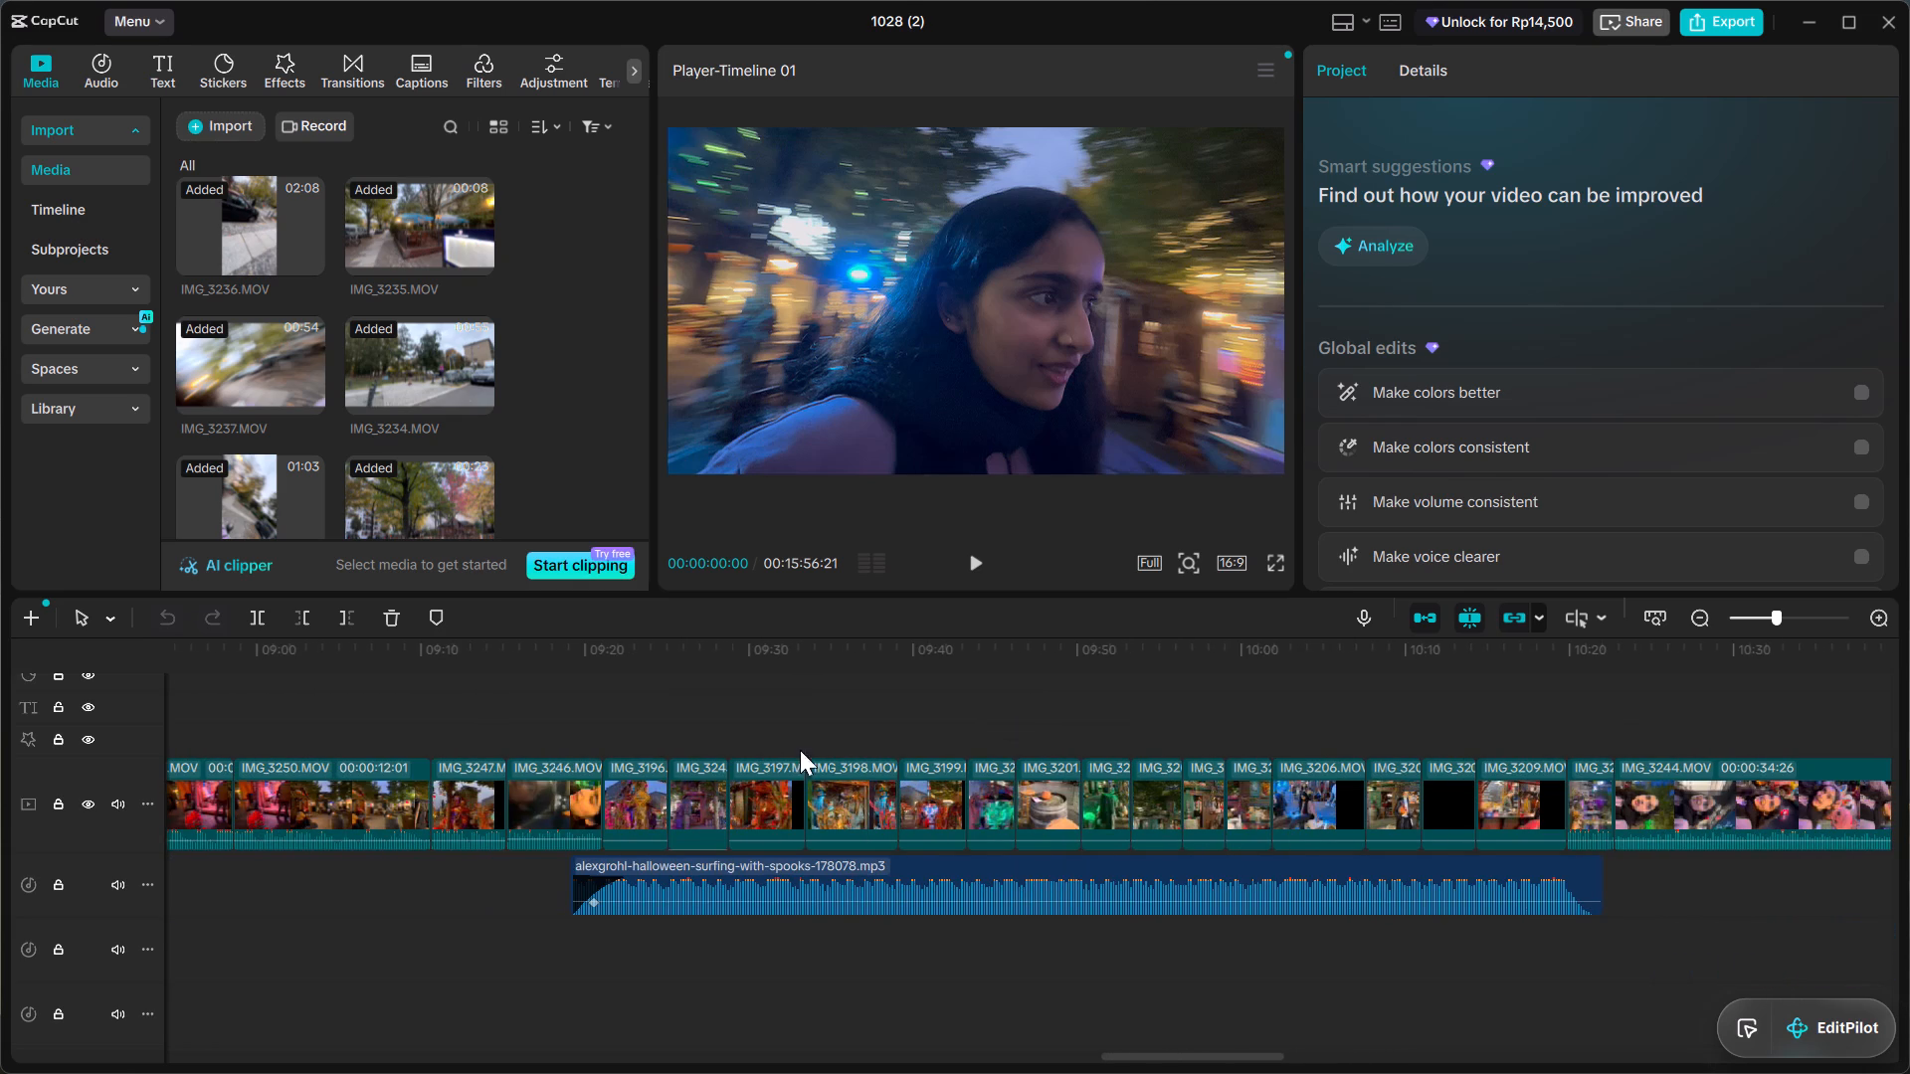
left_click(611, 673)
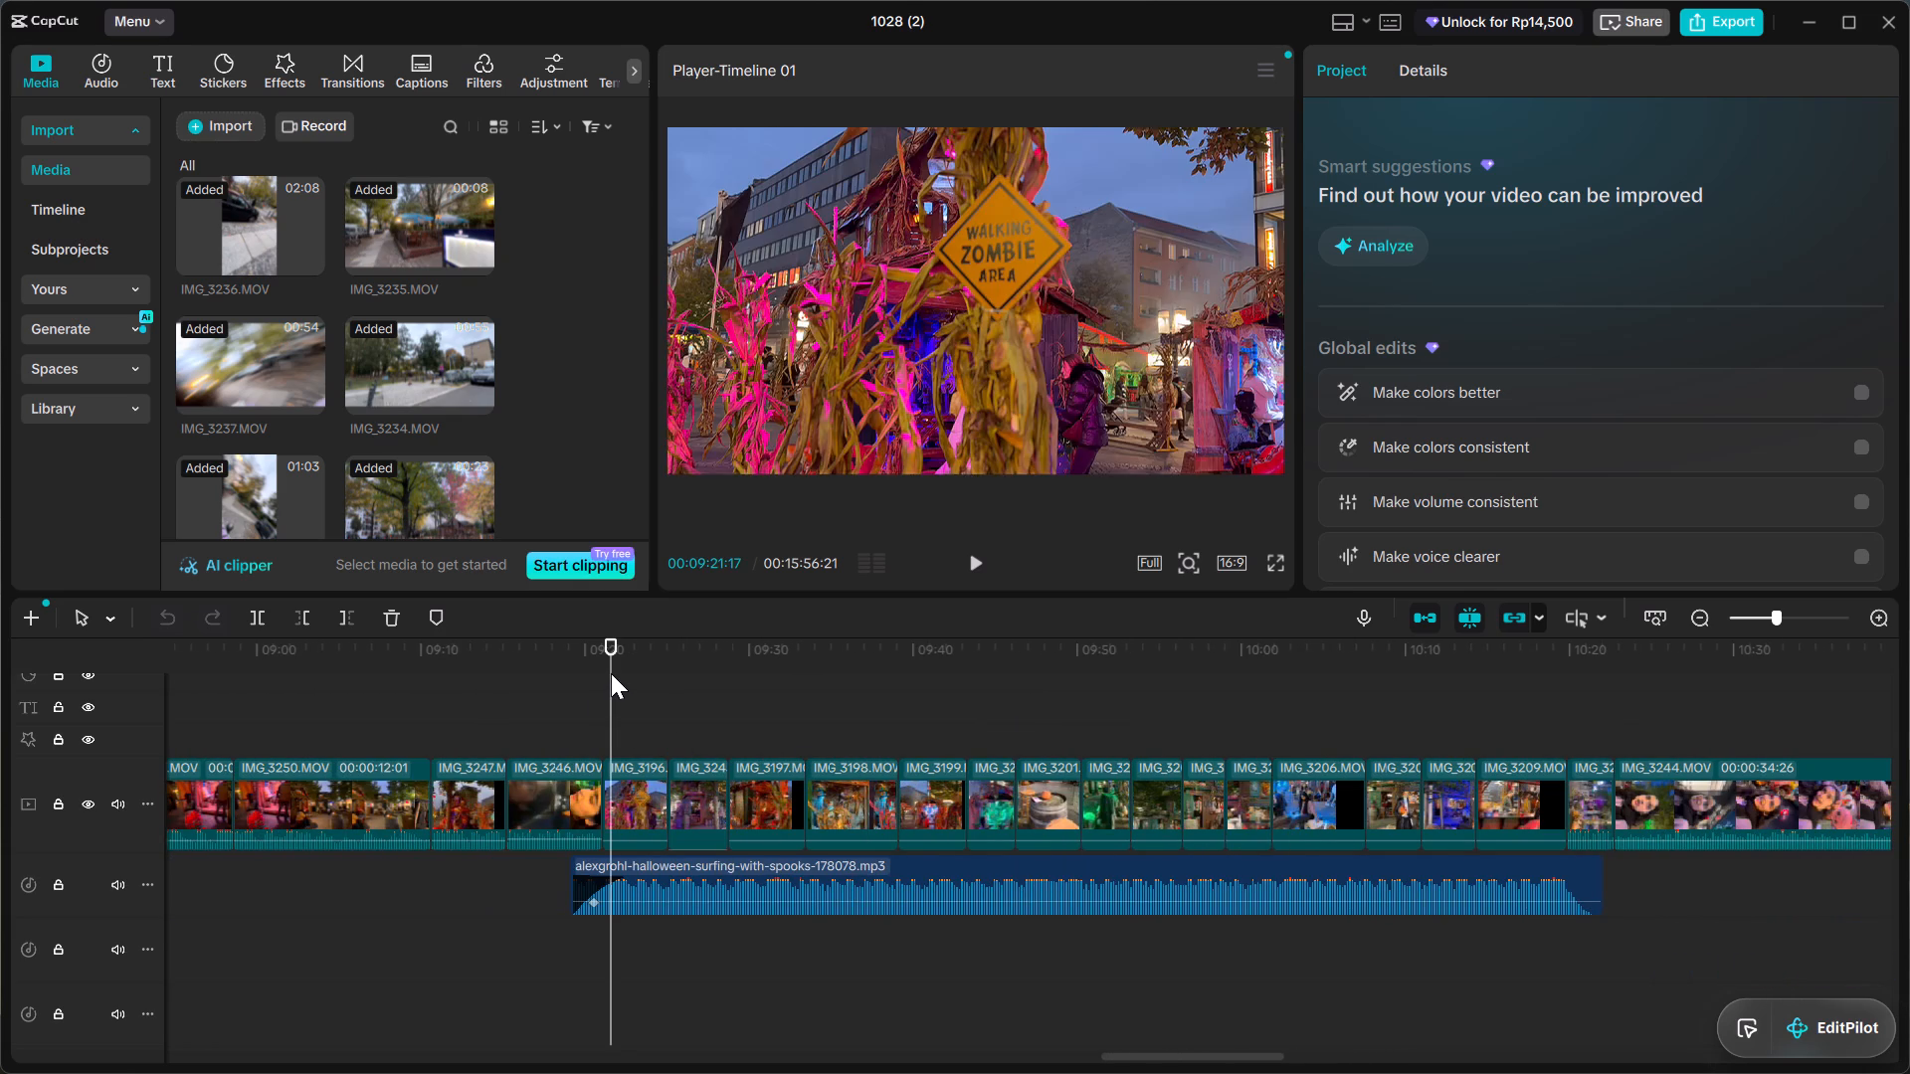
key("space")
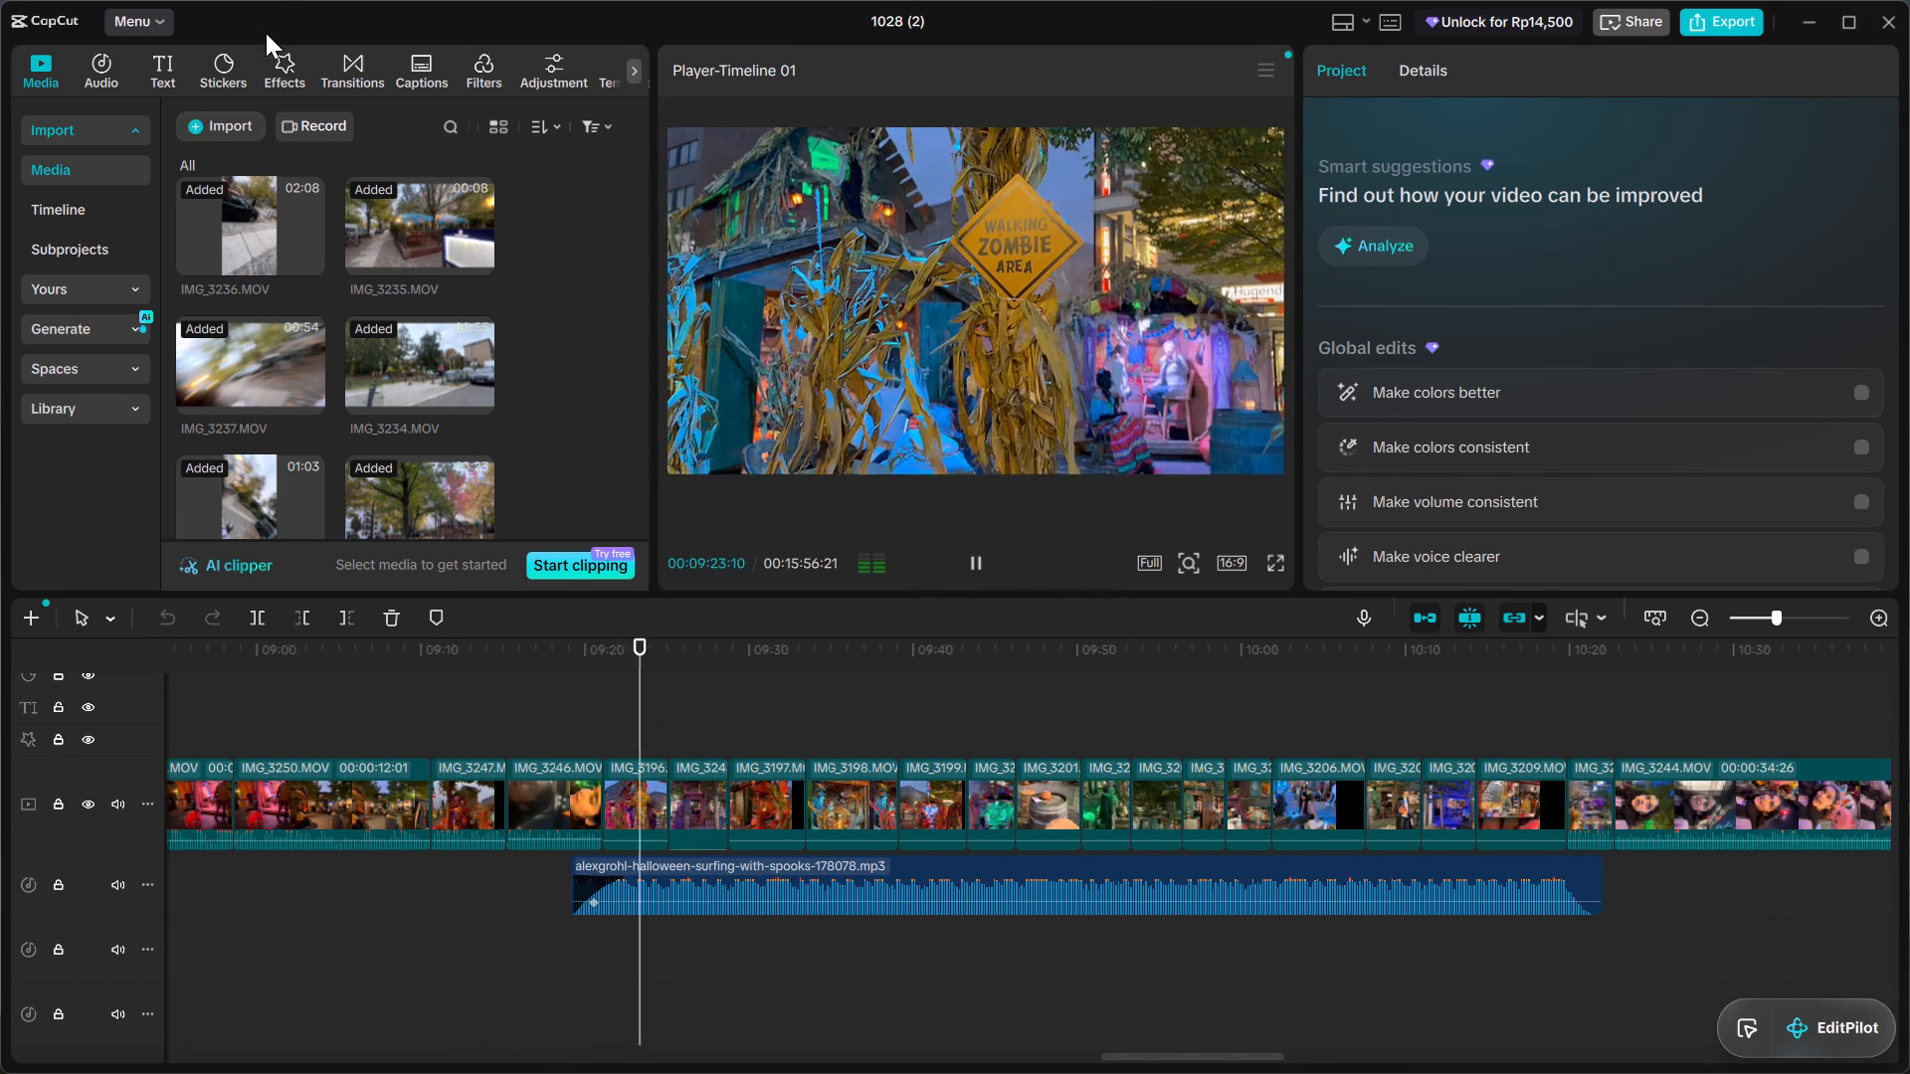
Search the video effects for "cinema" and preview the Cinema Screen effect.
left_click(262, 87)
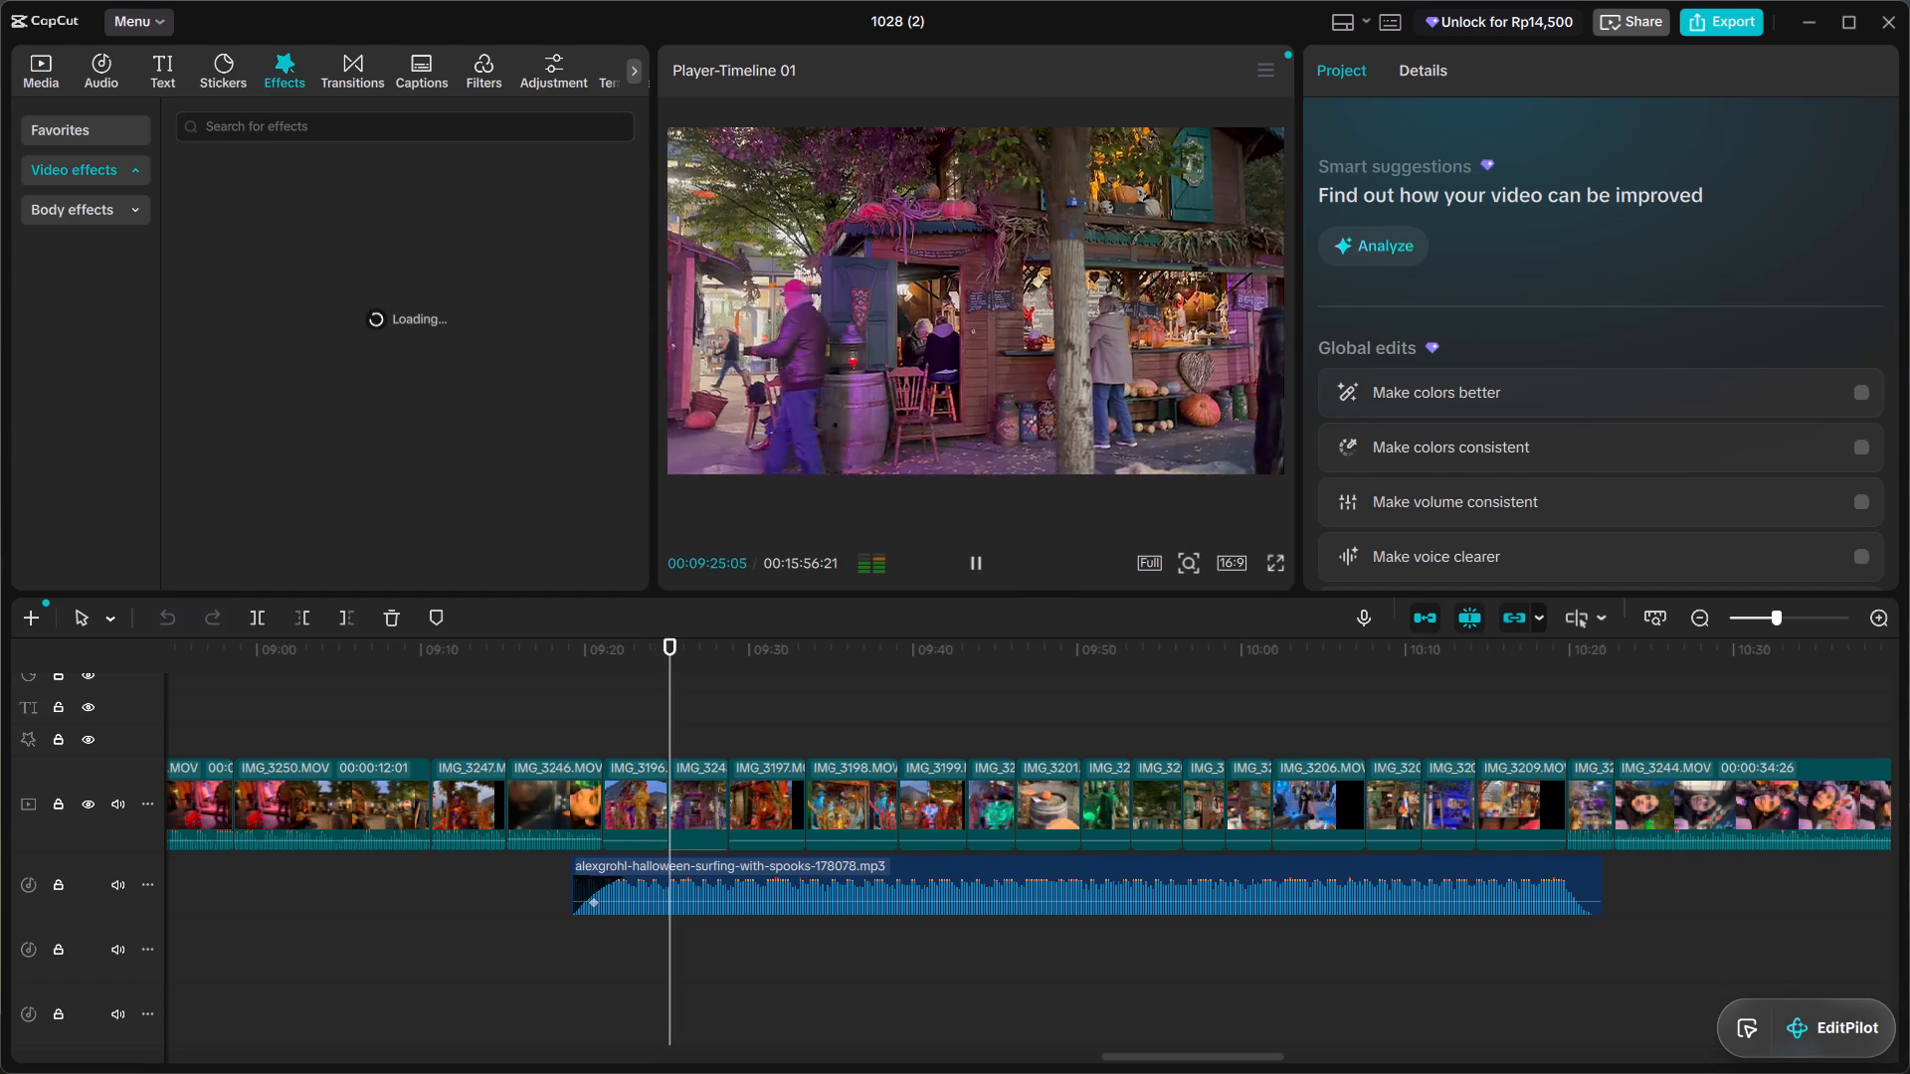
left_click(294, 125)
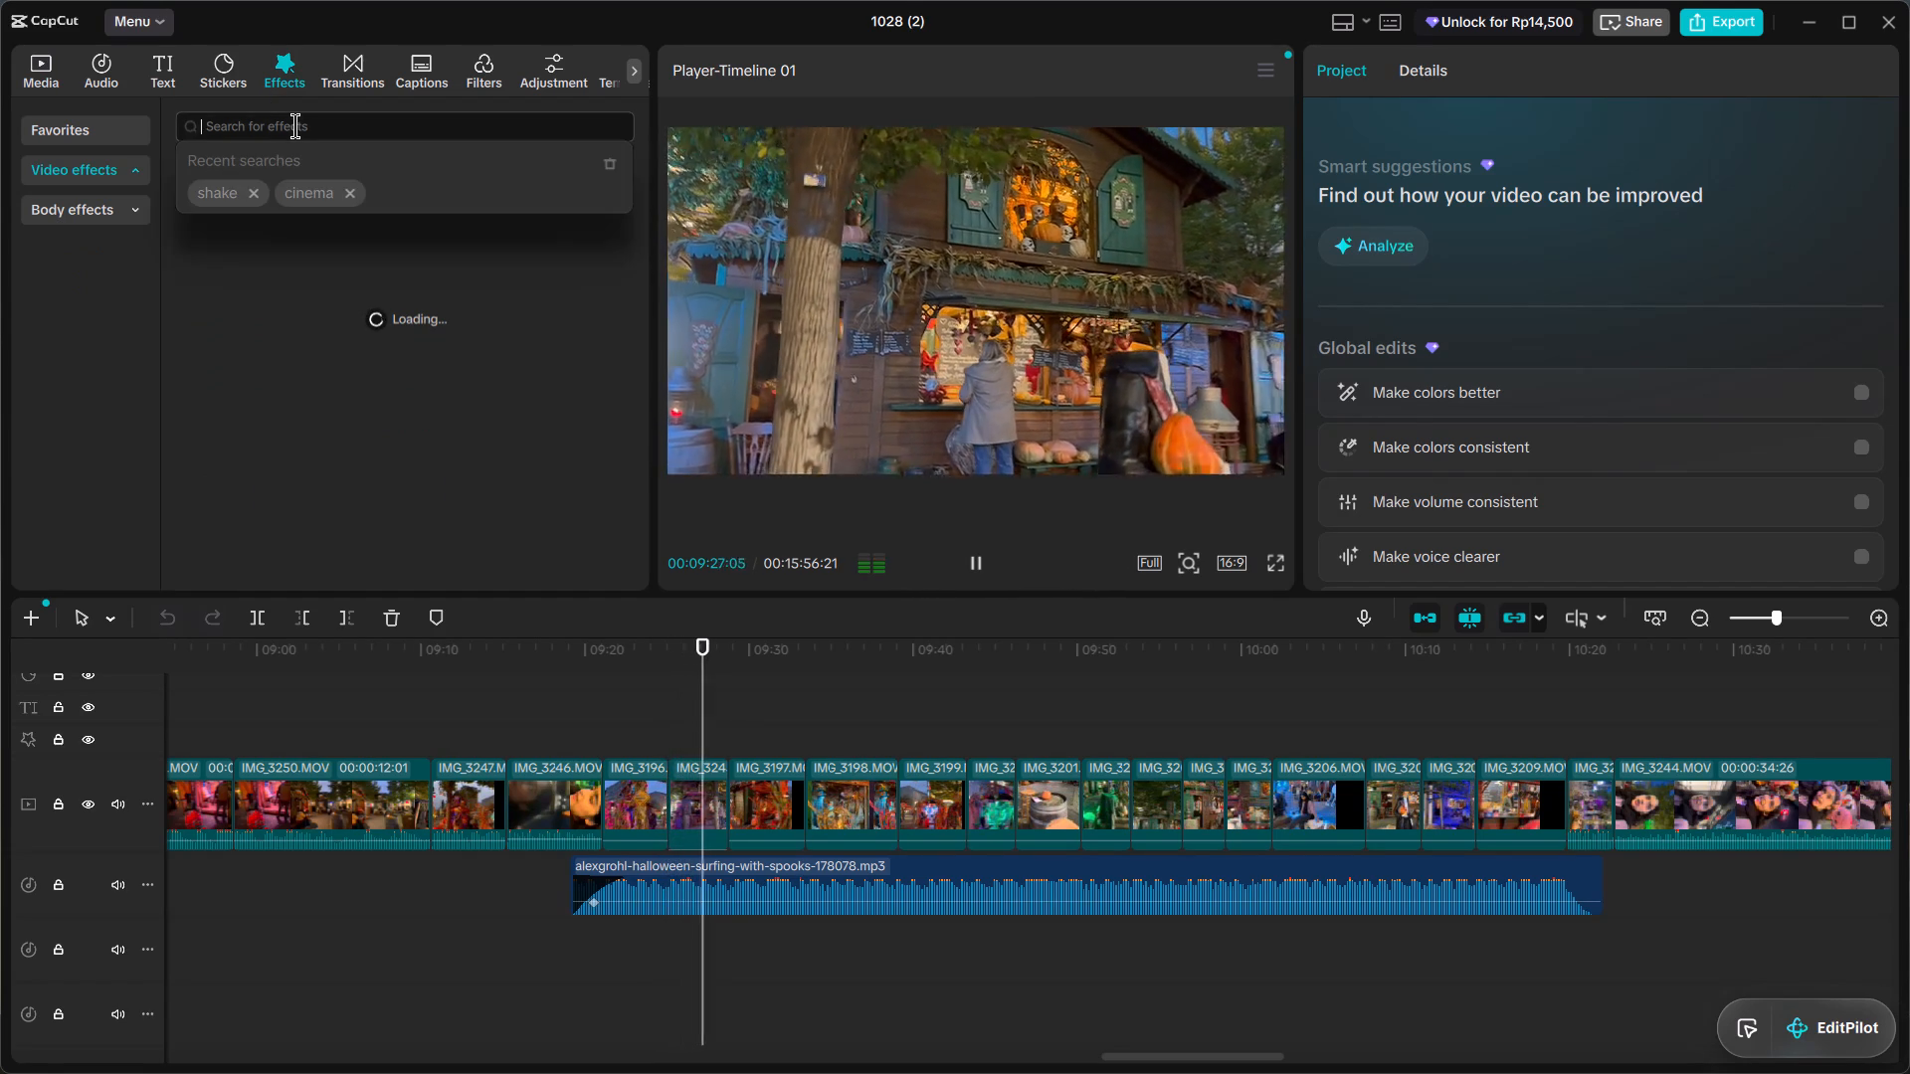
left_click(291, 188)
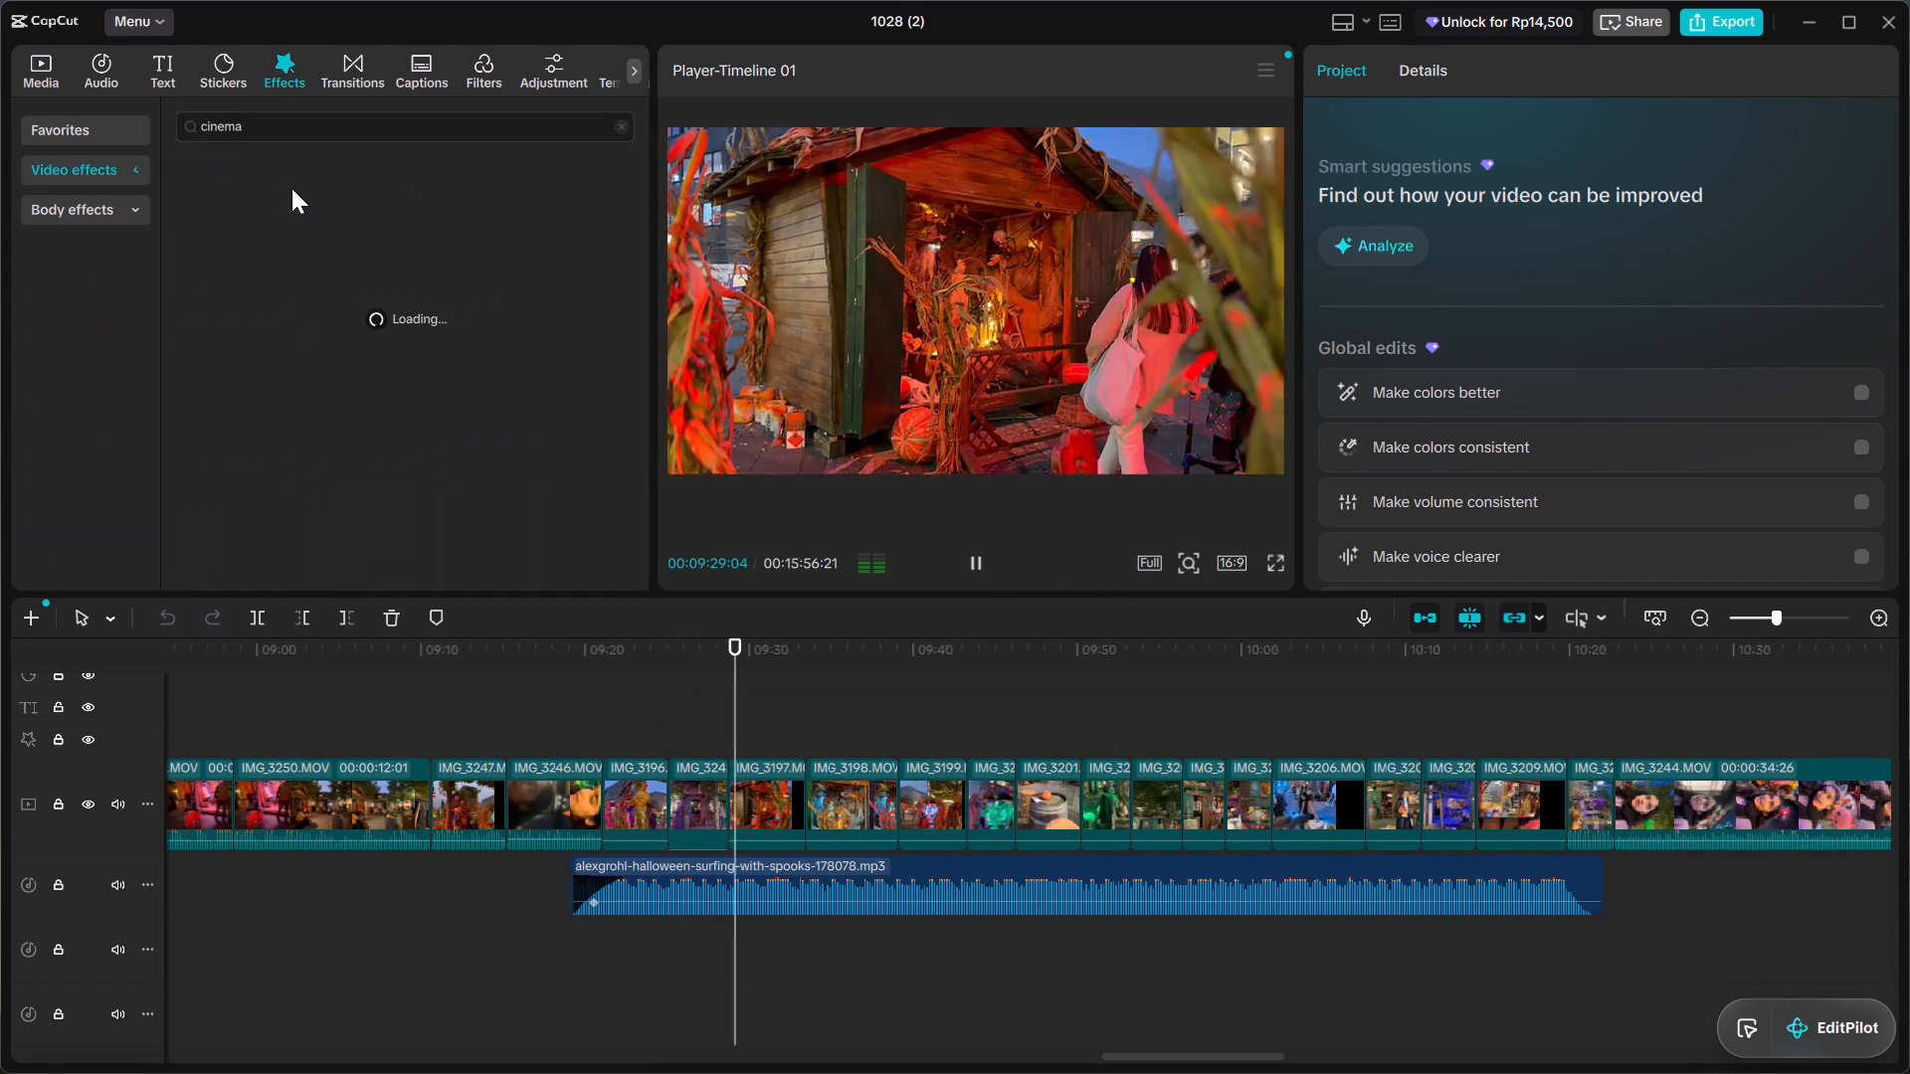
key("space")
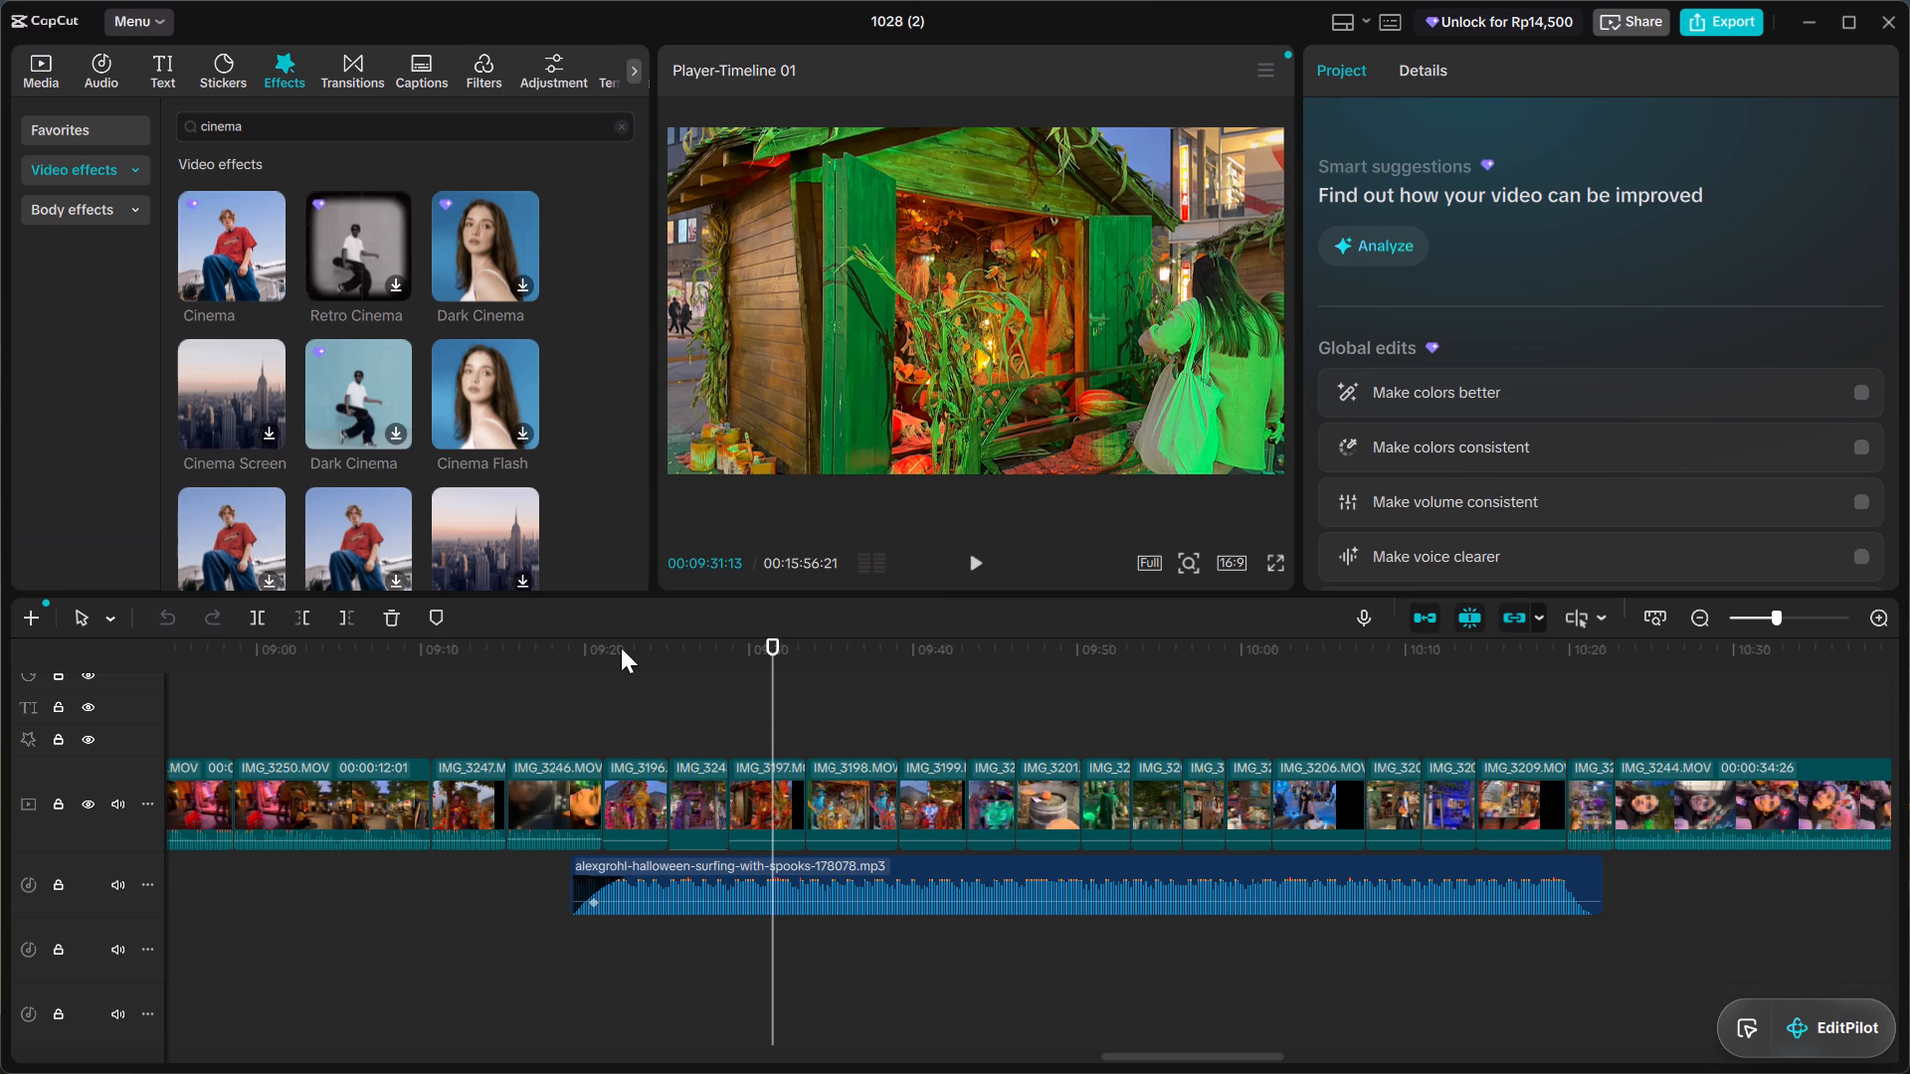
scroll(436, 471, "down", 1)
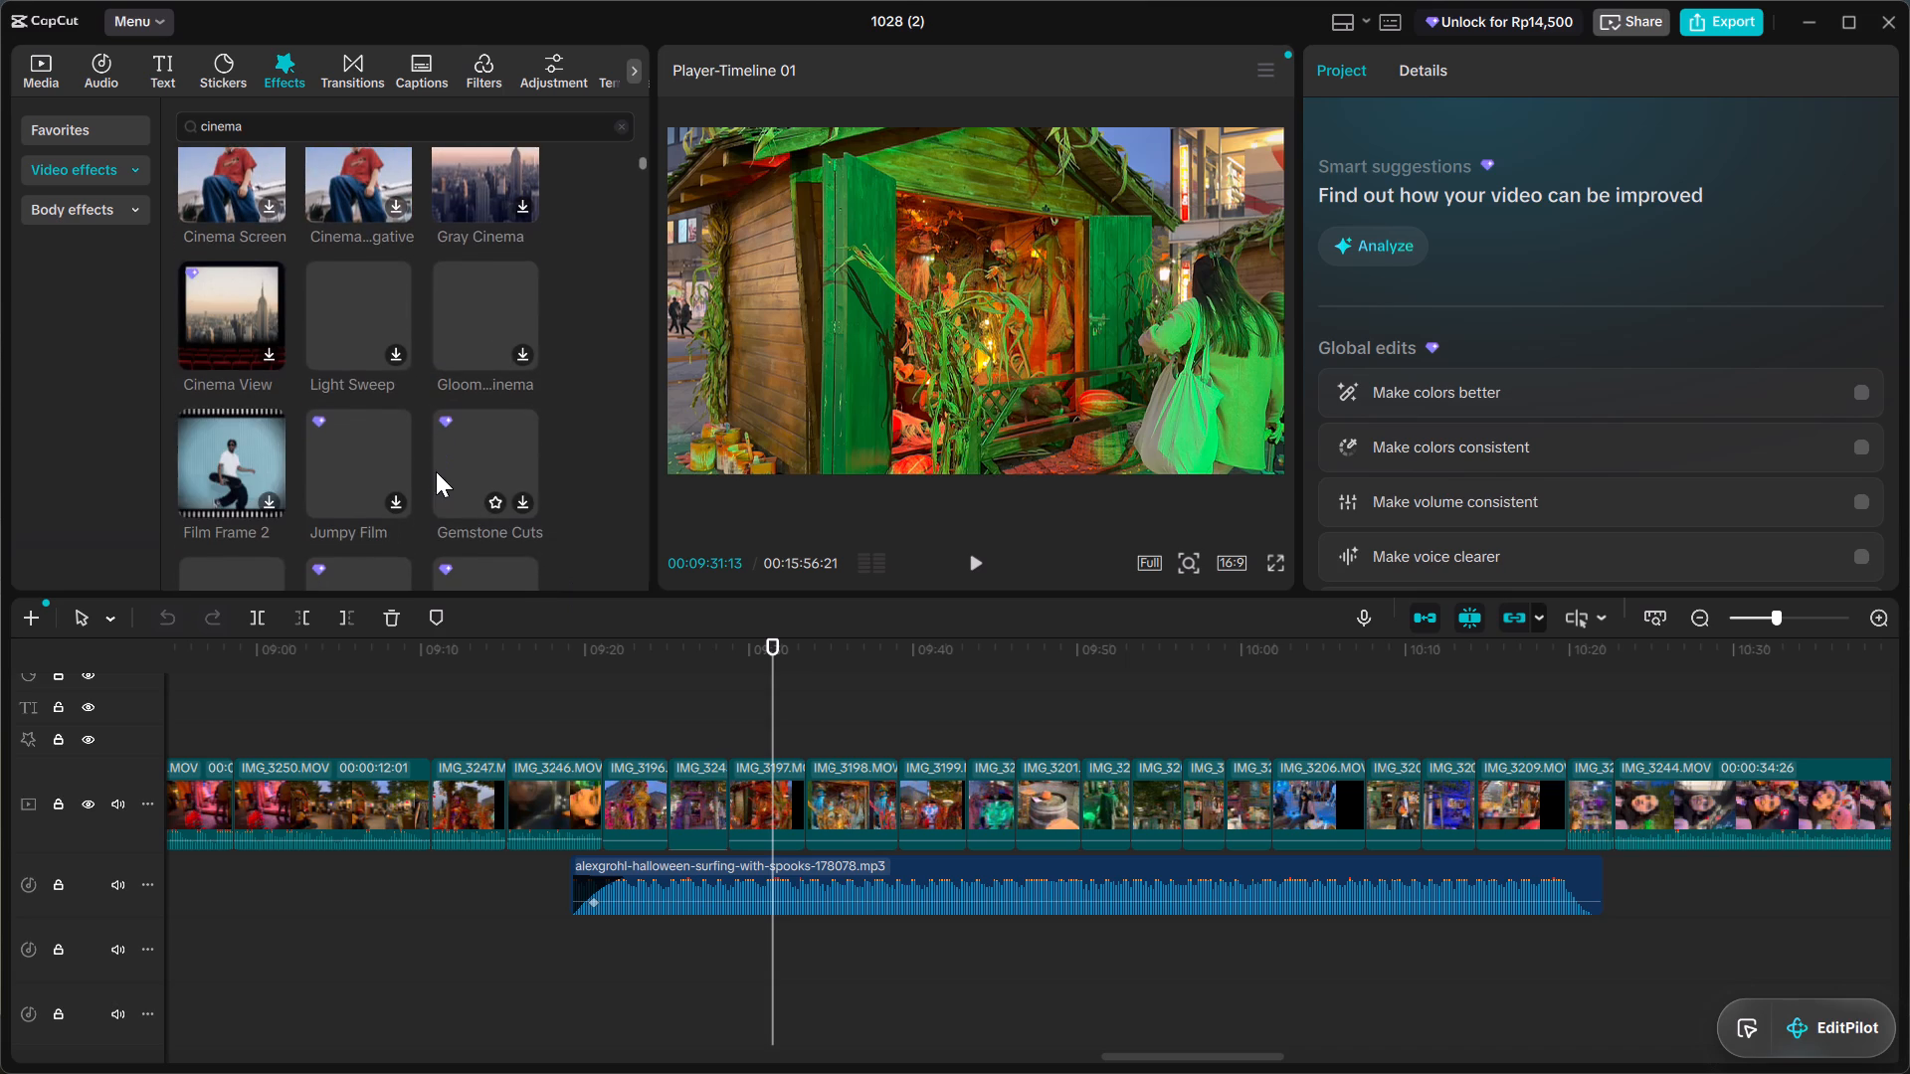
scroll(436, 471, "down", 1)
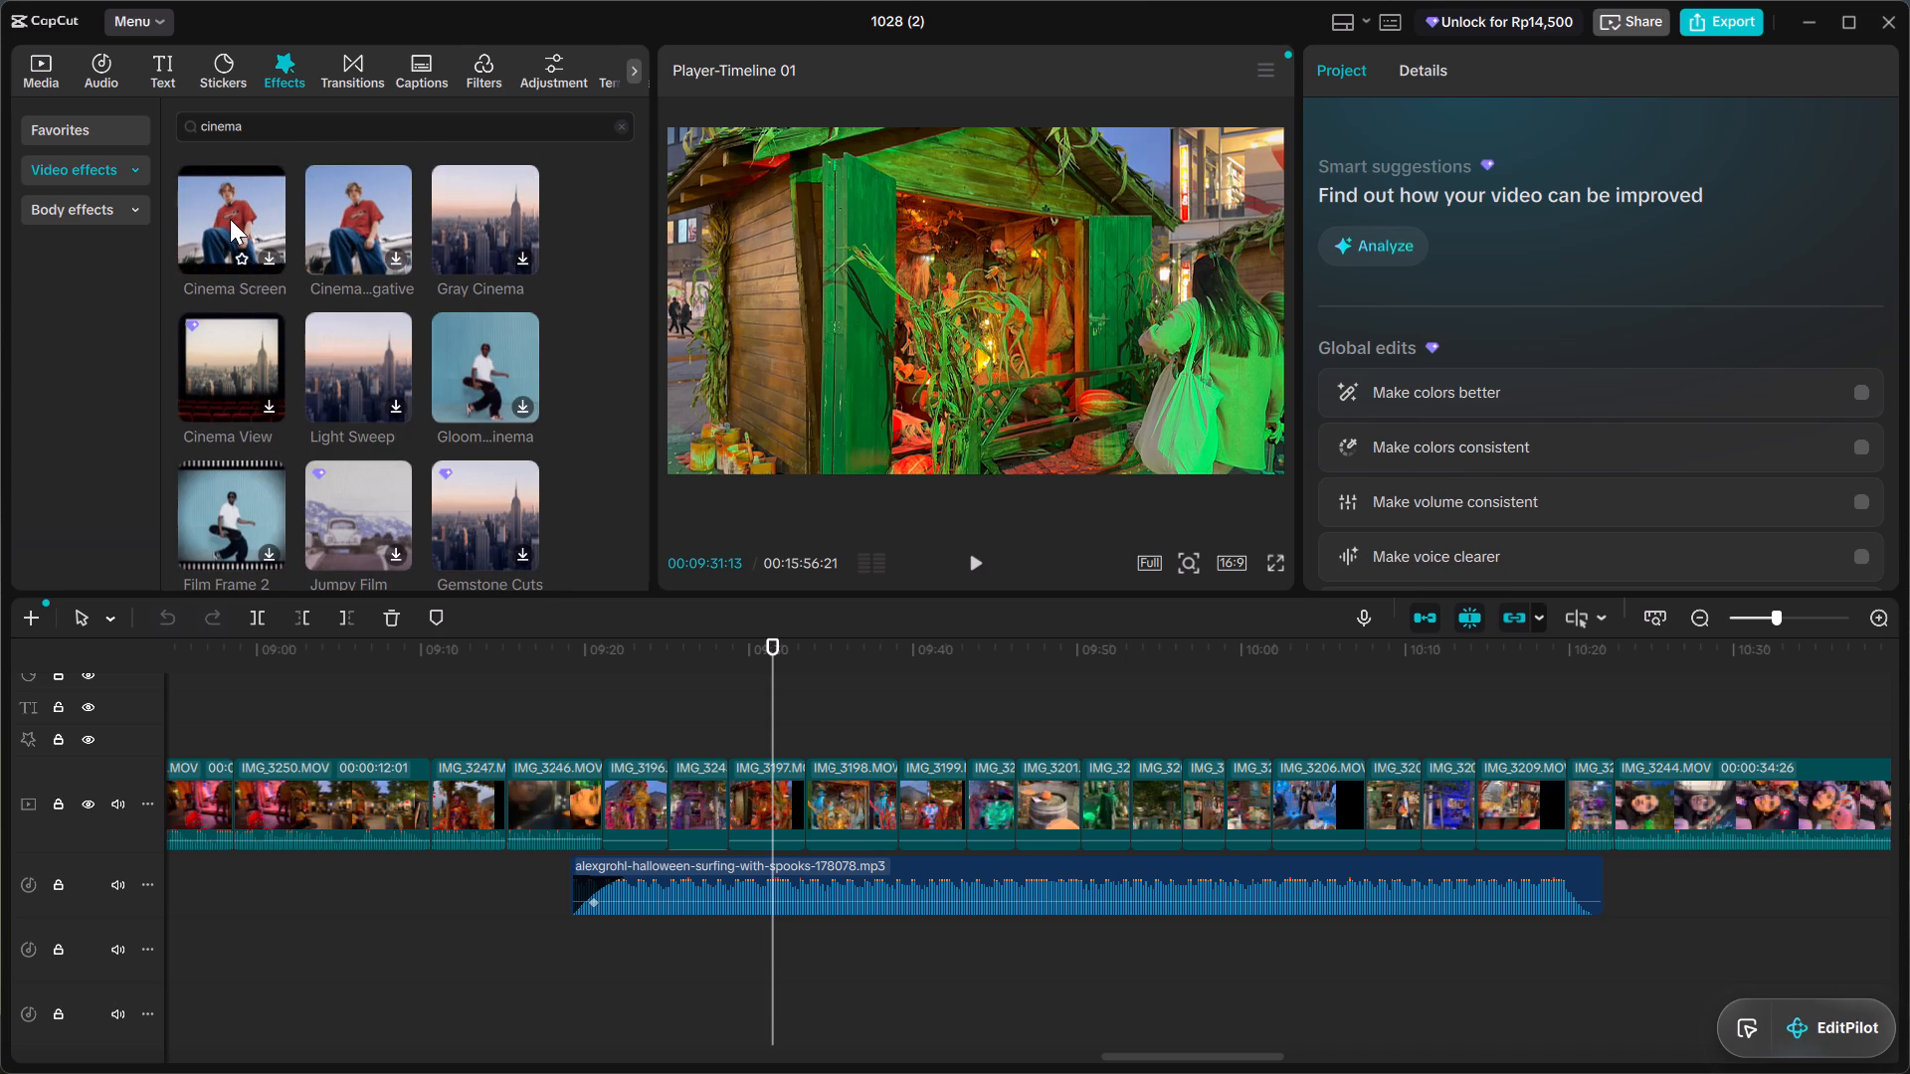
double_click(230, 219)
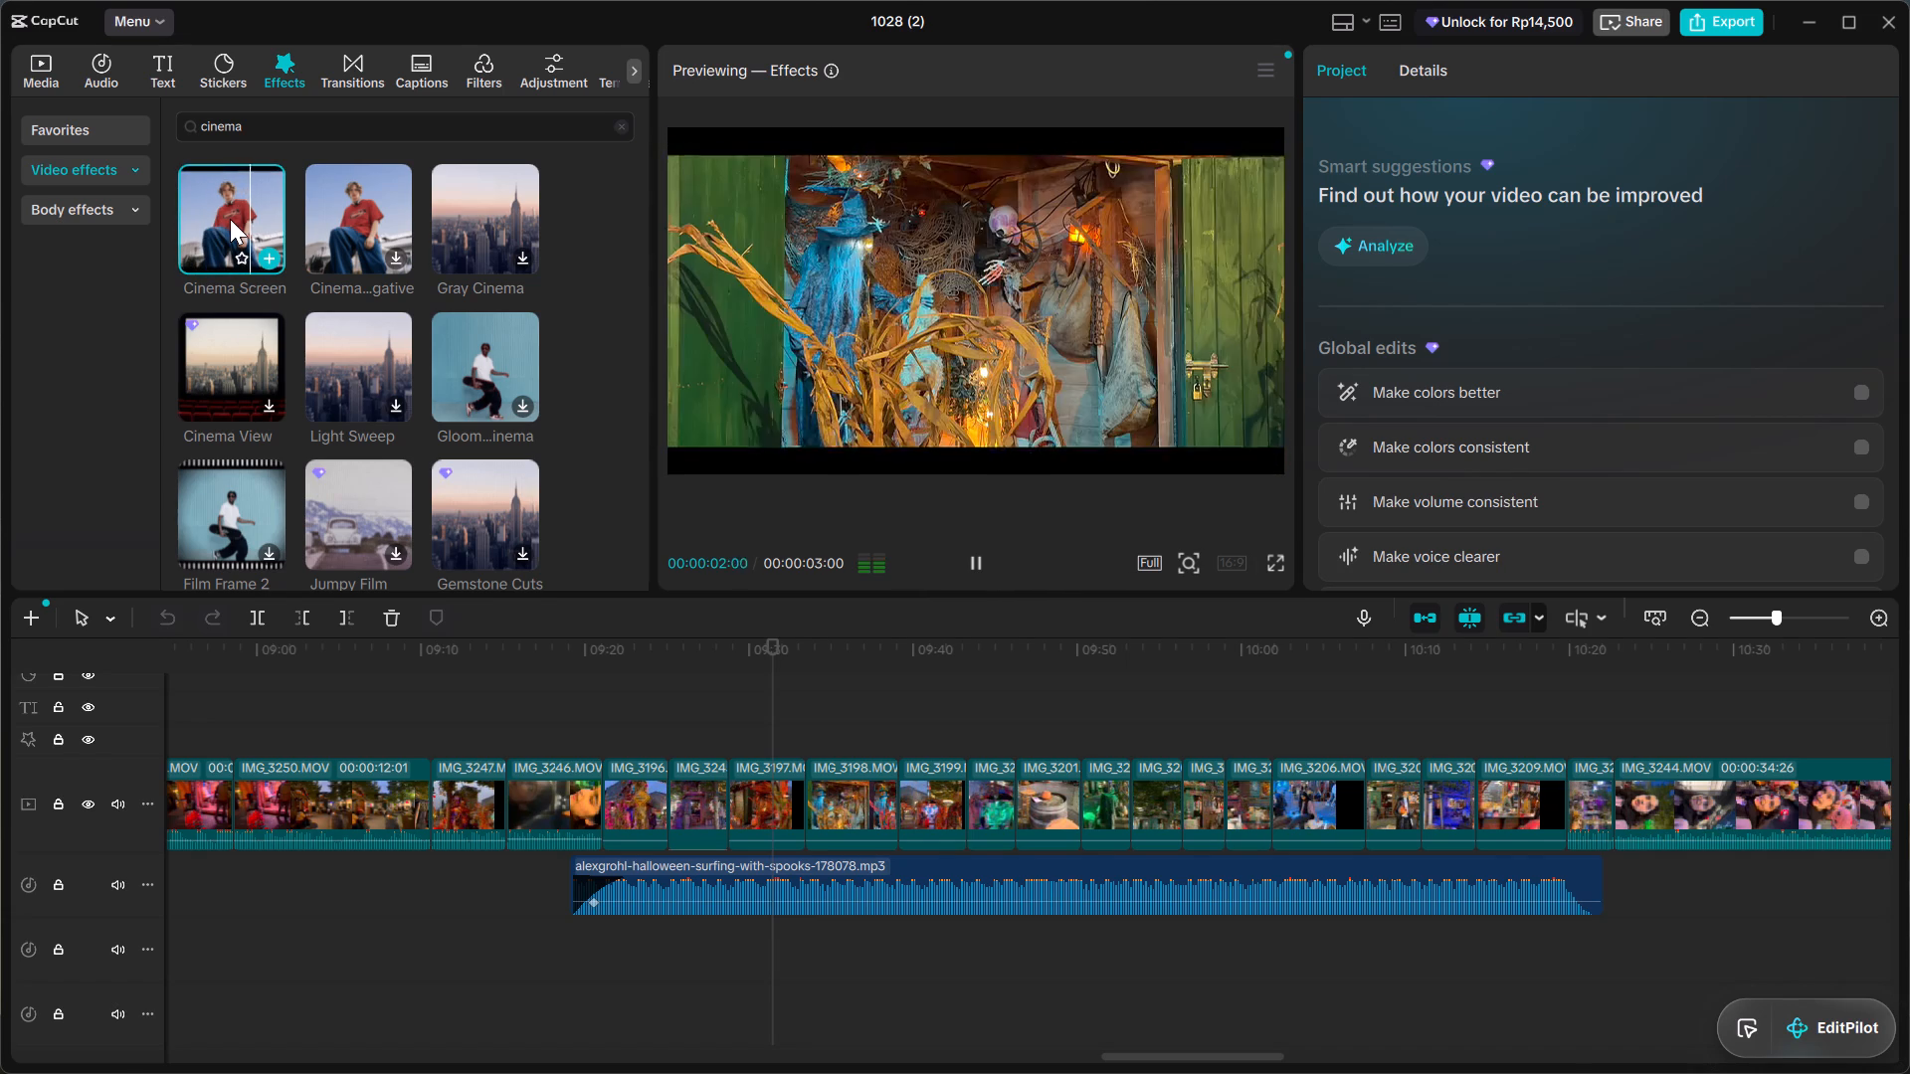
left_click_drag(230, 219, 262, 124)
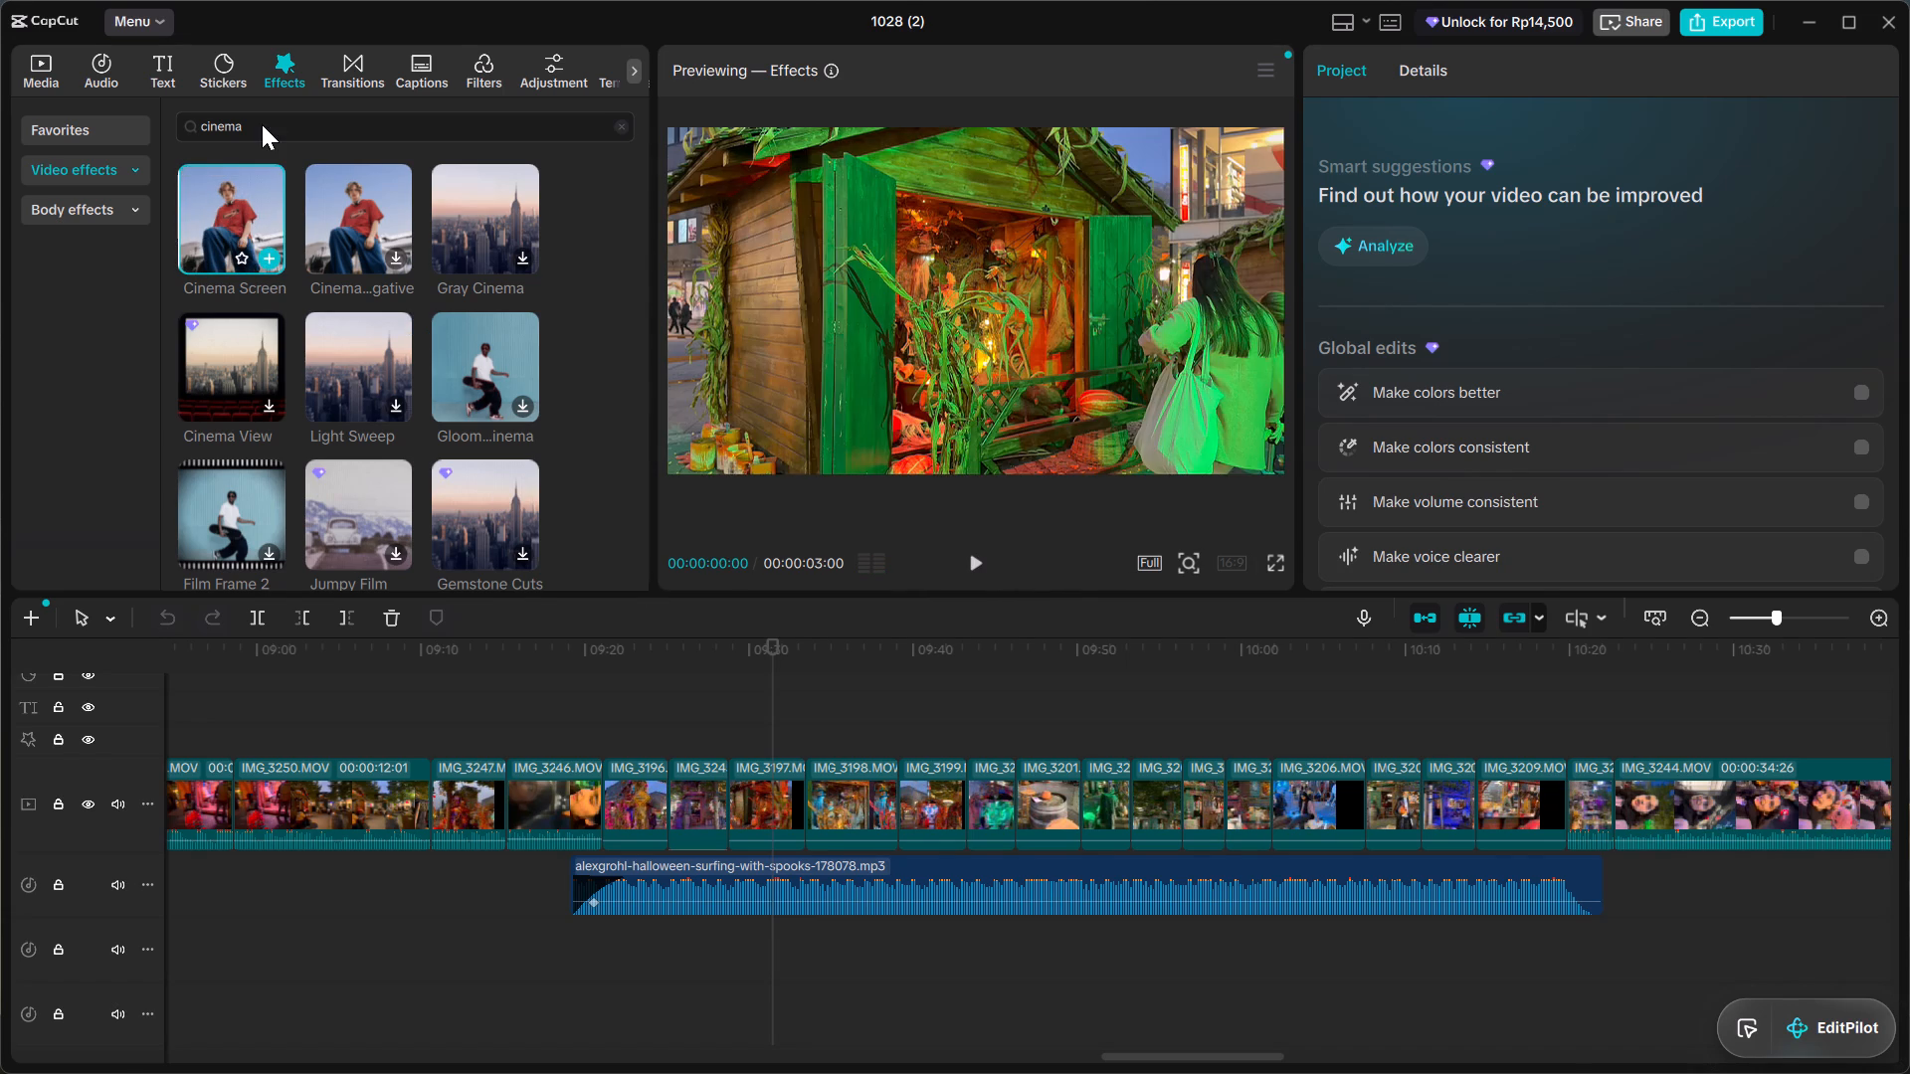
left_click_drag(262, 124, 190, 94)
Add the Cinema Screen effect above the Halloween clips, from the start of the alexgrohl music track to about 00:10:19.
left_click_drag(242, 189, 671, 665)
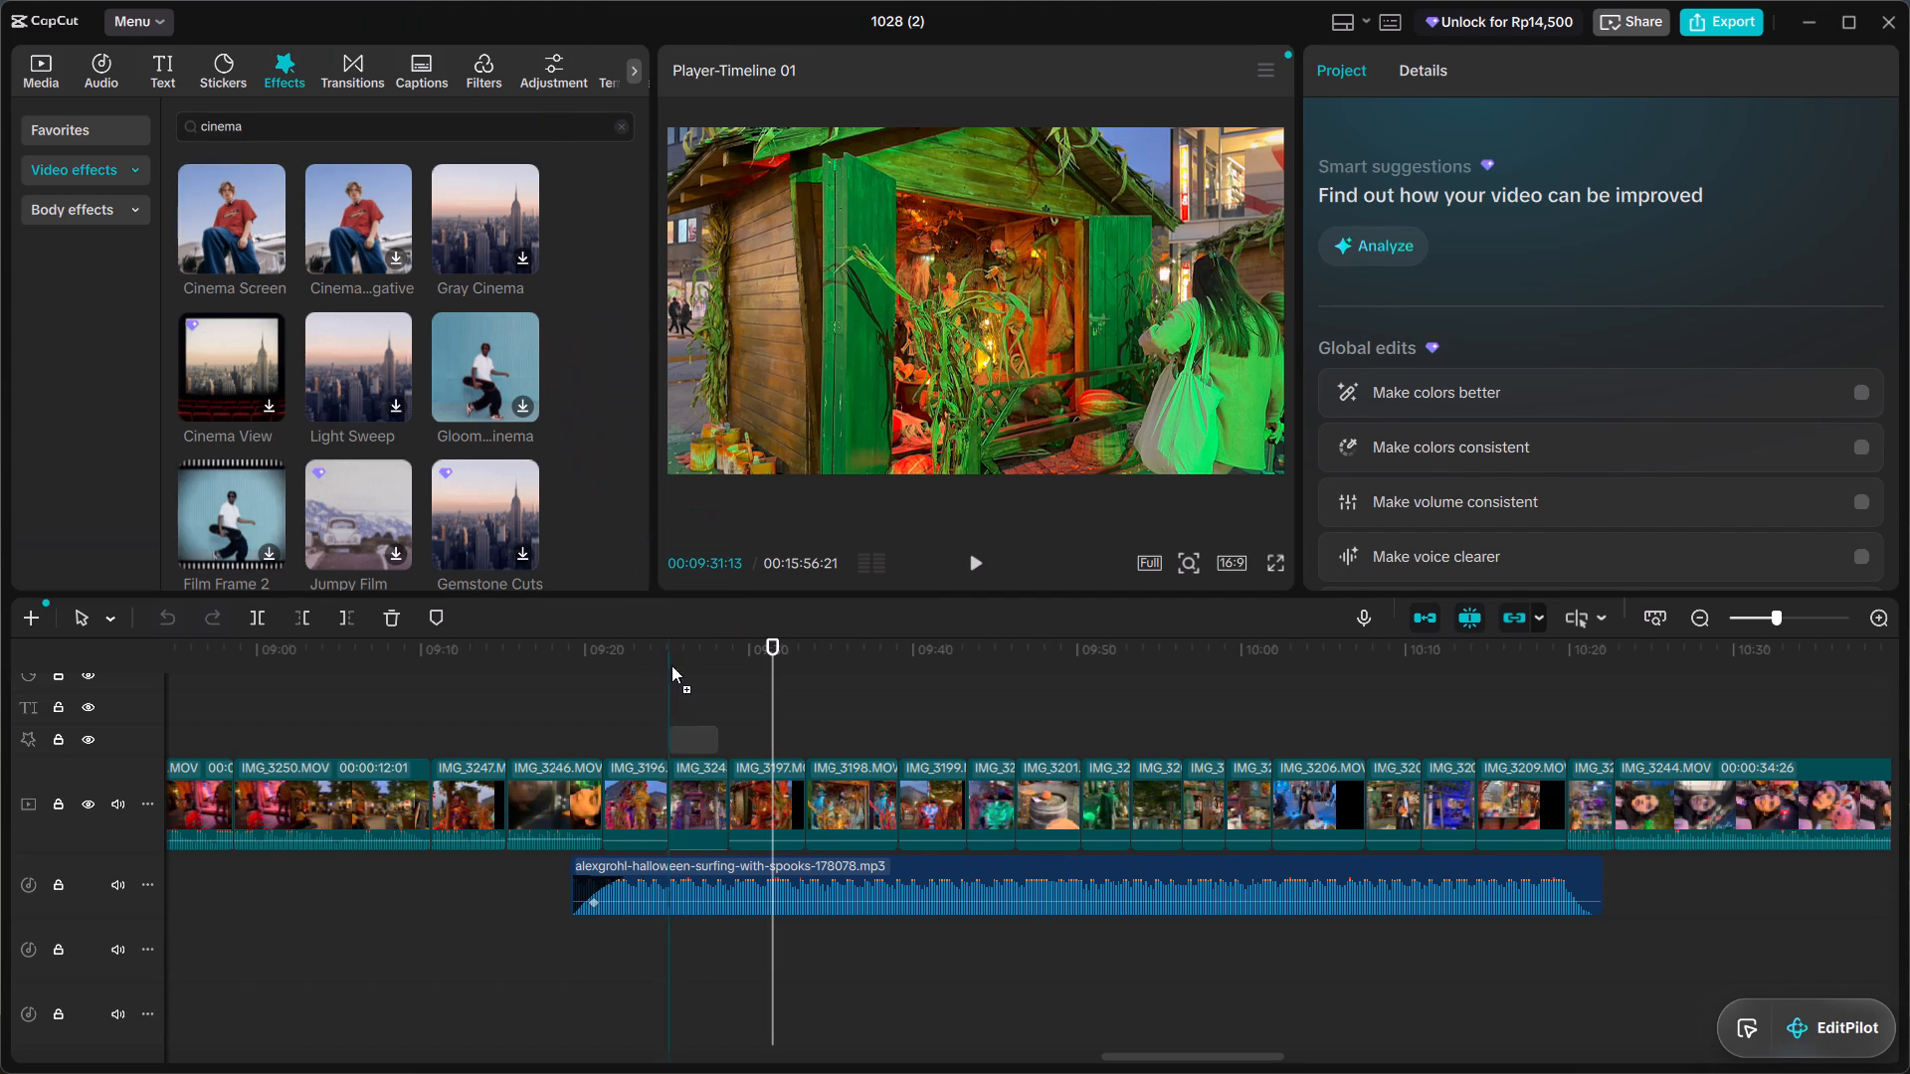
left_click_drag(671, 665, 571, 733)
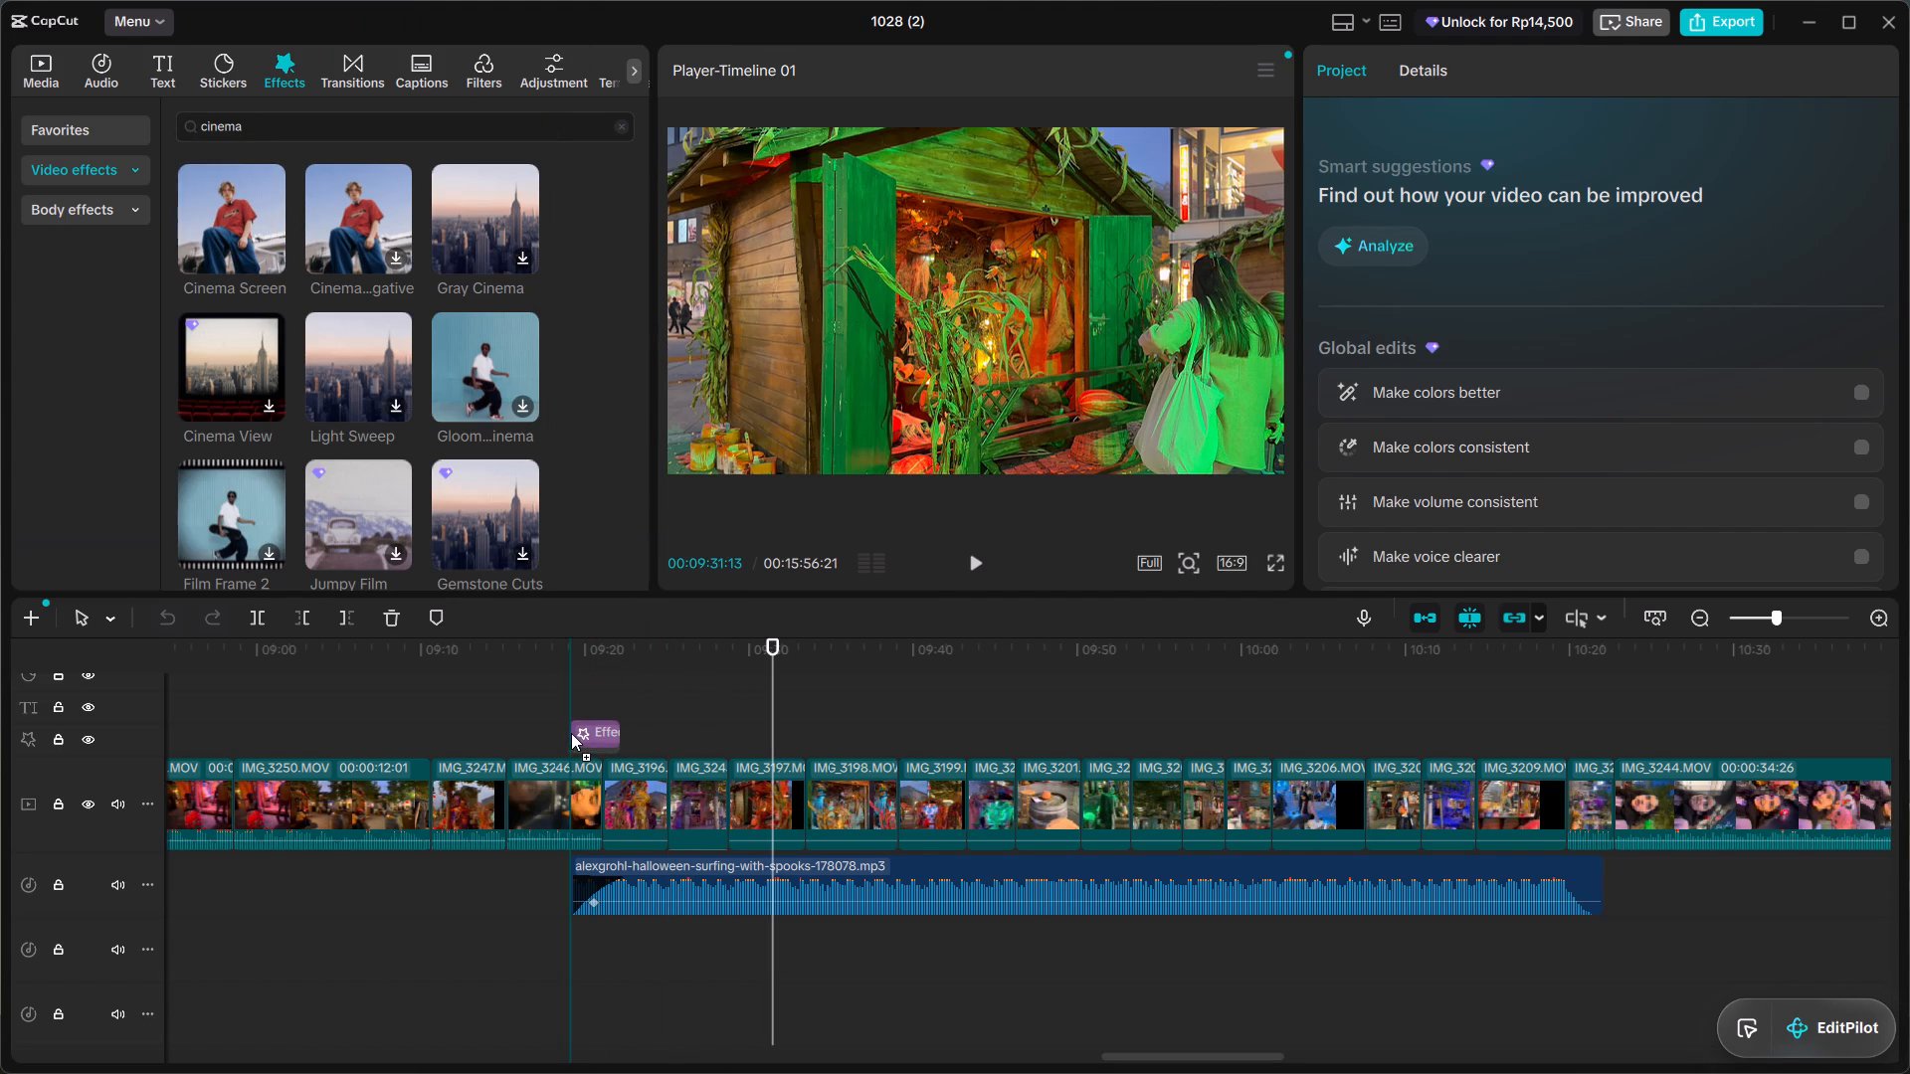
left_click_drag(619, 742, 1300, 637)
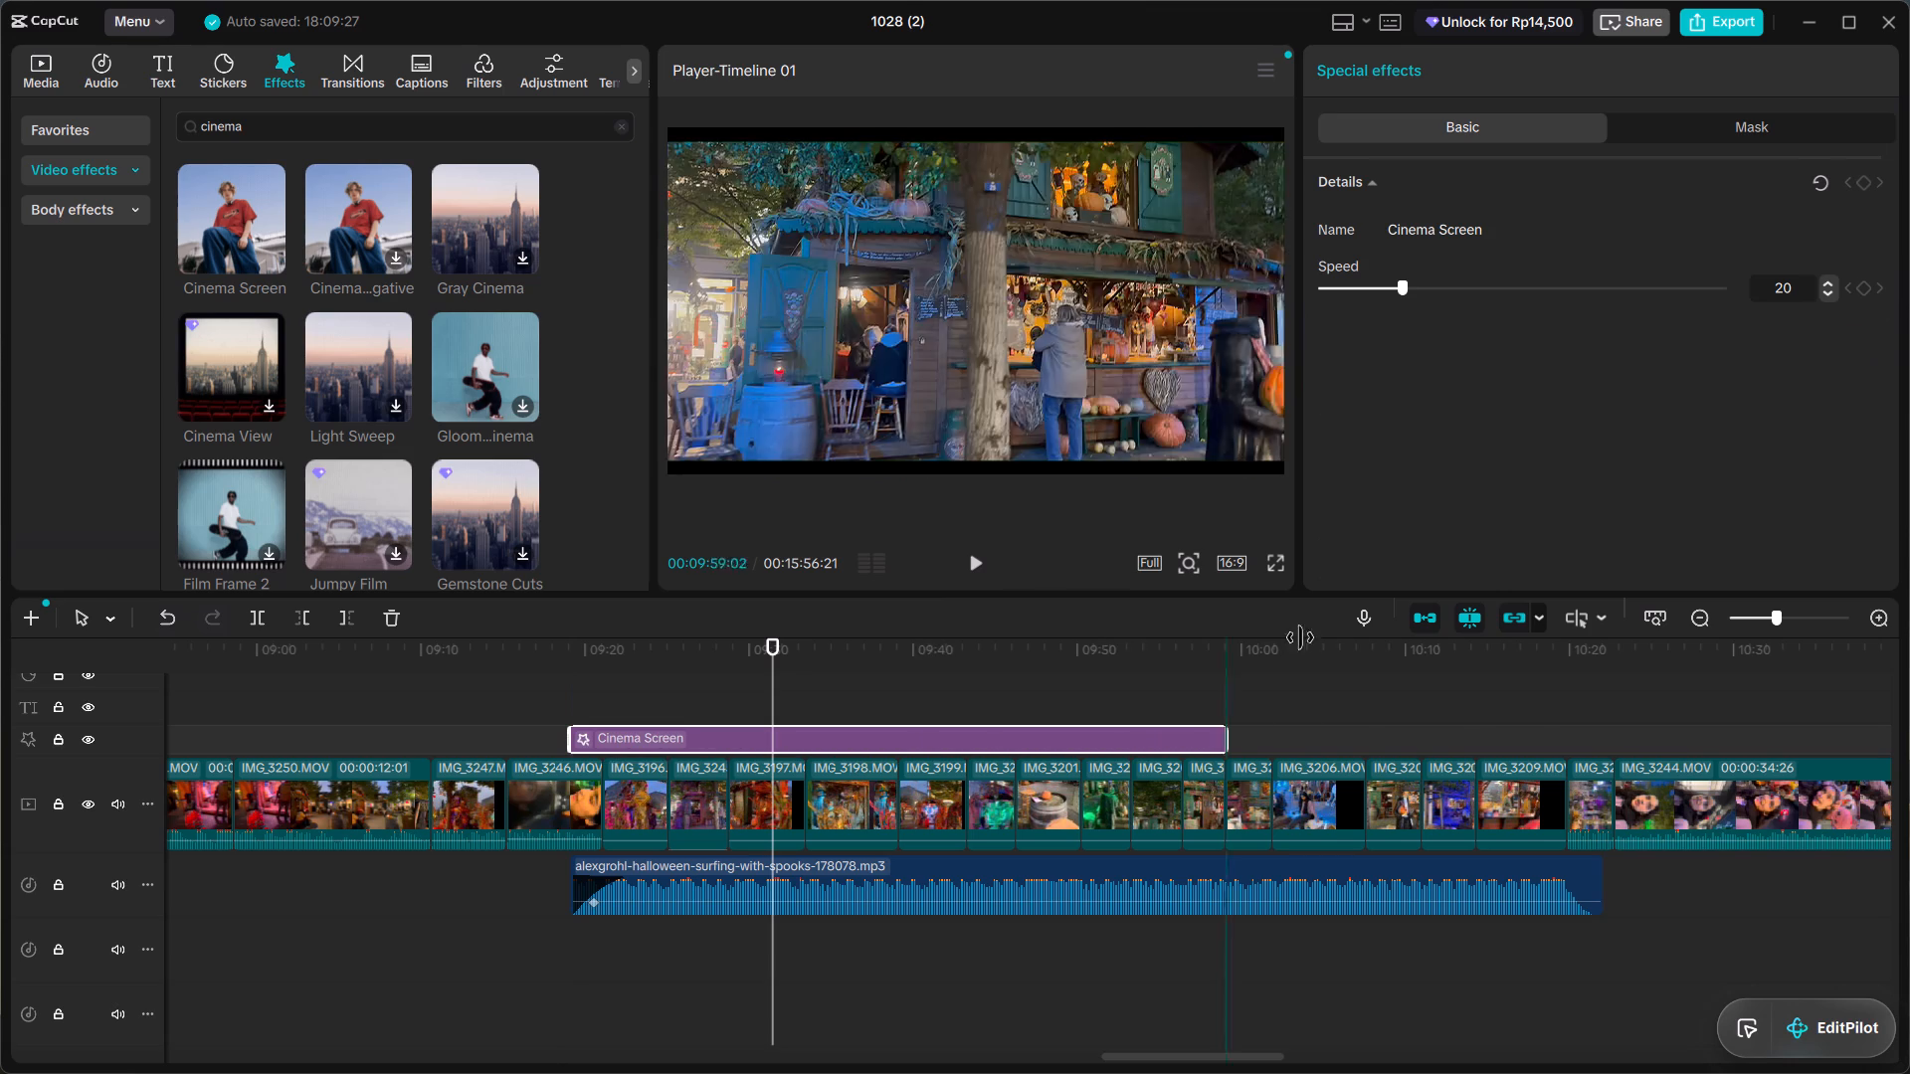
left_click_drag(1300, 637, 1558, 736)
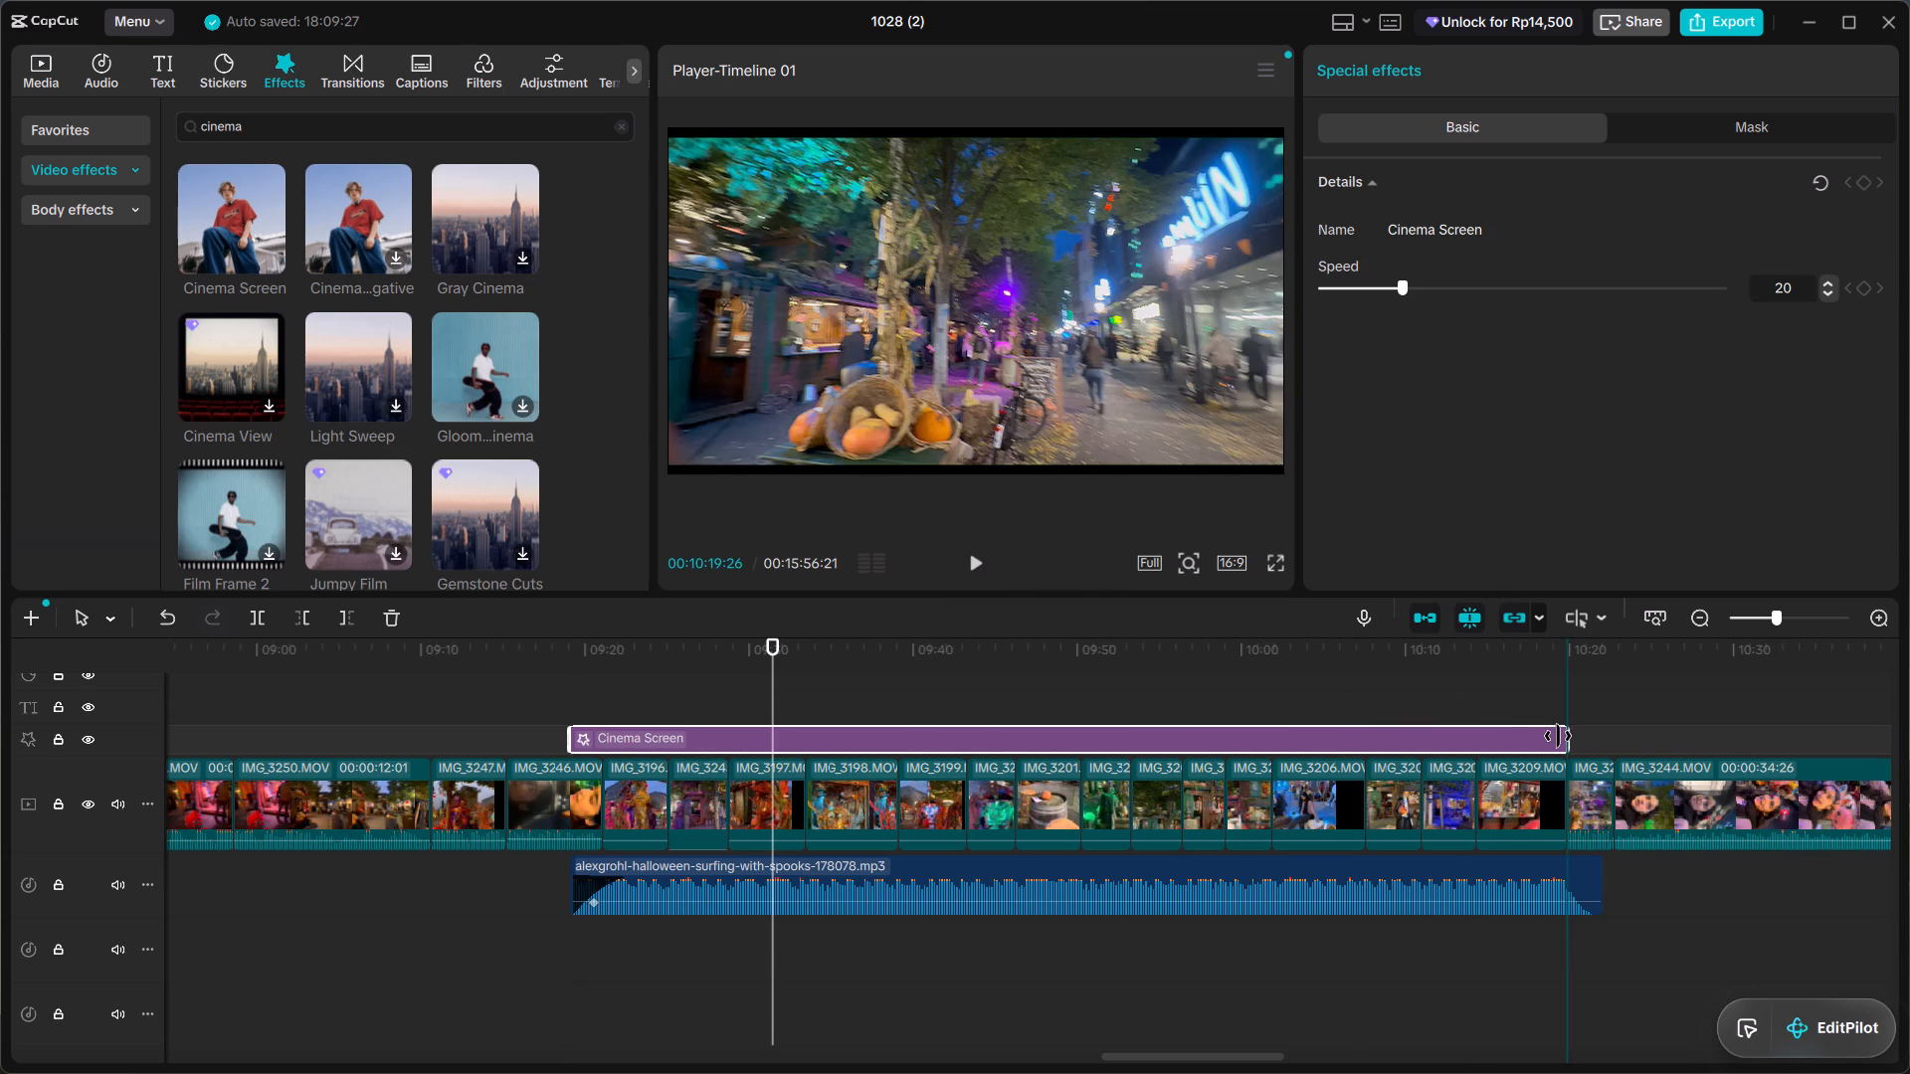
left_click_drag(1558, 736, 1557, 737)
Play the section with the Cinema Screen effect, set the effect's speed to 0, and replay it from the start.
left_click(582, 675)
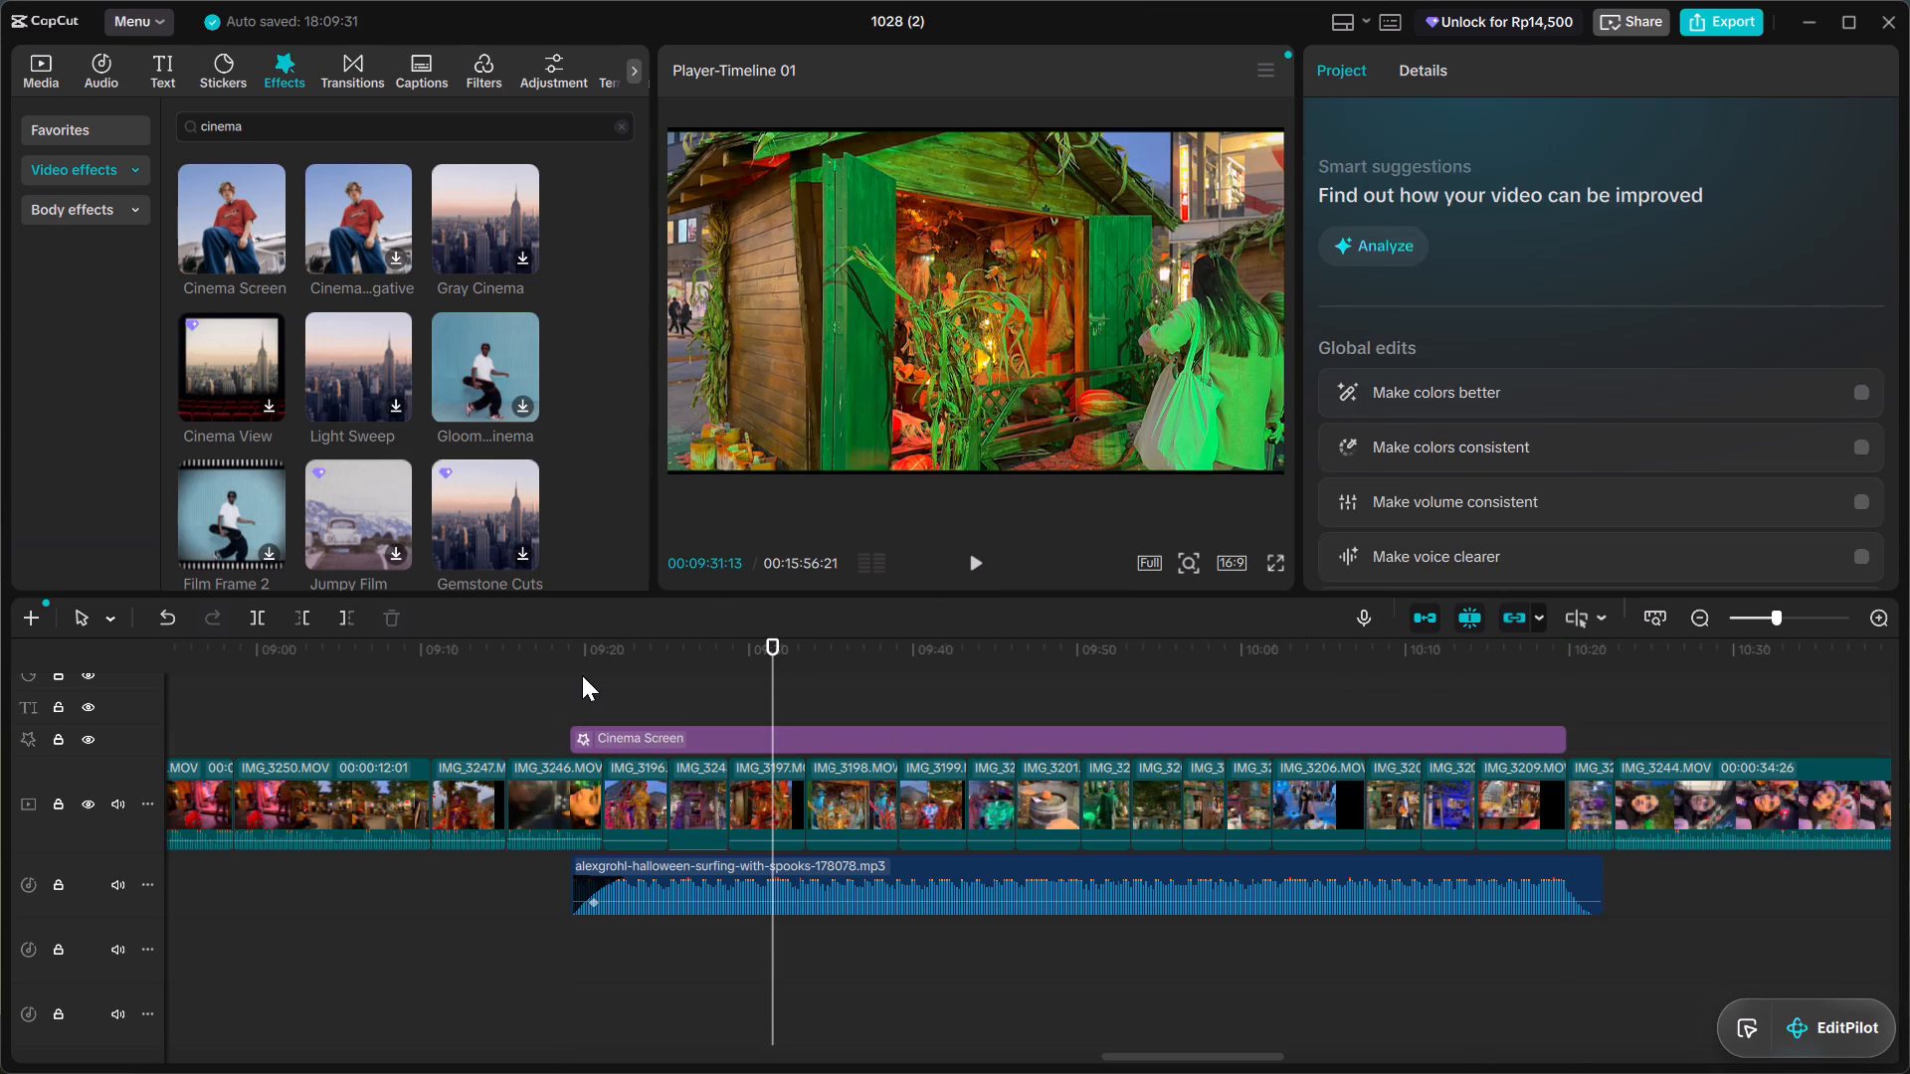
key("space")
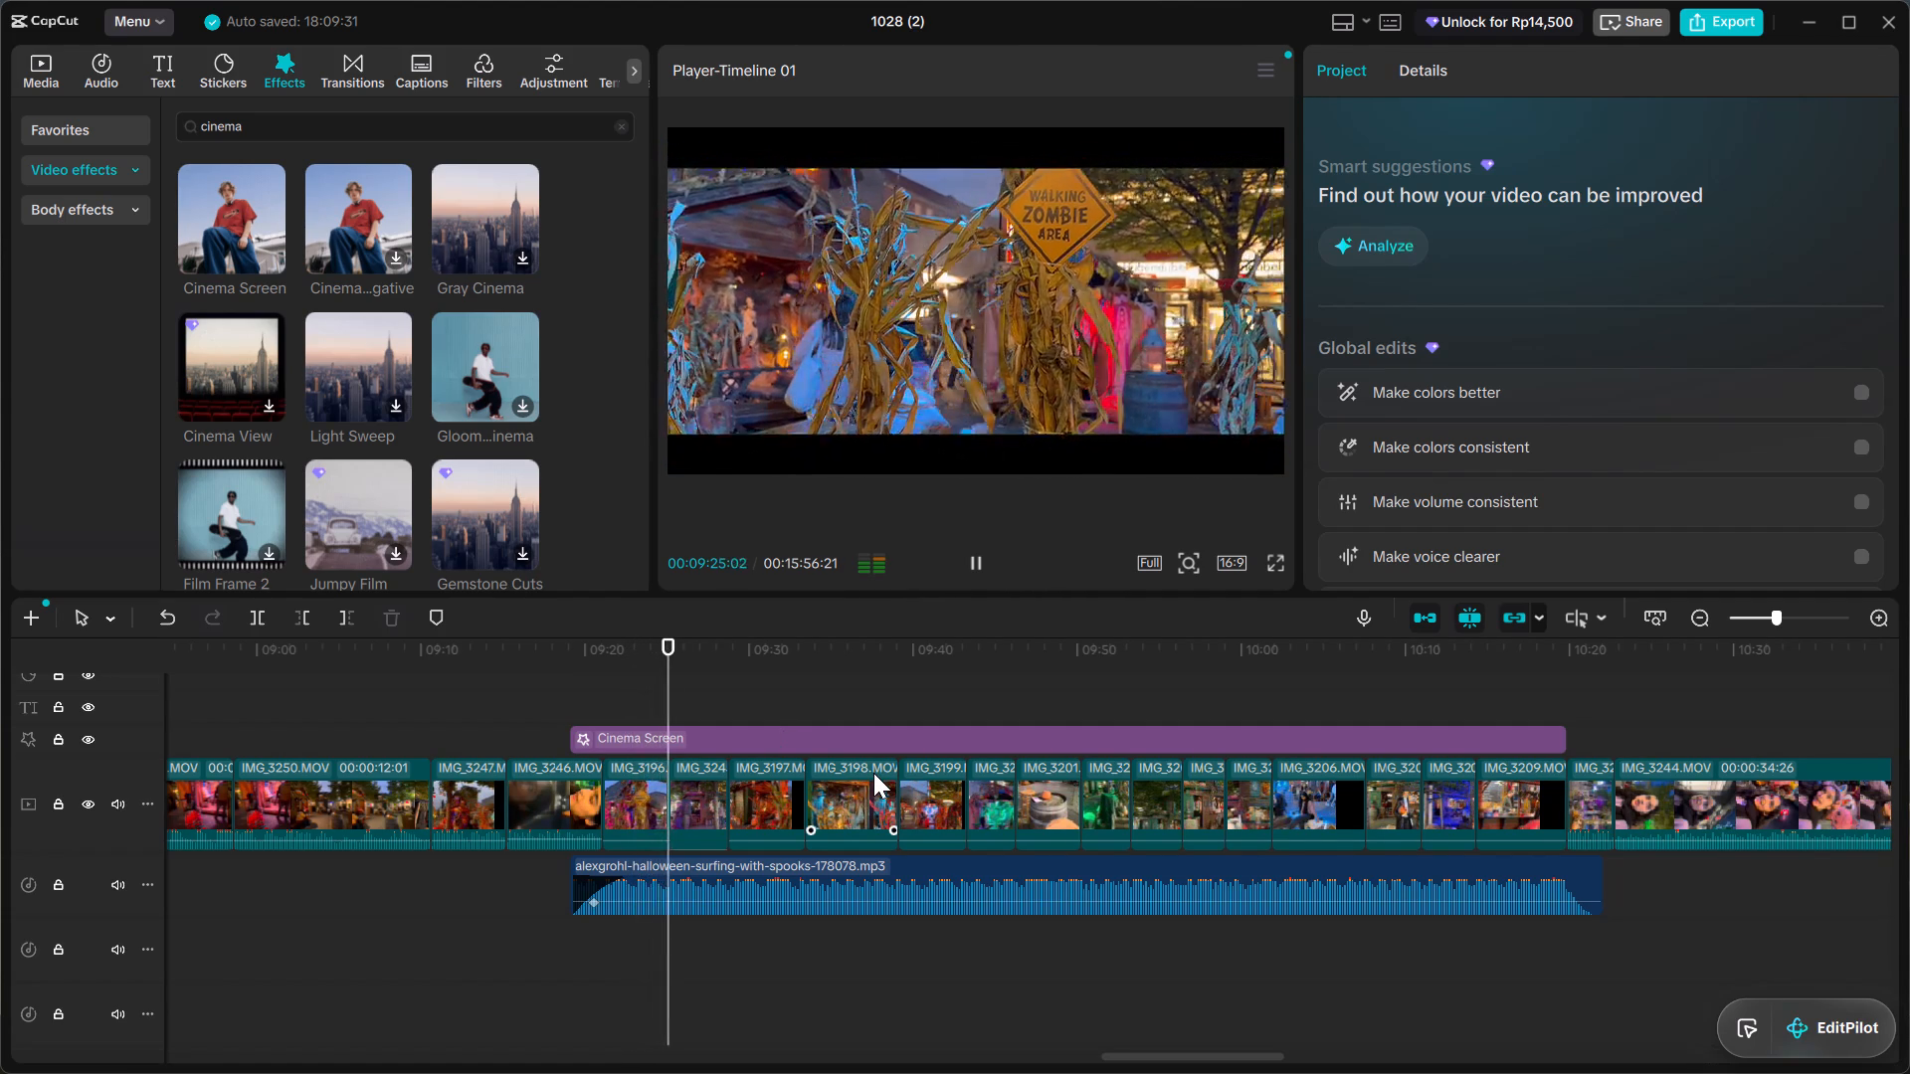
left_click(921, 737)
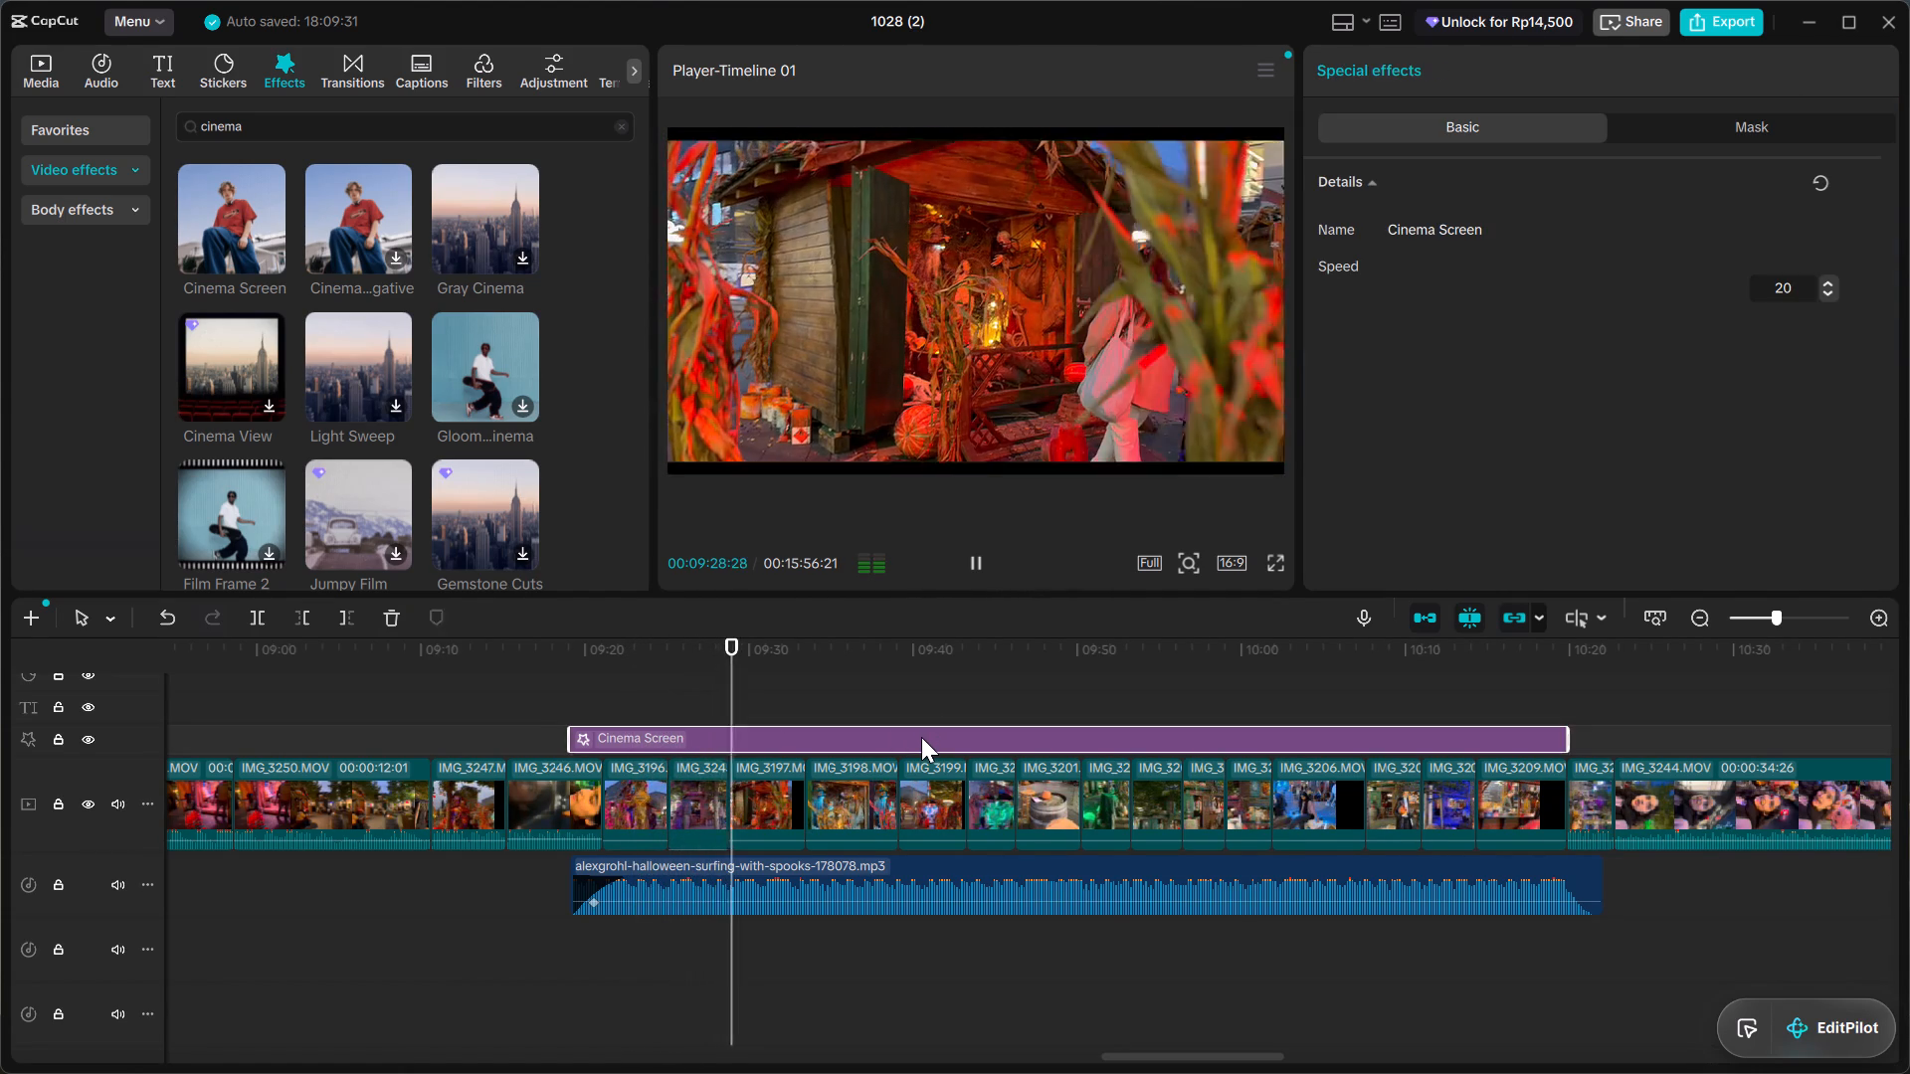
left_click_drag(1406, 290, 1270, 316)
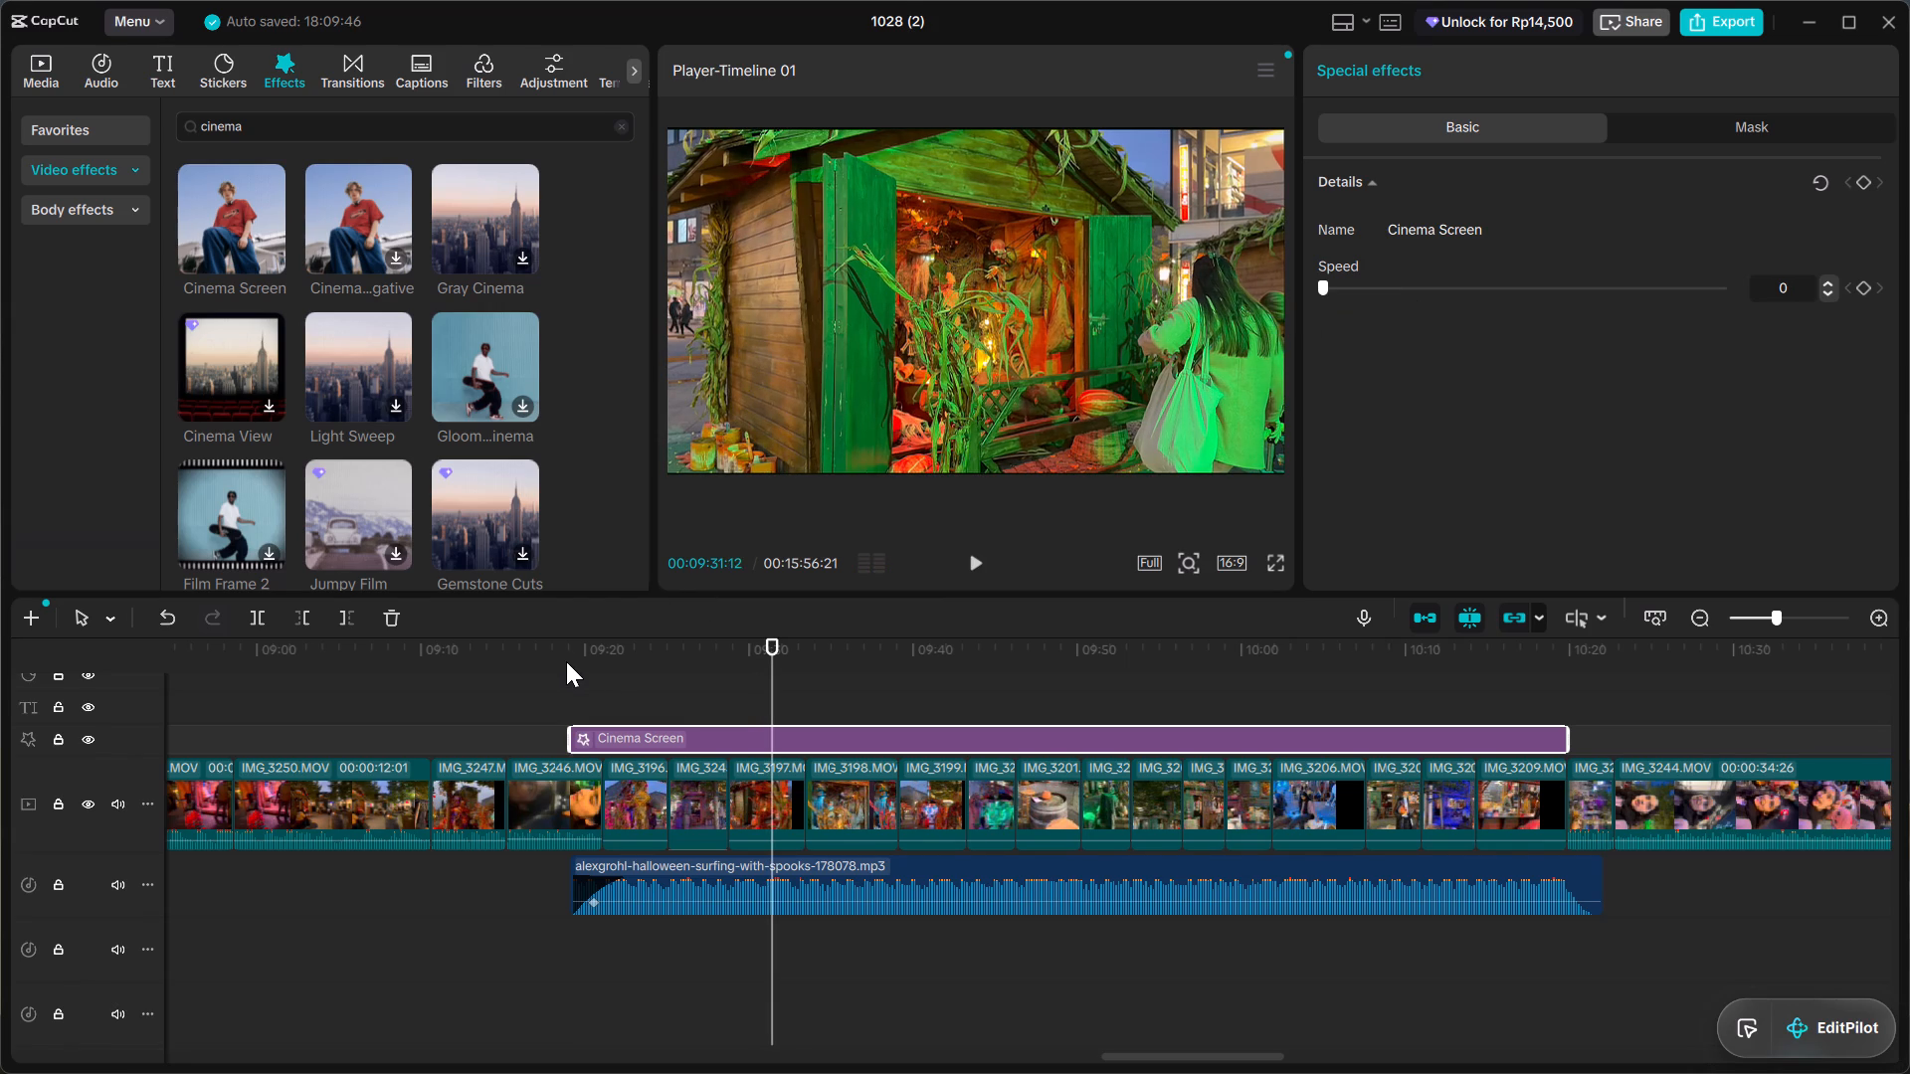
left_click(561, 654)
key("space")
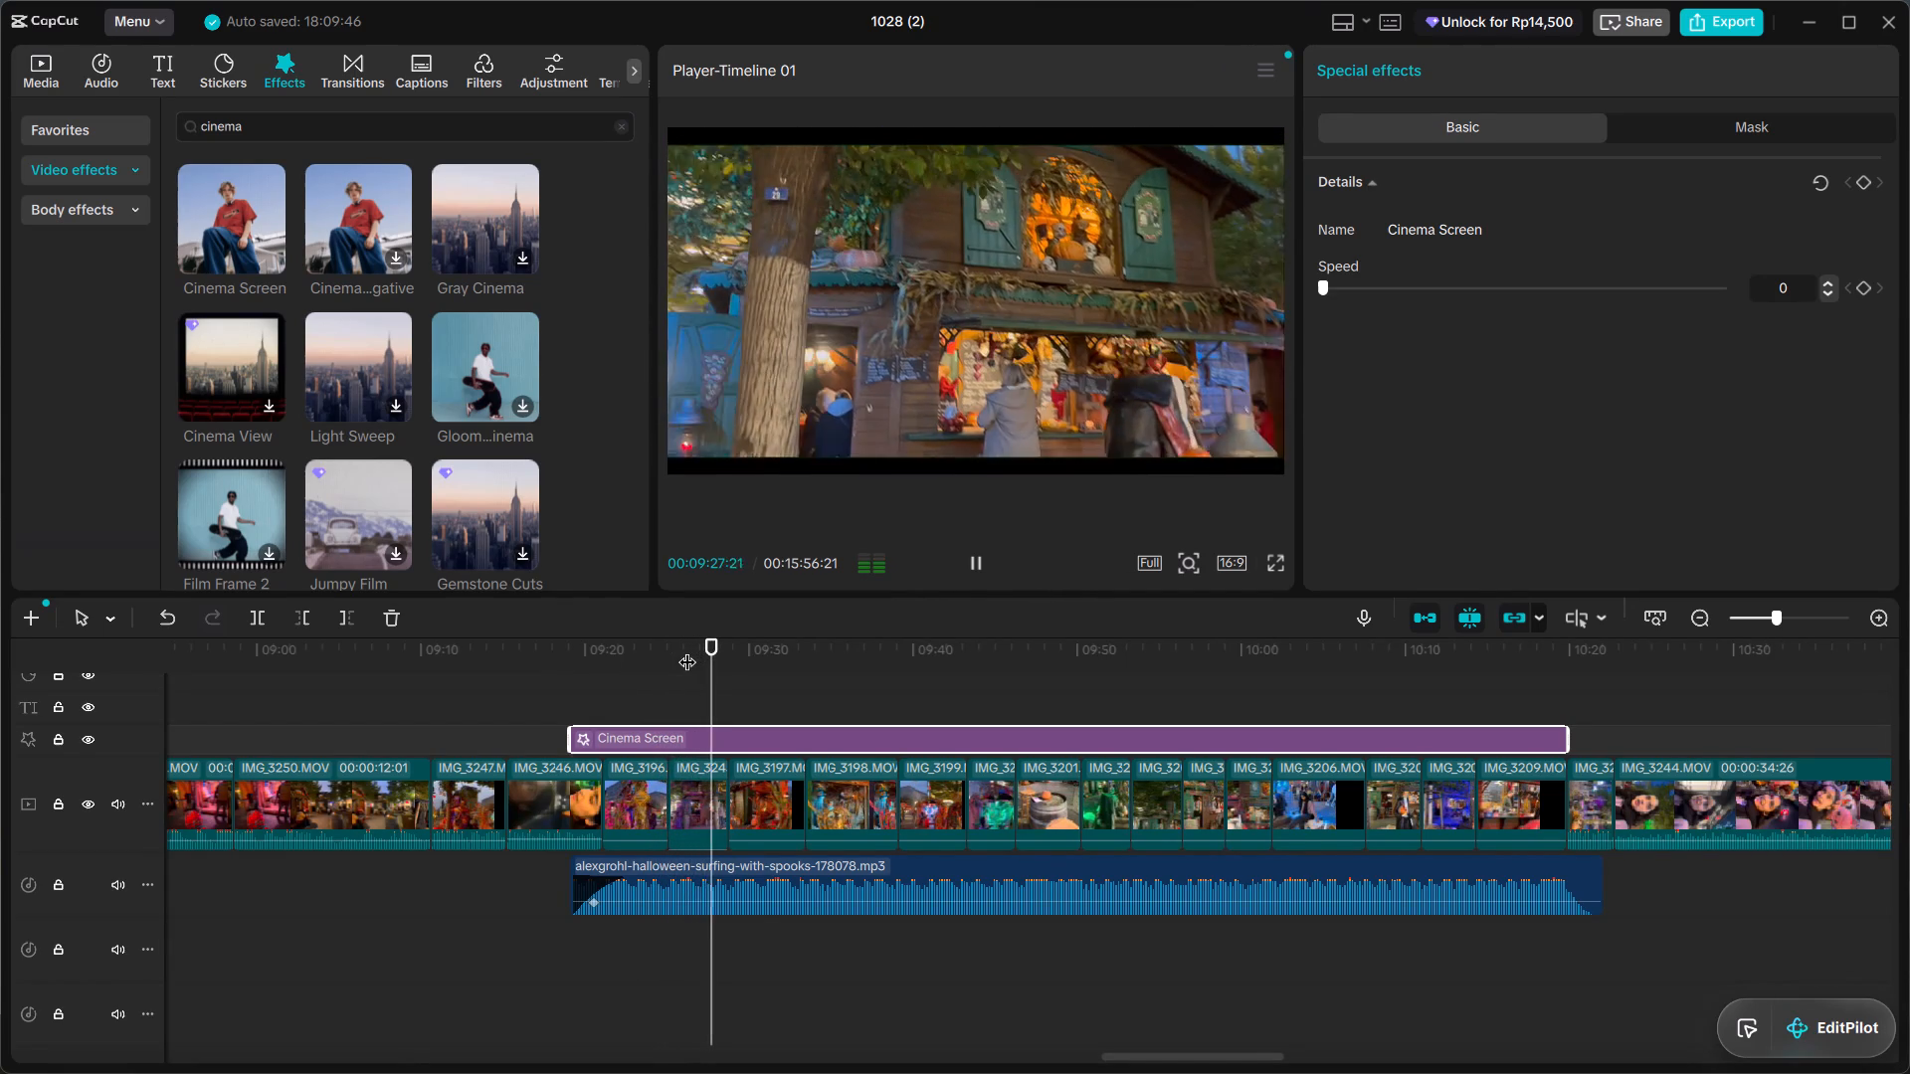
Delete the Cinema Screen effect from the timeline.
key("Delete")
Place the playhead at about 00:09:21 and browse the cinema effects for an alternative.
left_click(599, 662)
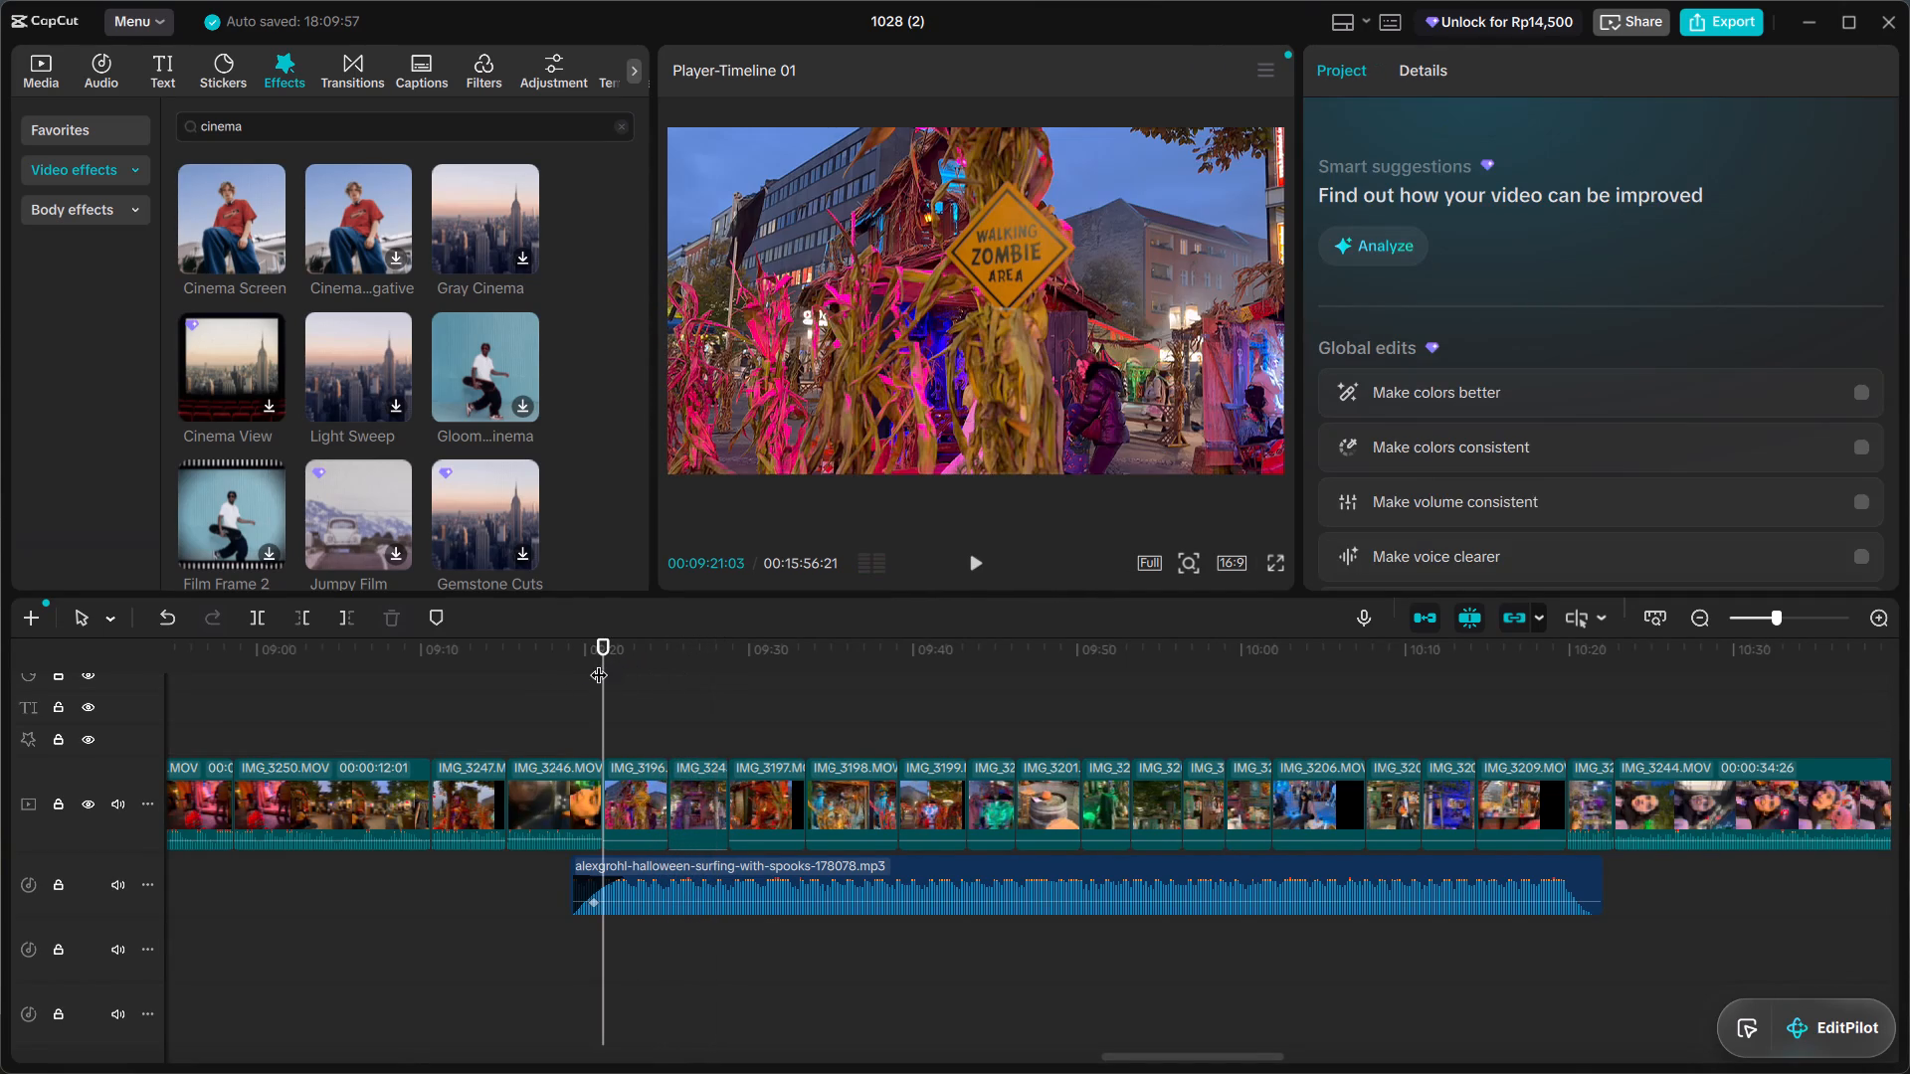
scroll(459, 321, "up", 5)
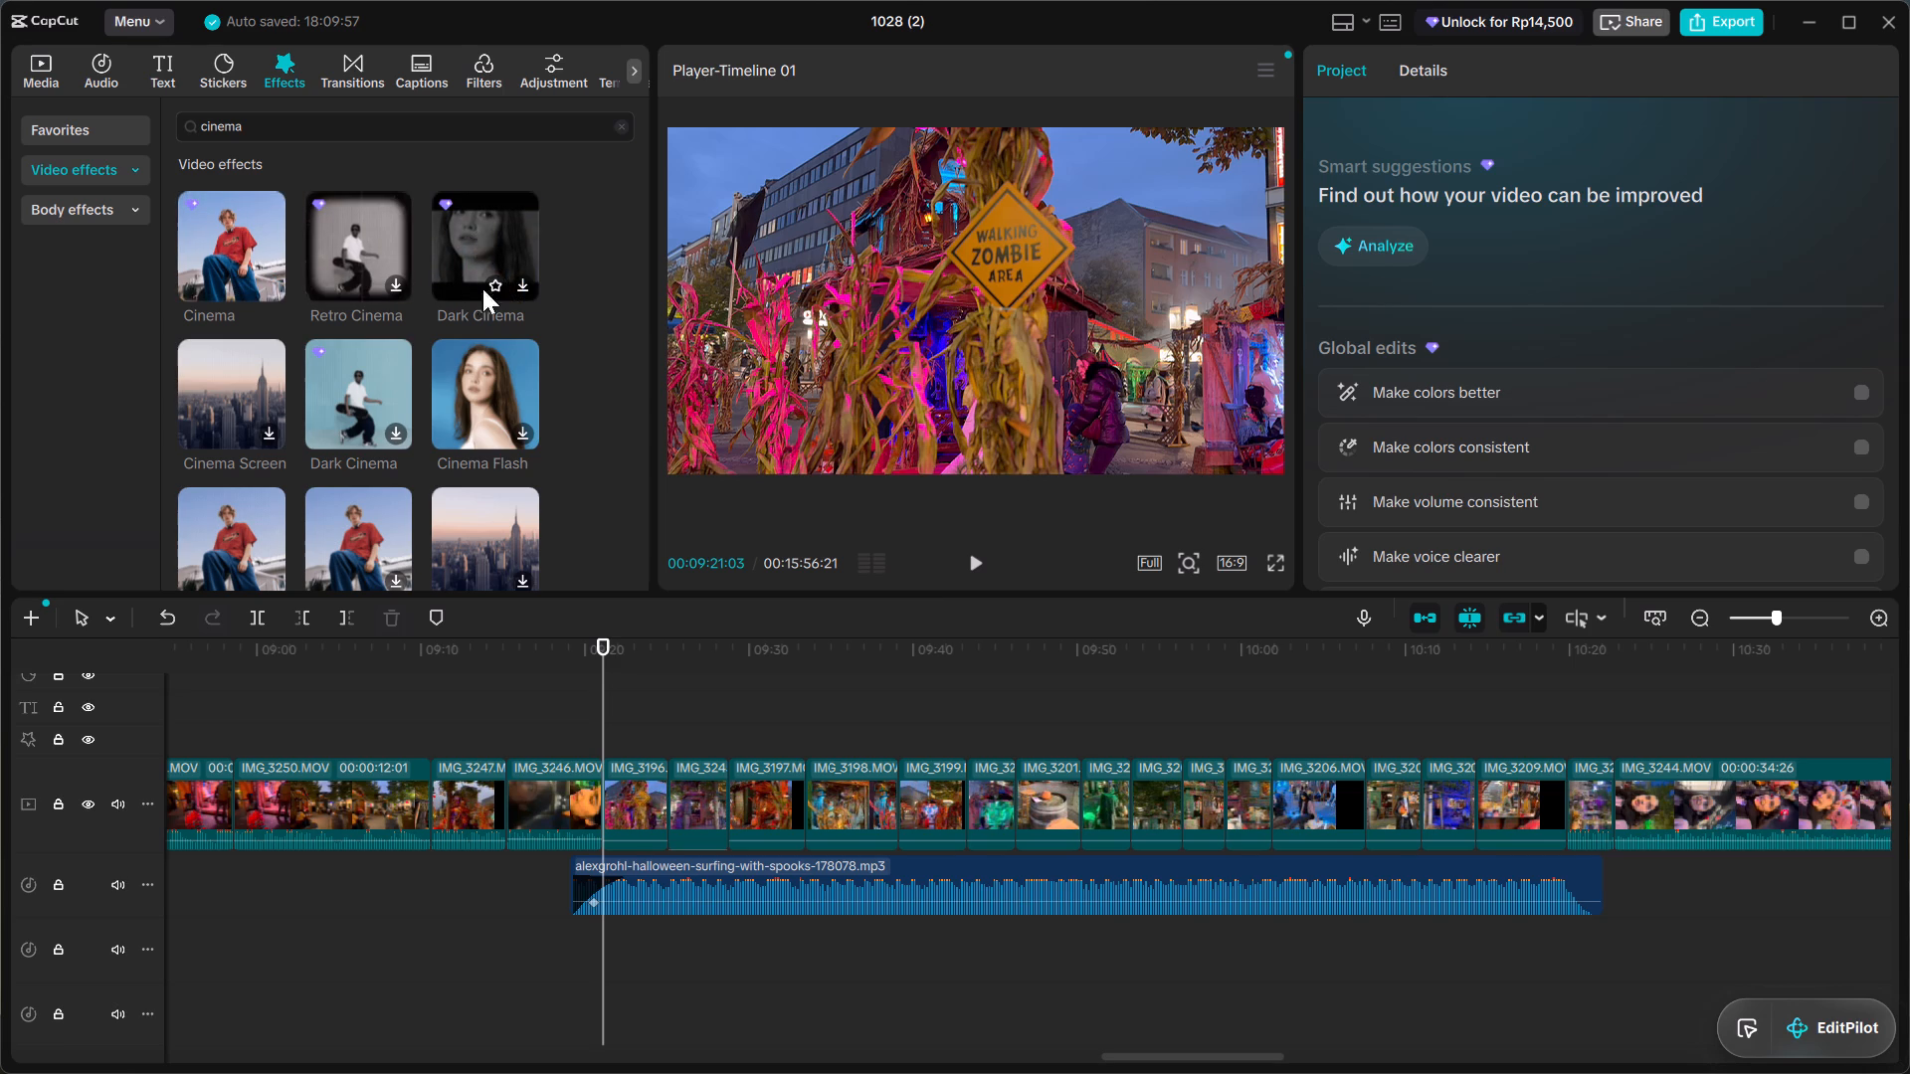
scroll(494, 408, "down", 1)
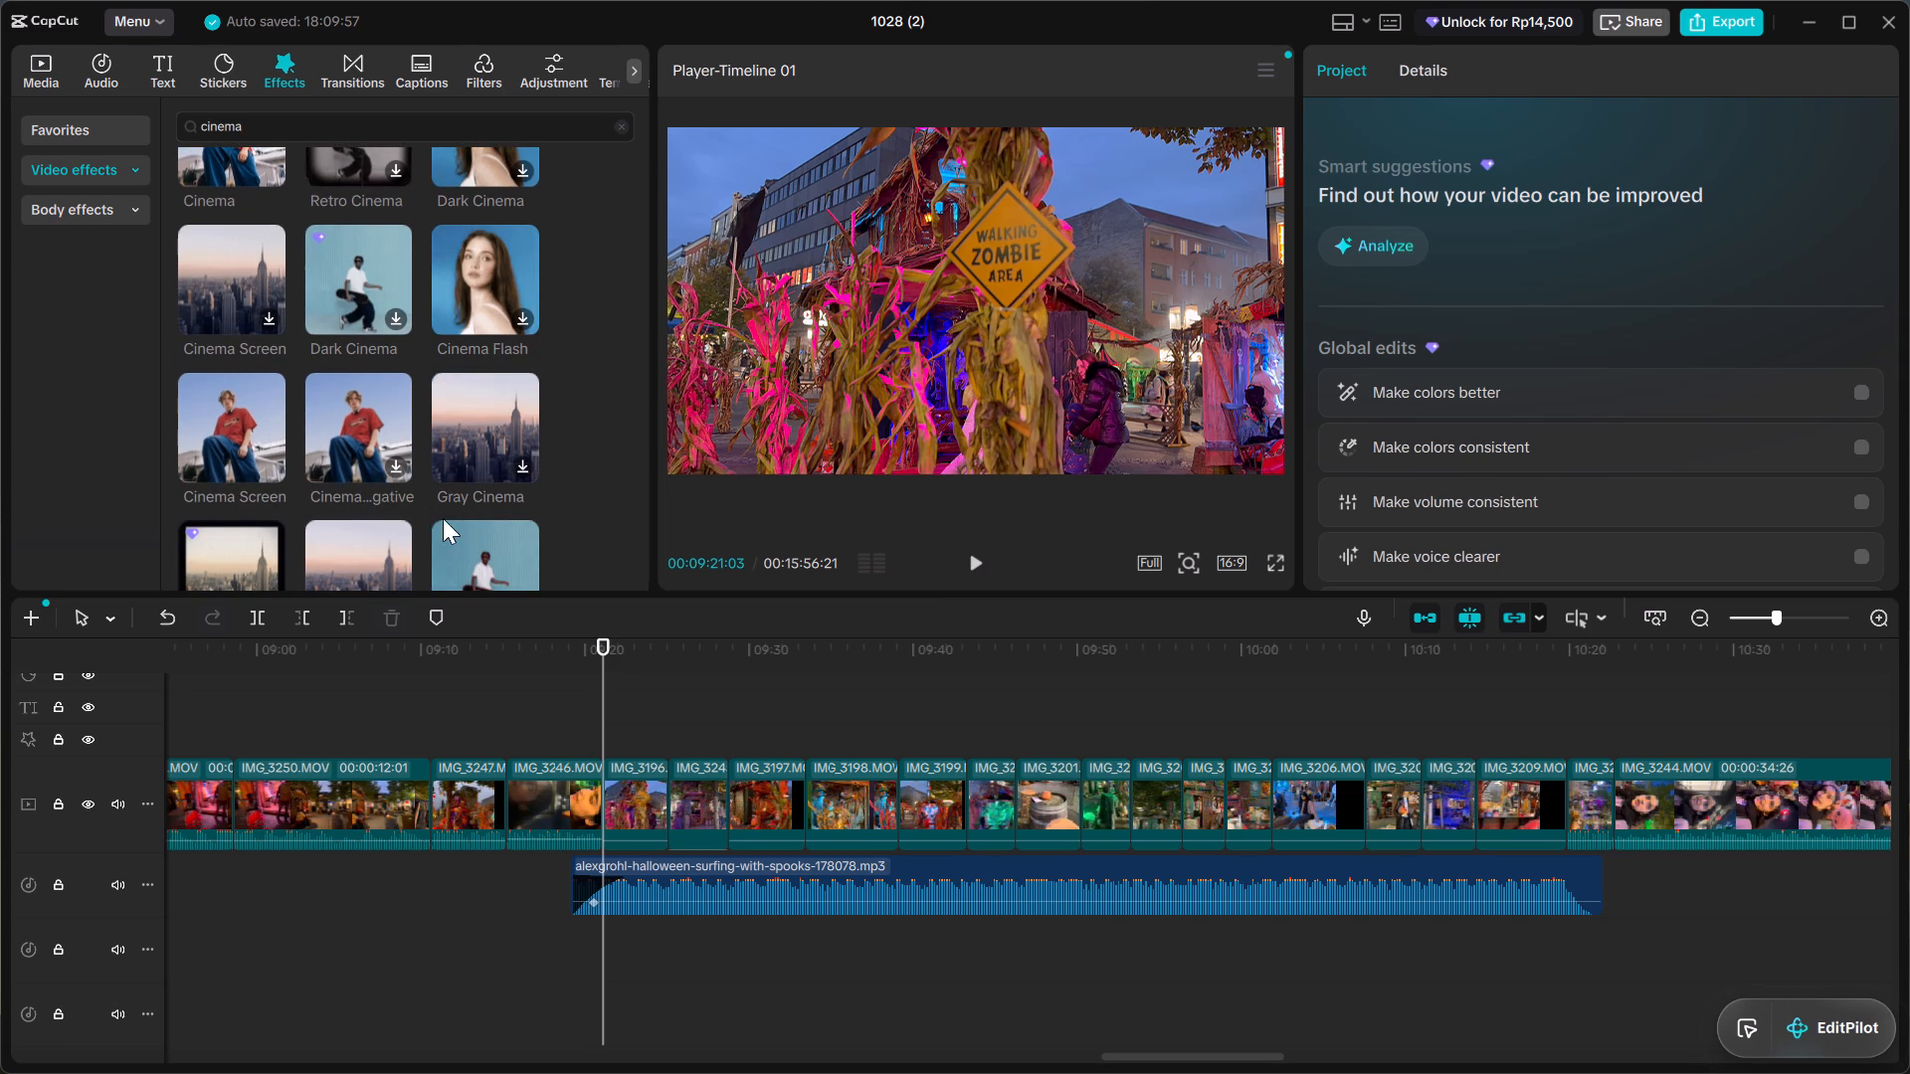
scroll(366, 431, "down", 1)
scroll(414, 531, "down", 1)
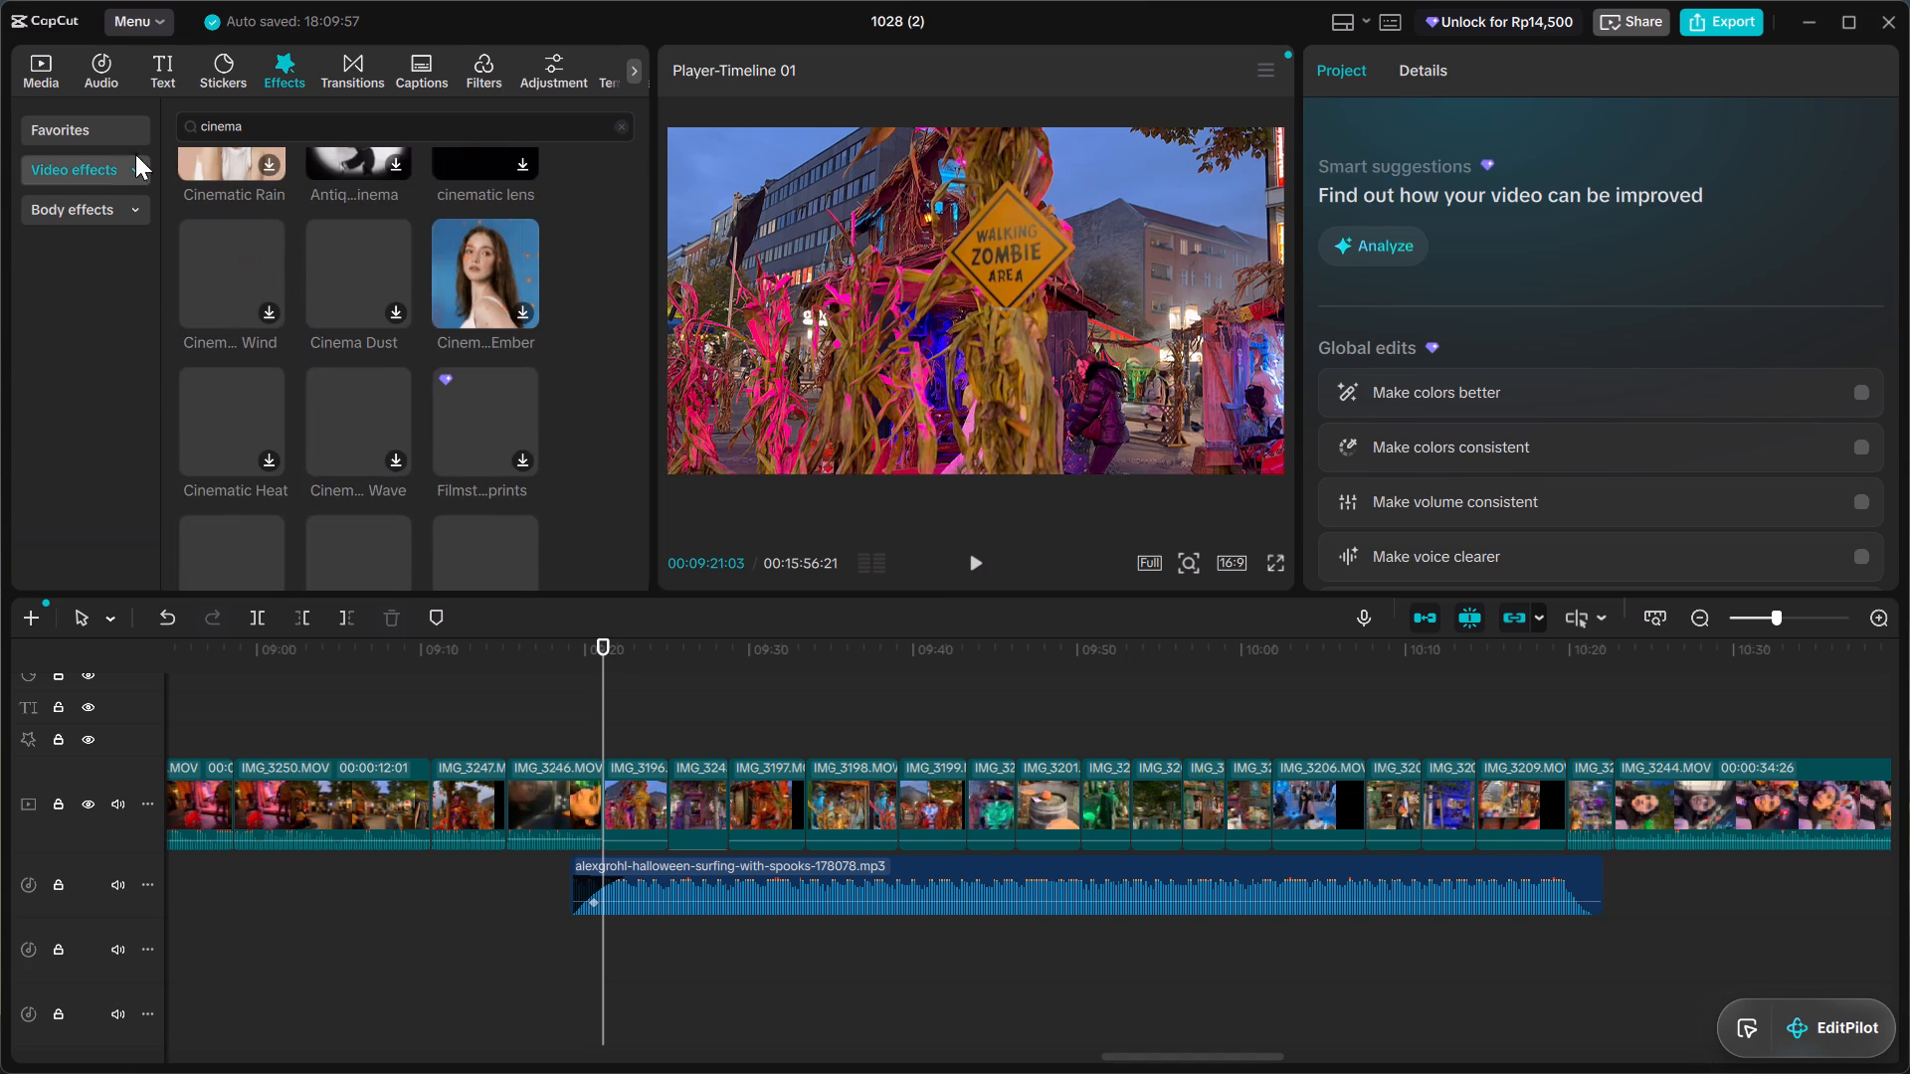
Find a black clip in the stock library and place it on a track above the Halloween clips at about 00:09:20.
left_click(37, 82)
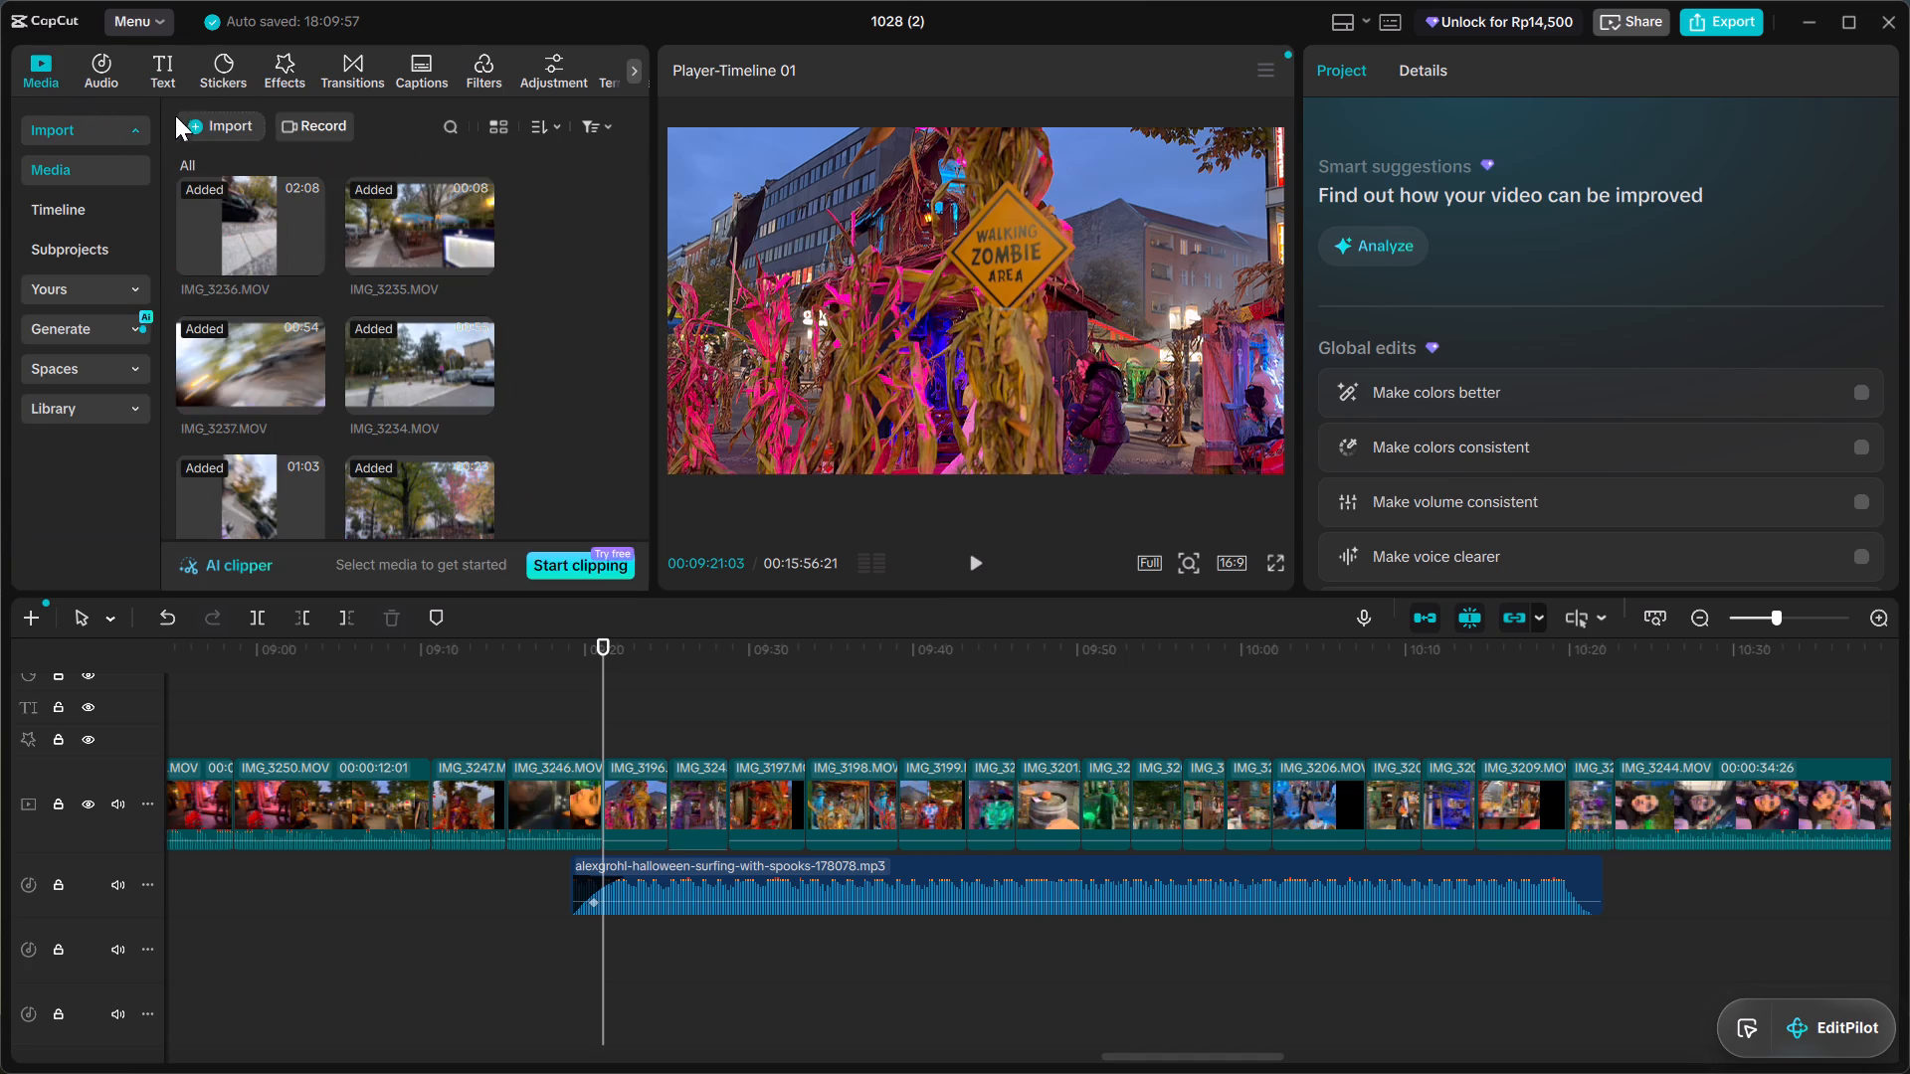
left_click(199, 129)
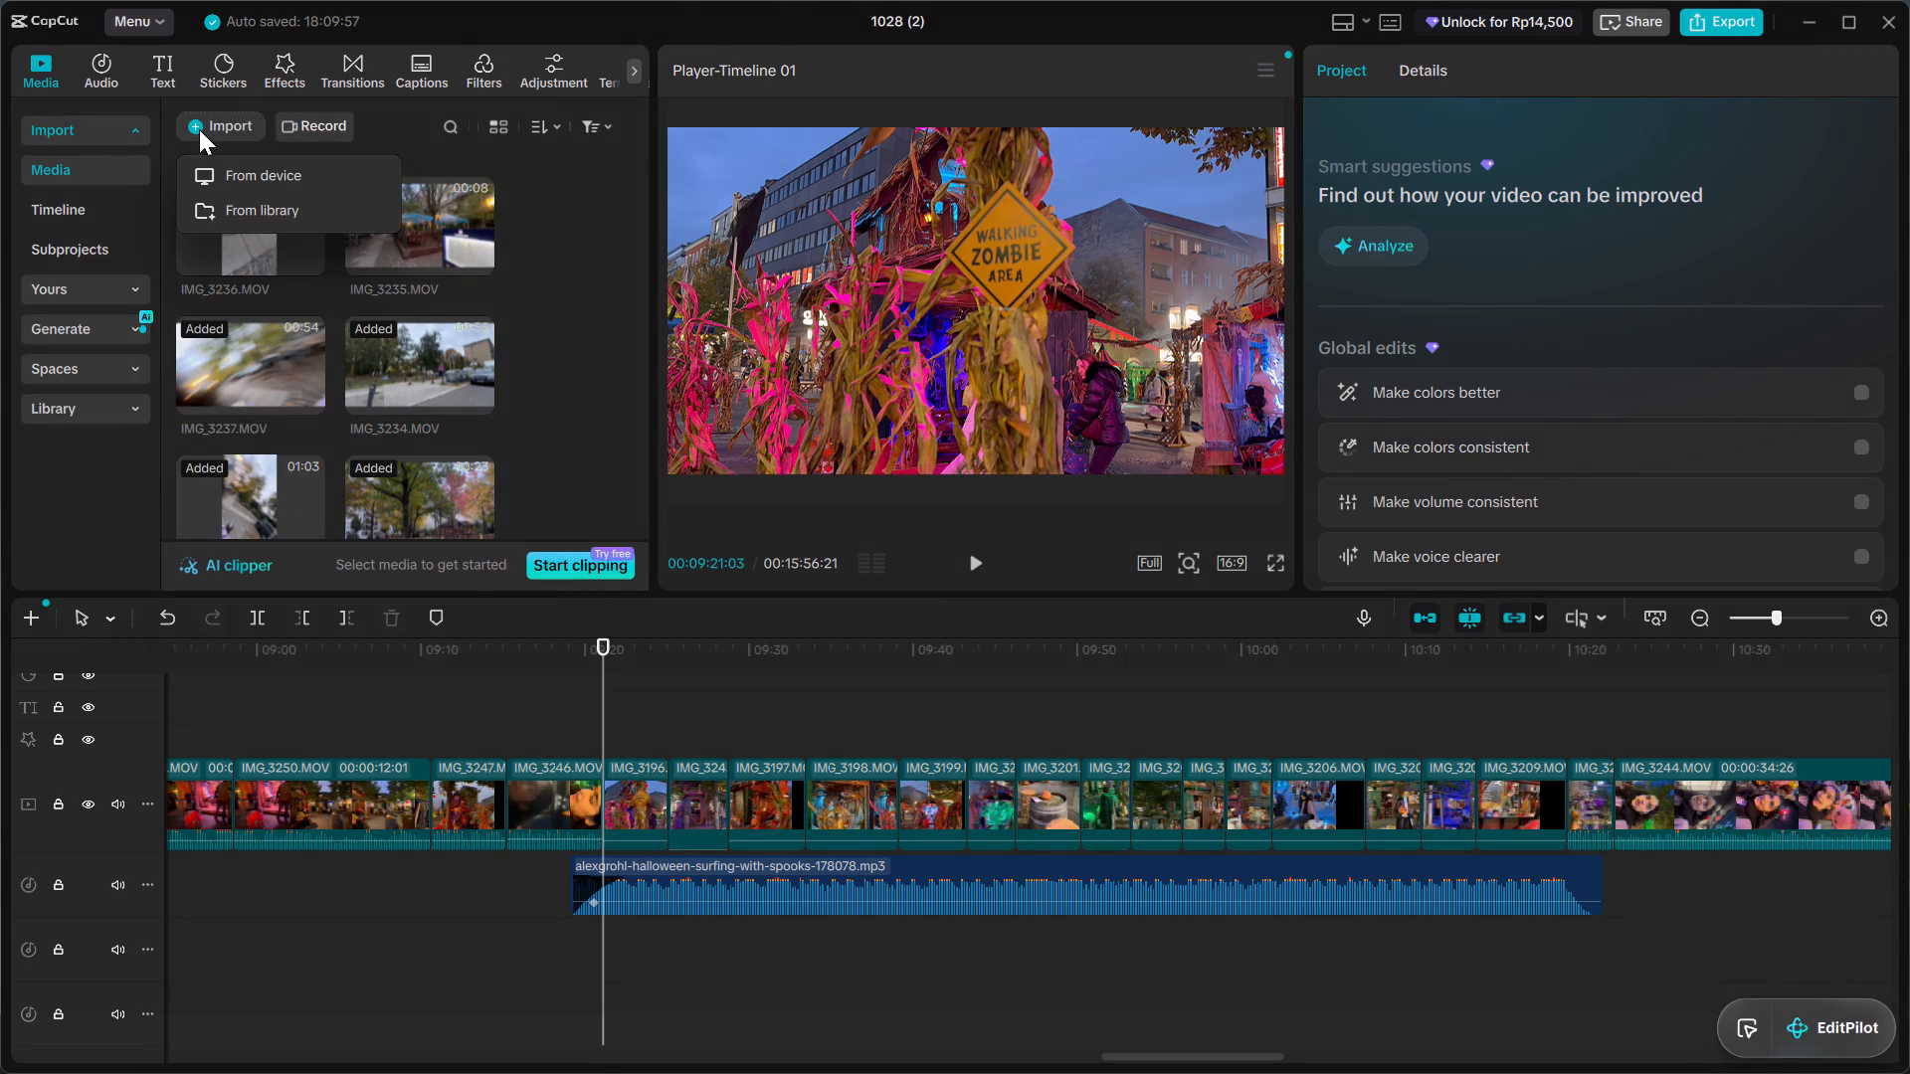
left_click(65, 204)
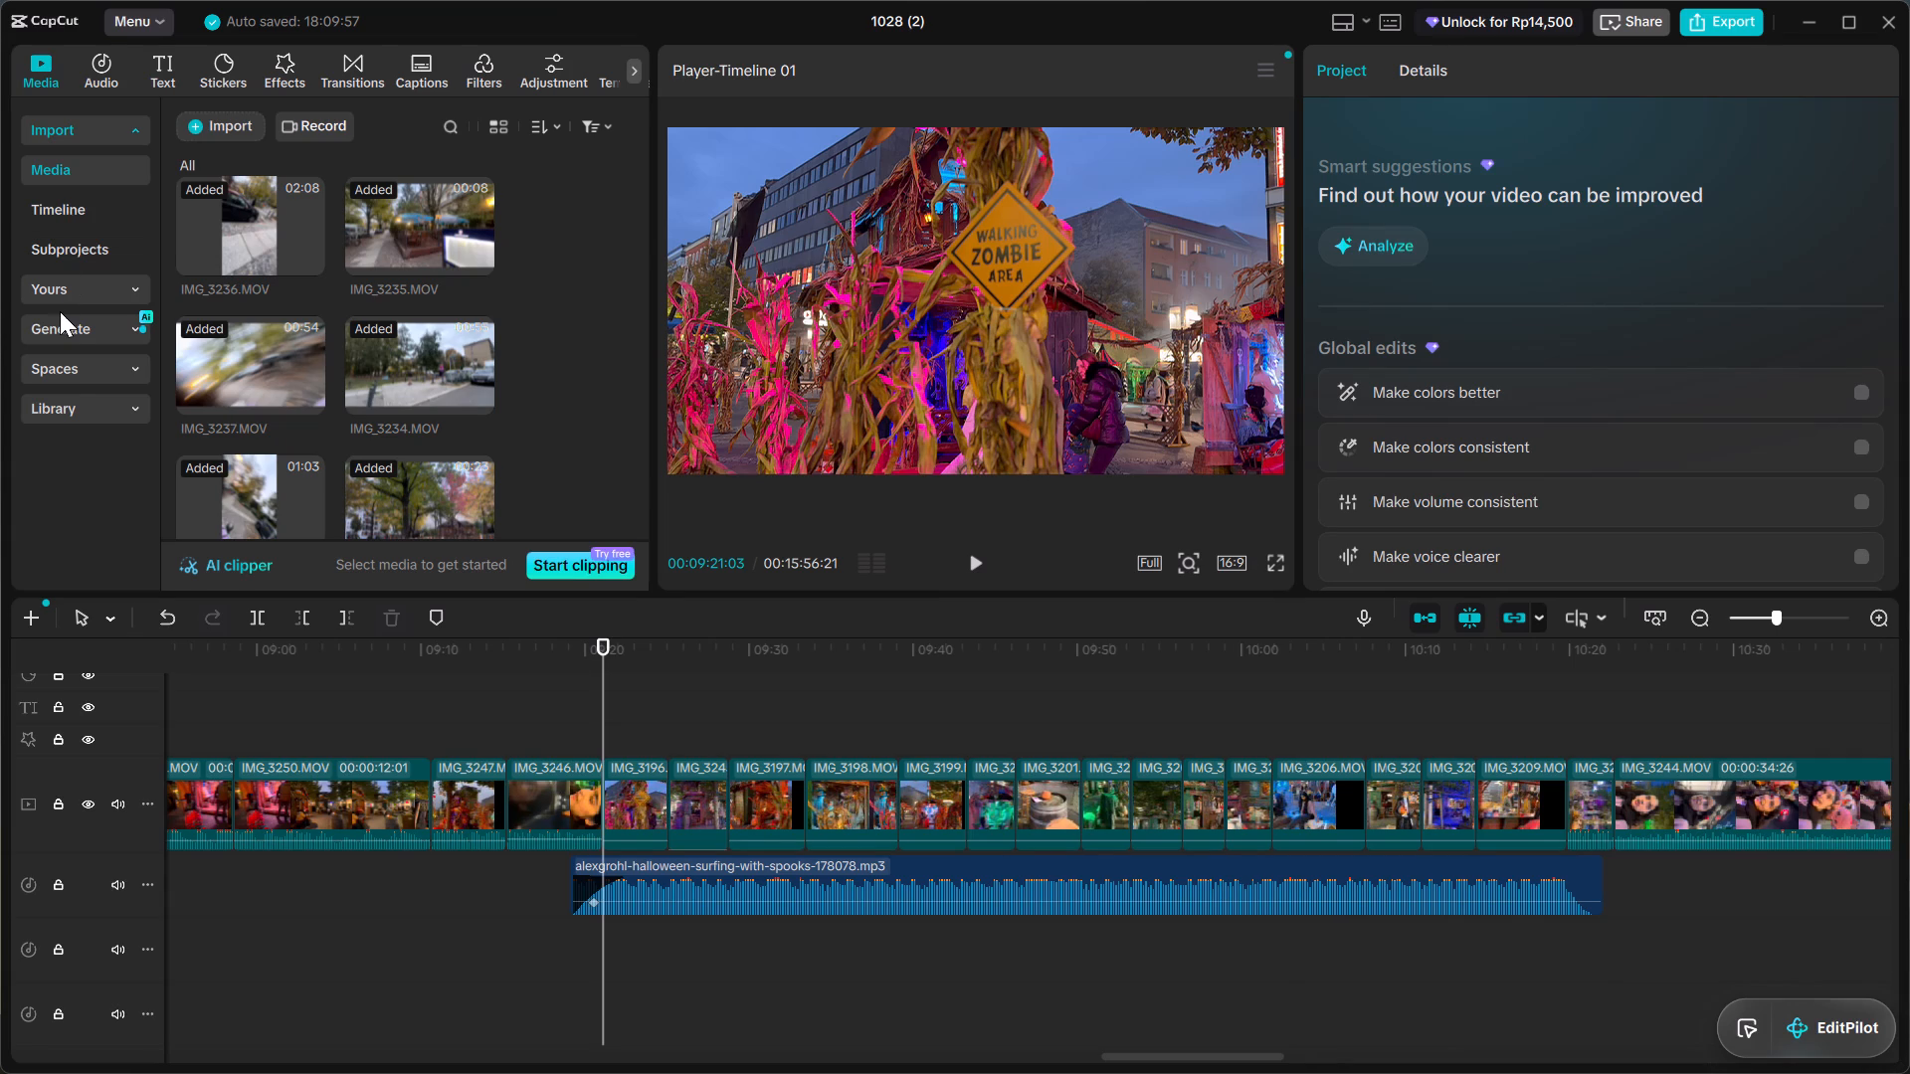
left_click(68, 364)
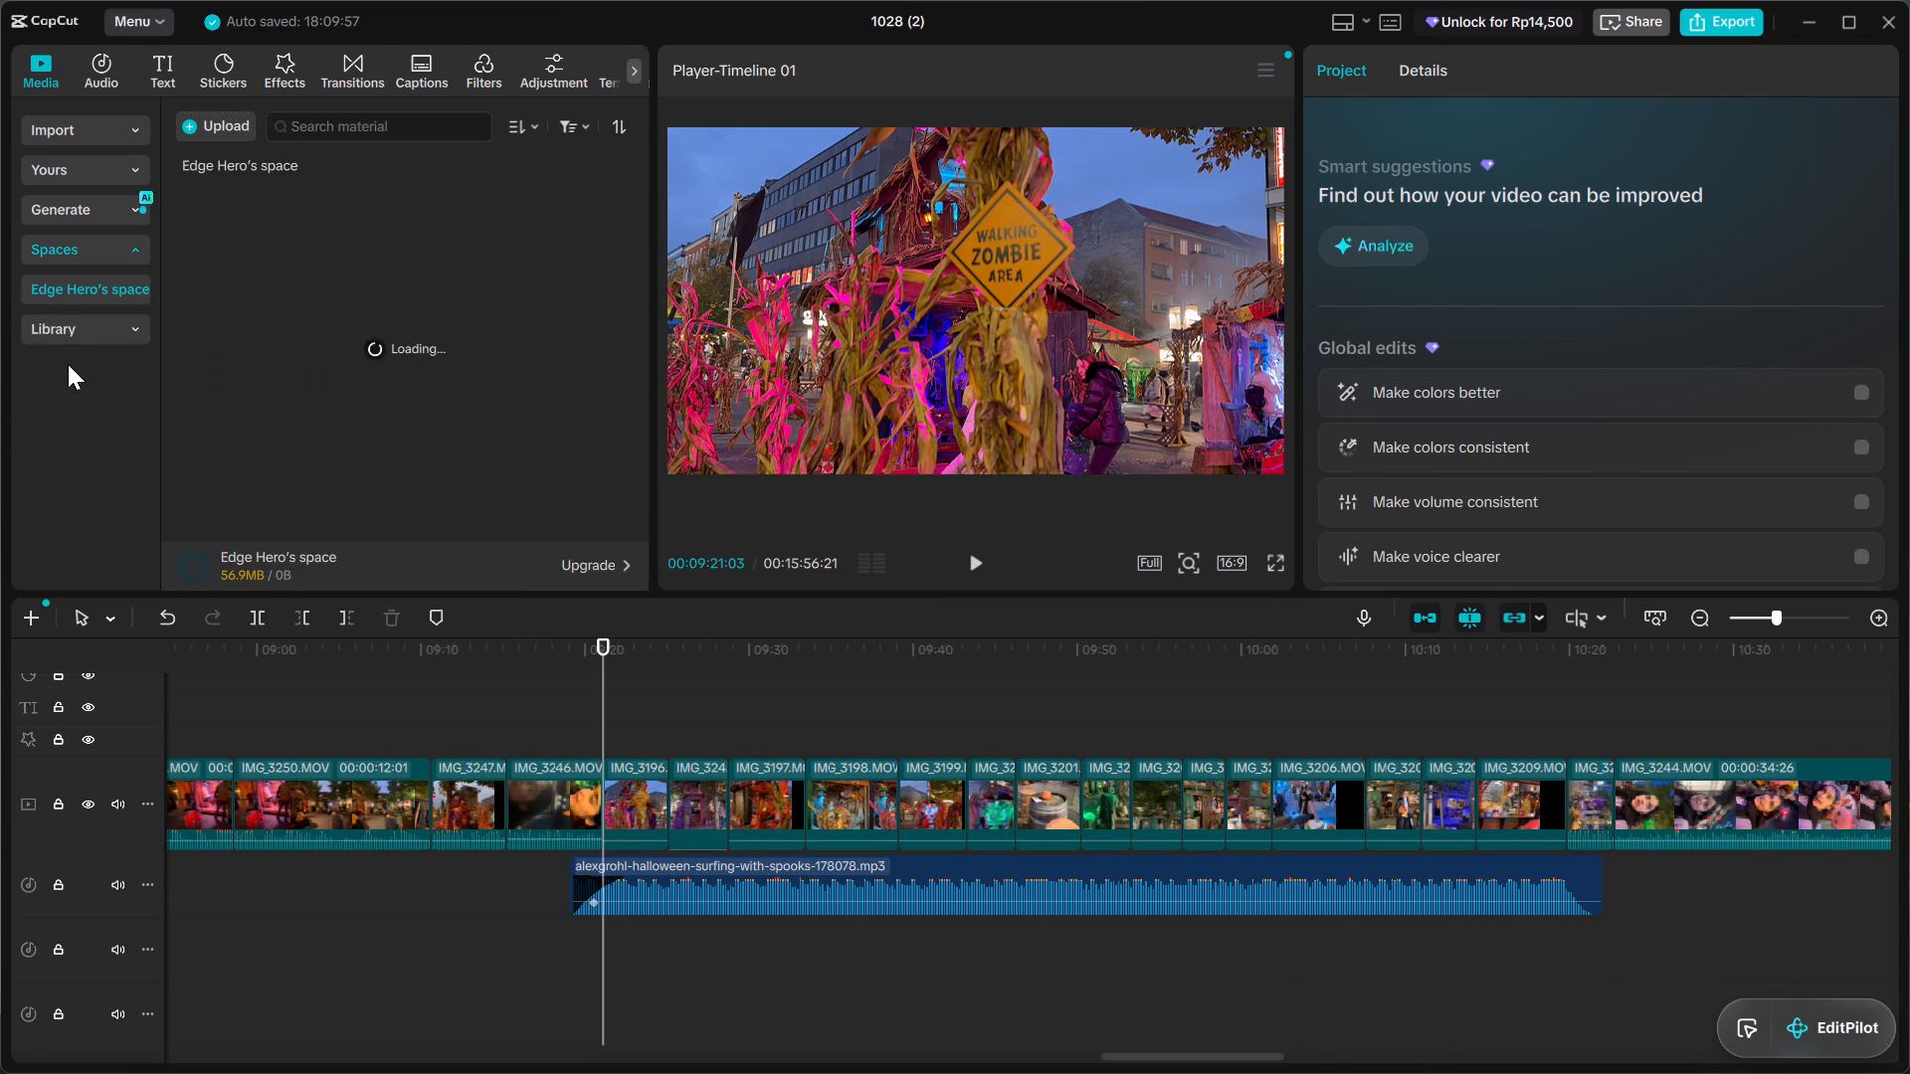
left_click(61, 330)
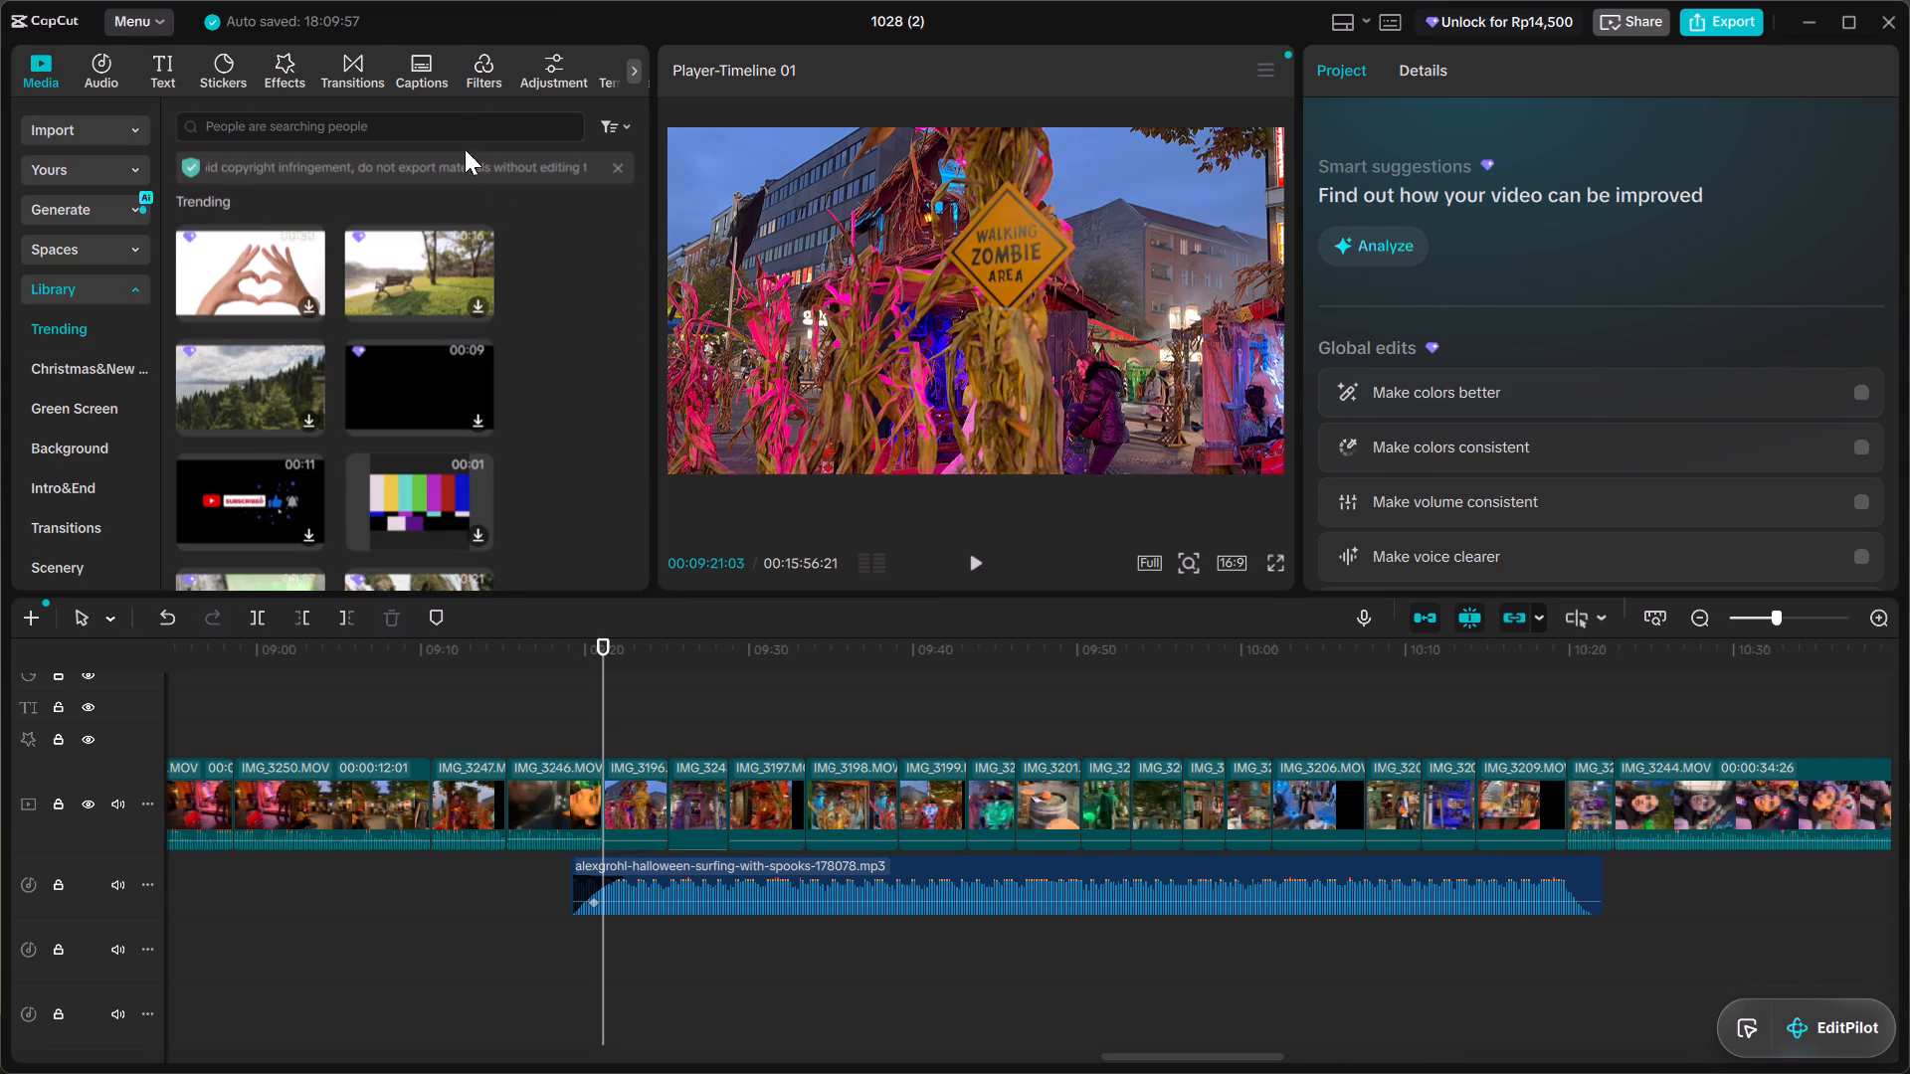
left_click(450, 131)
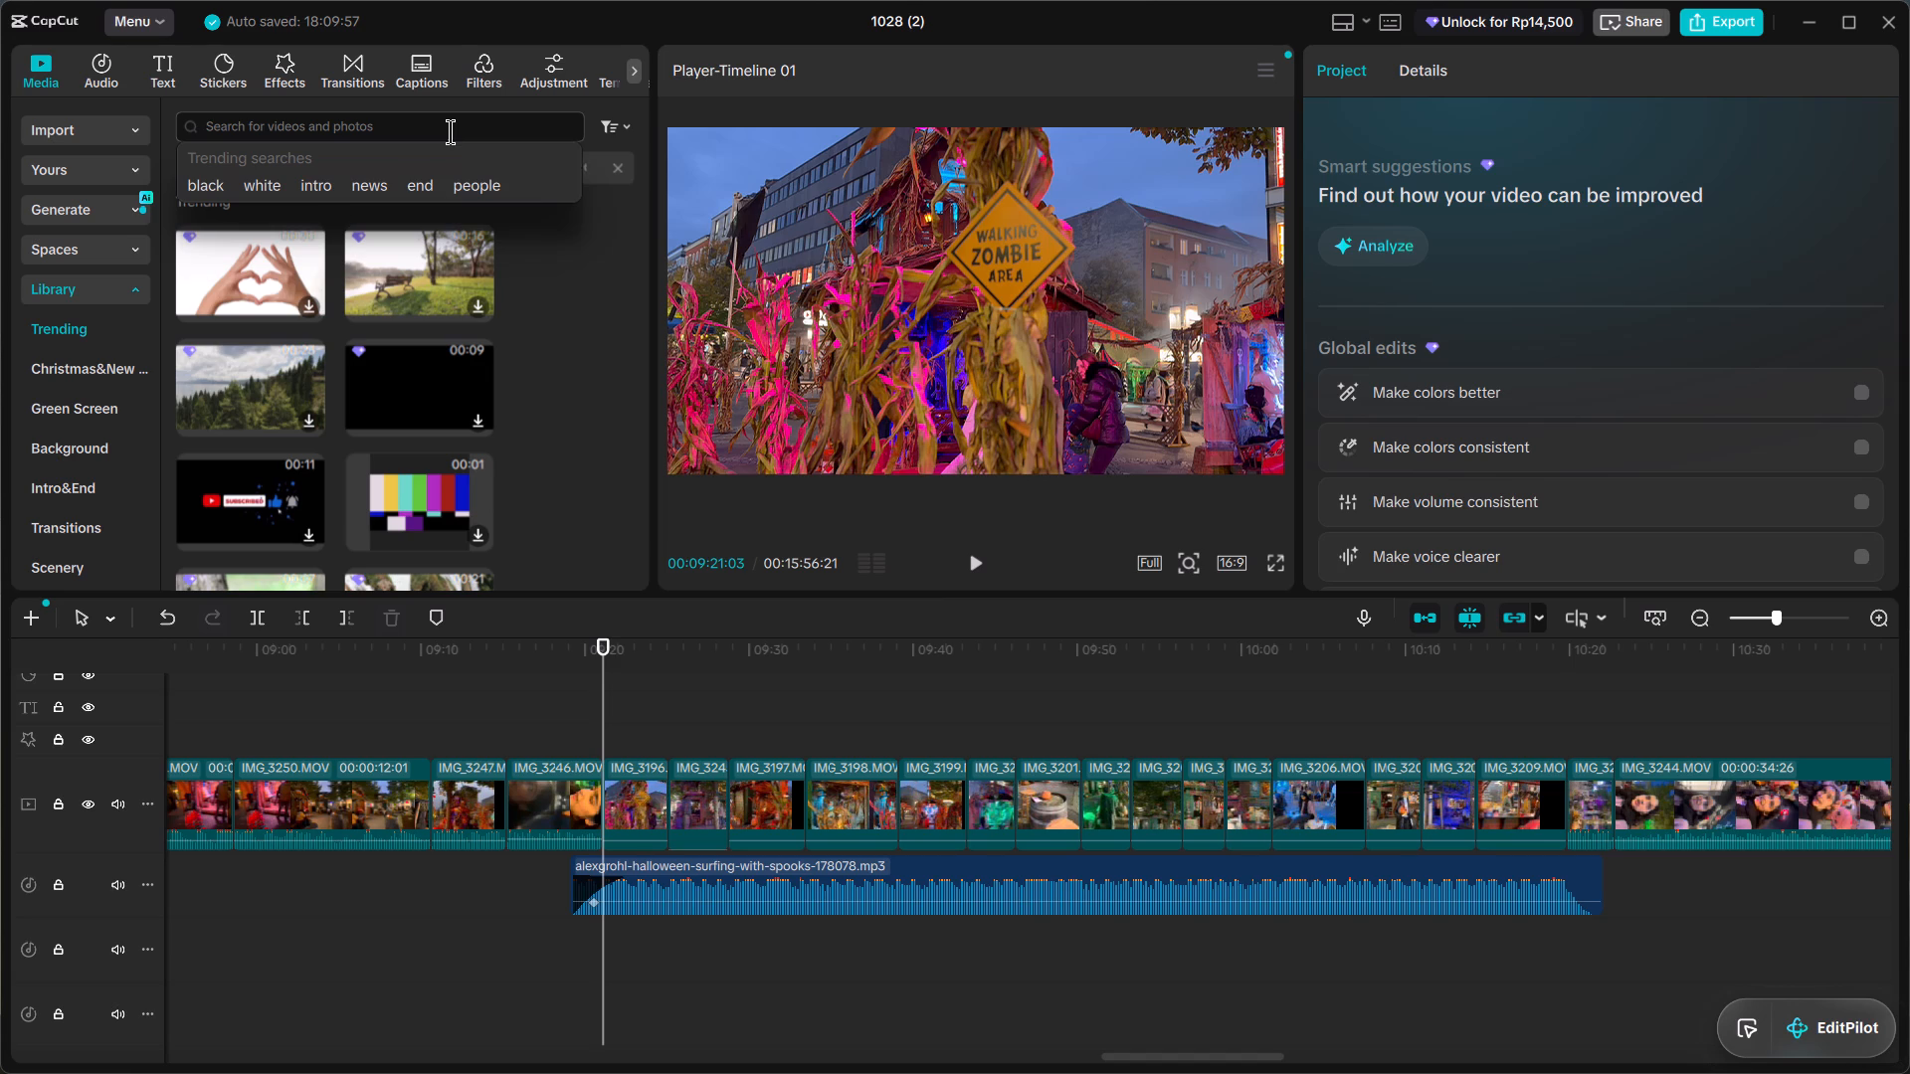
left_click(212, 179)
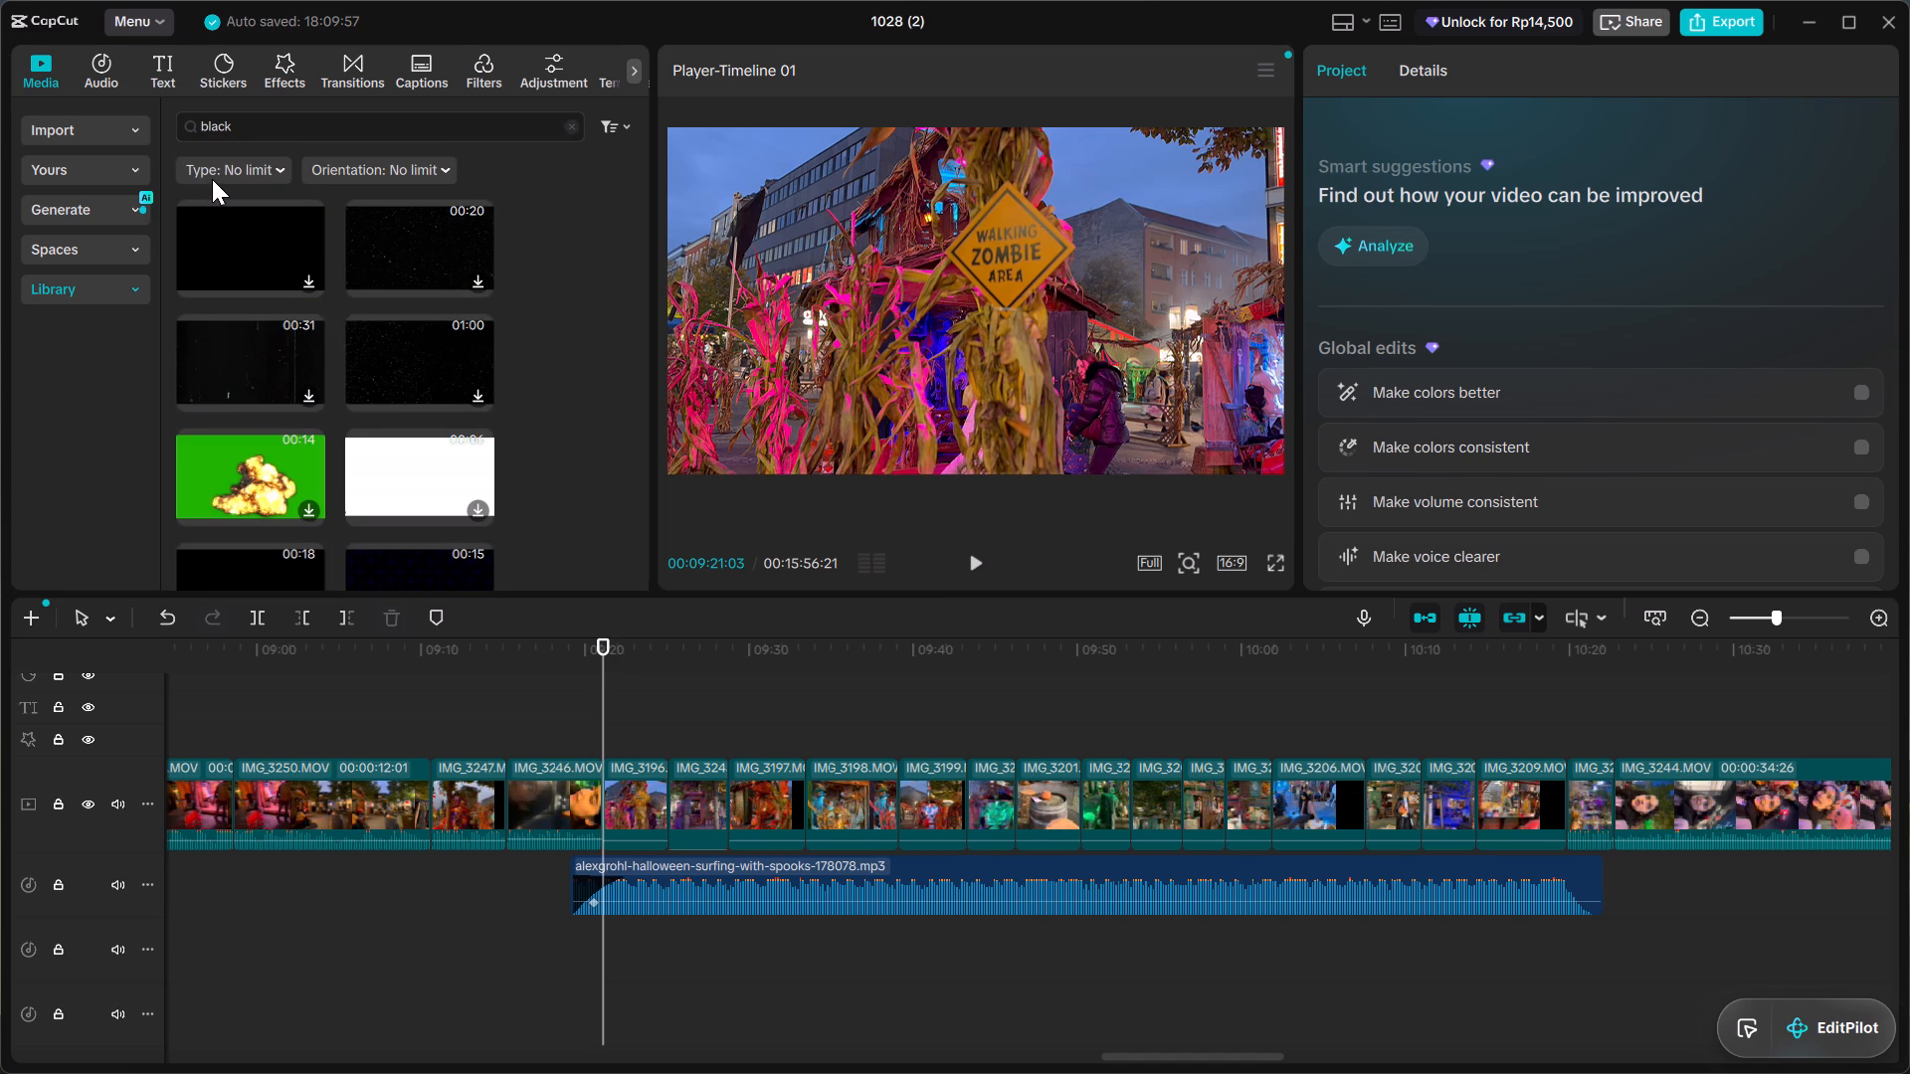
double_click(287, 249)
left_click_drag(287, 249, 605, 495)
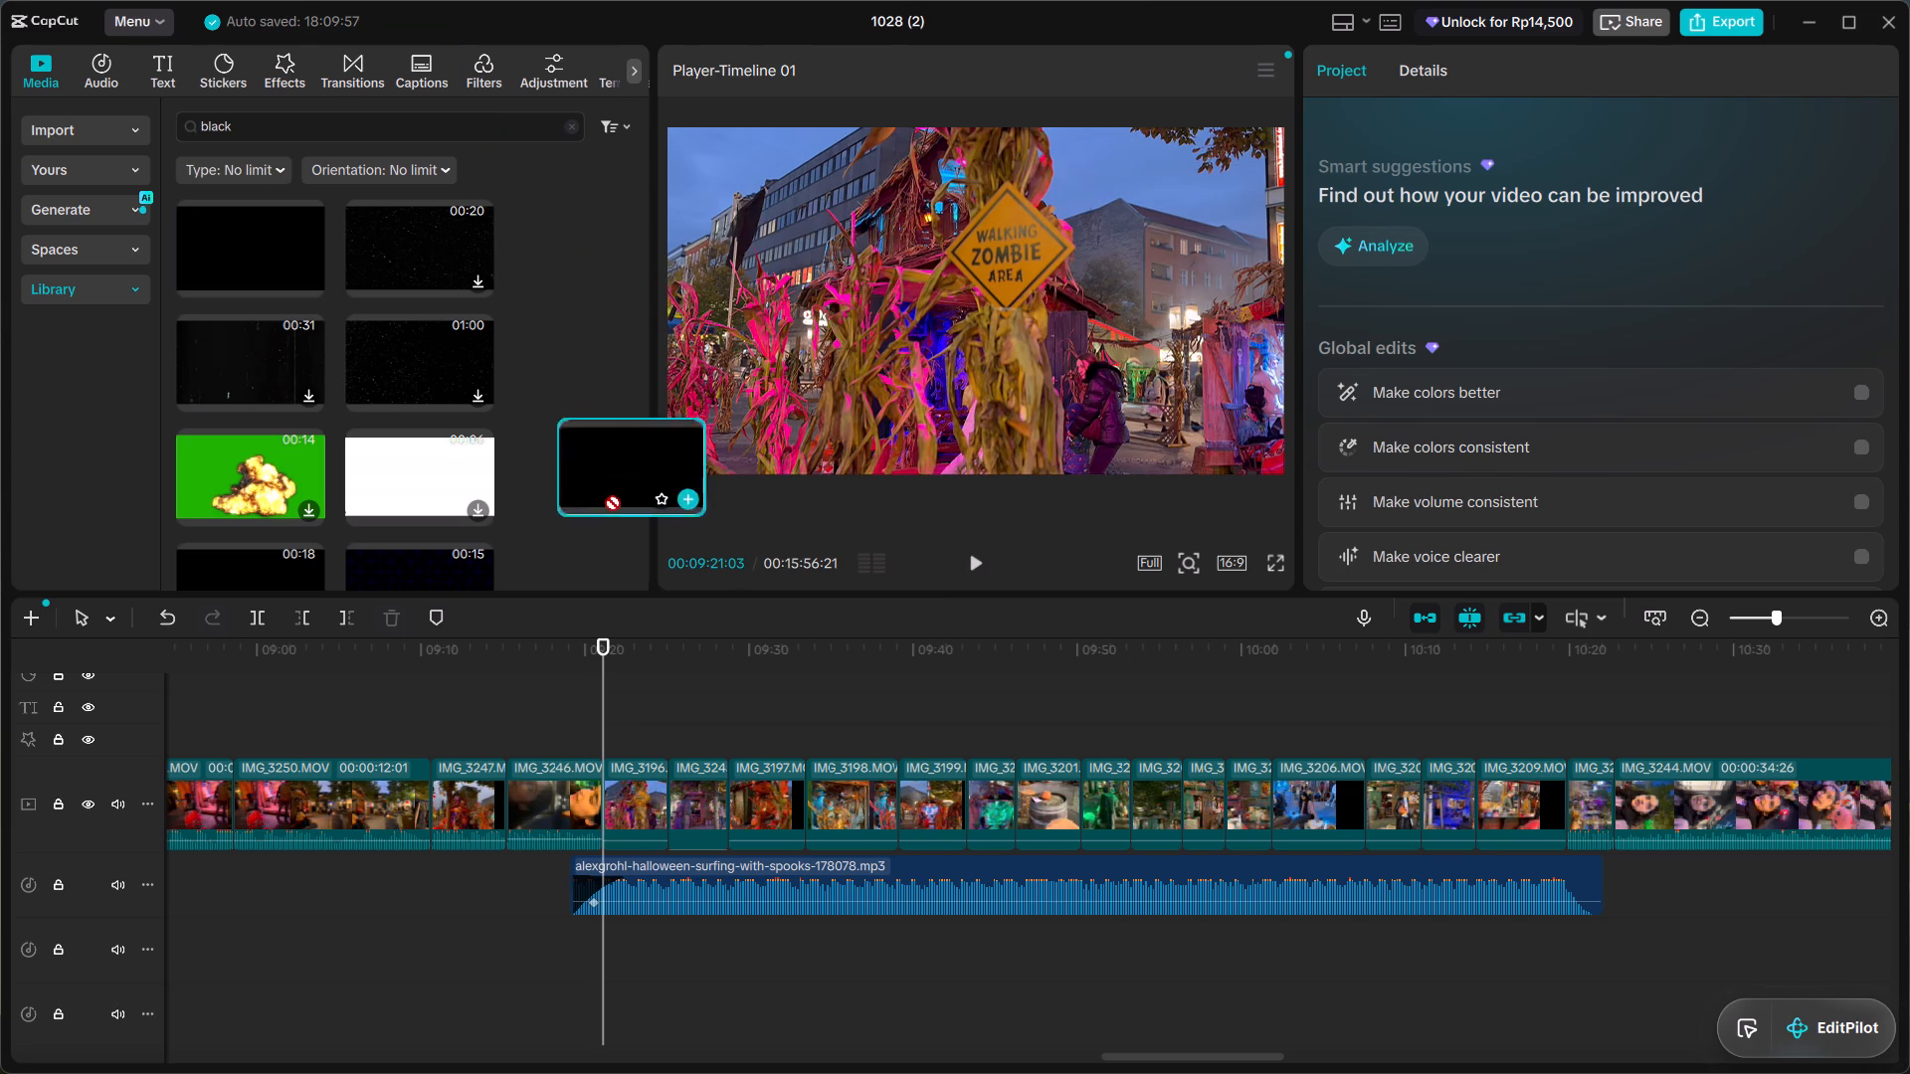
left_click_drag(605, 495, 580, 715)
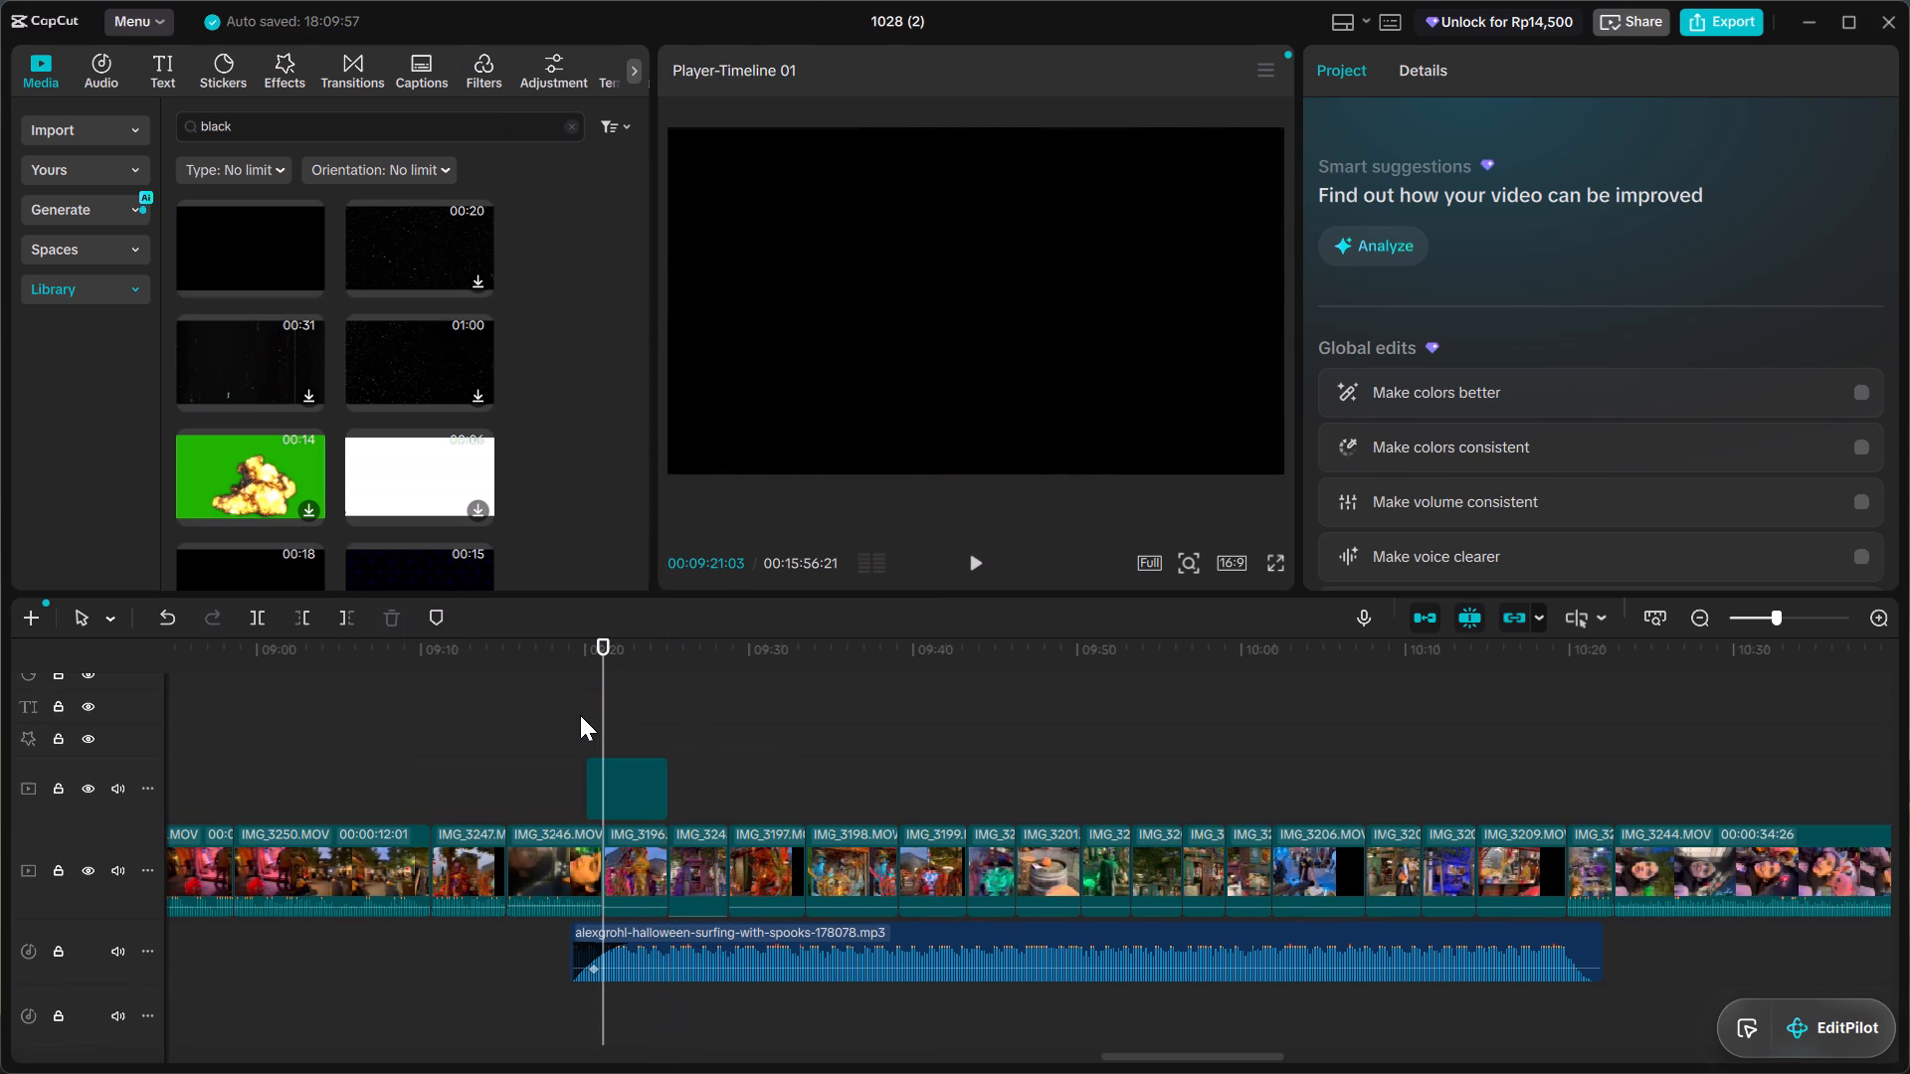
At the black clip's start, move the clip up to Y 1768 as a top bar and scale it to 112%.
scroll(590, 847, "up", 9)
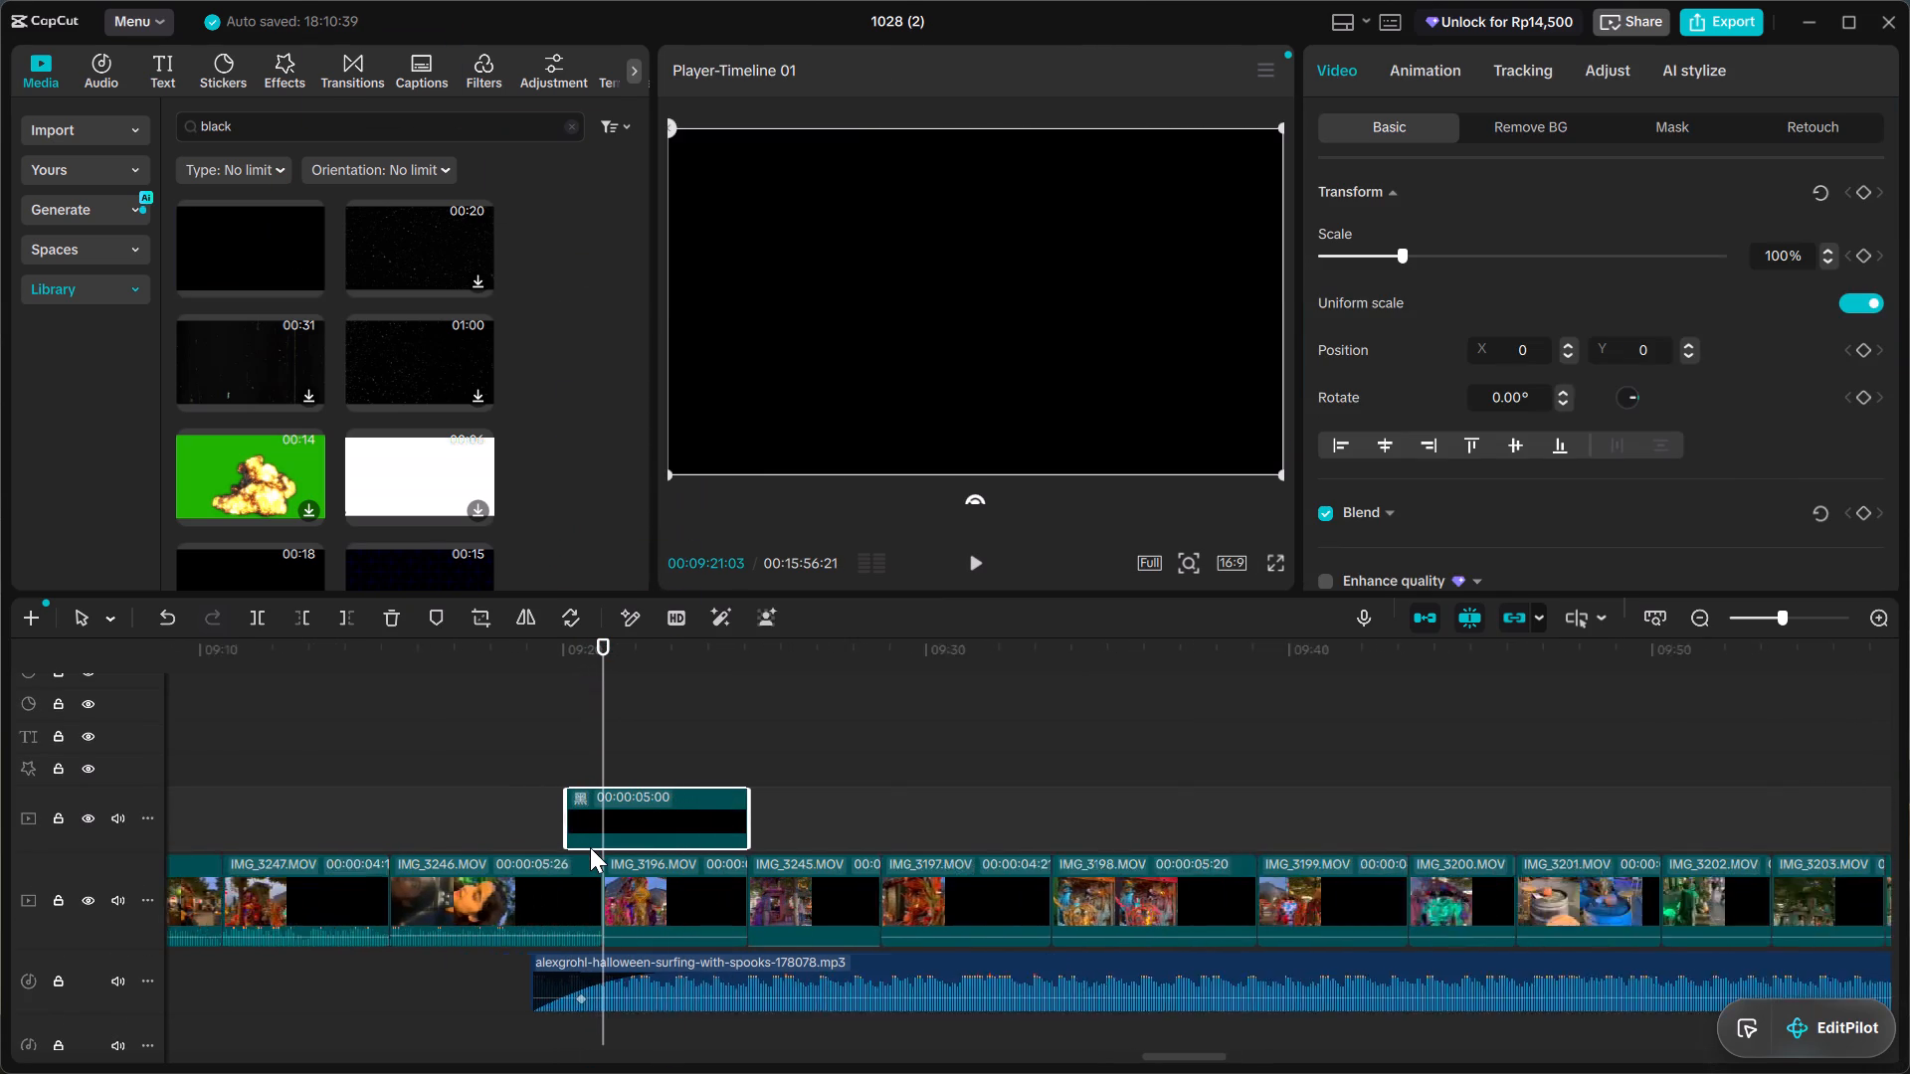
scroll(590, 847, "up", 4)
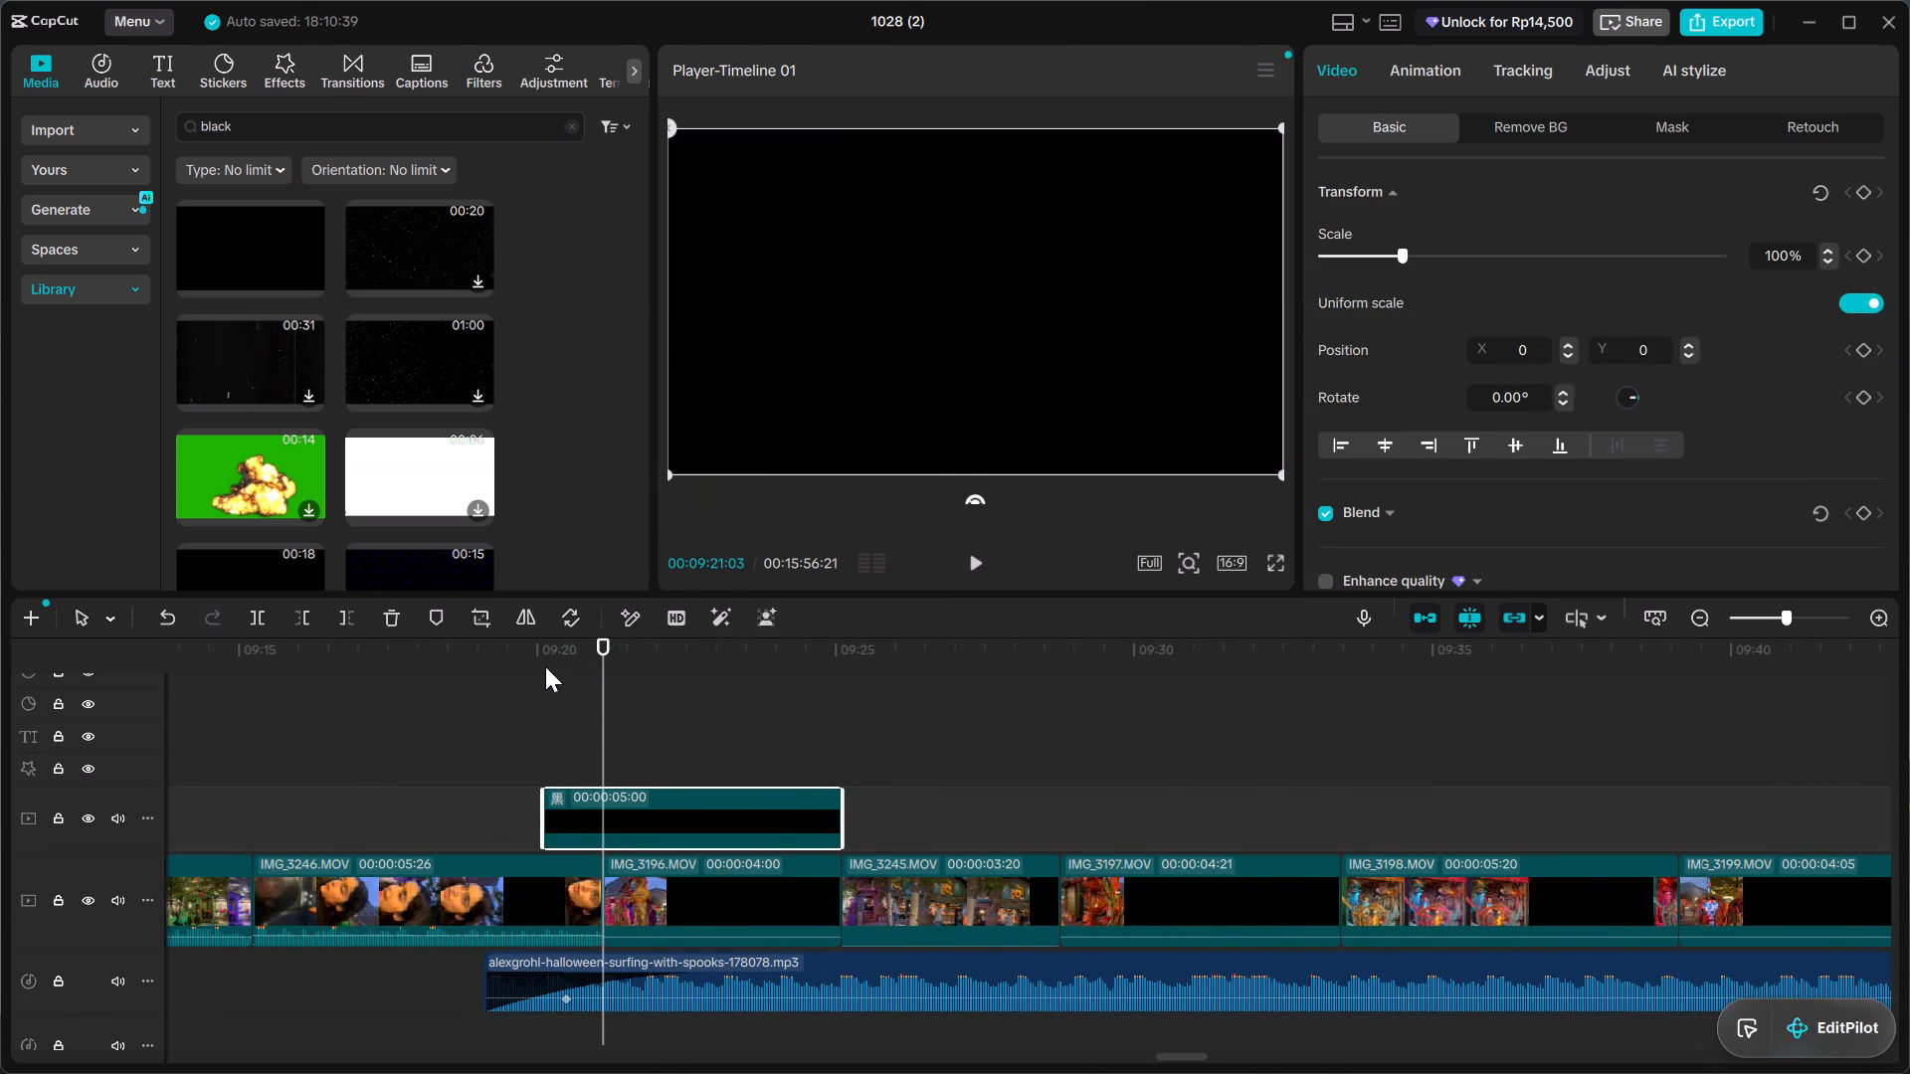
left_click(545, 666)
left_click(545, 666)
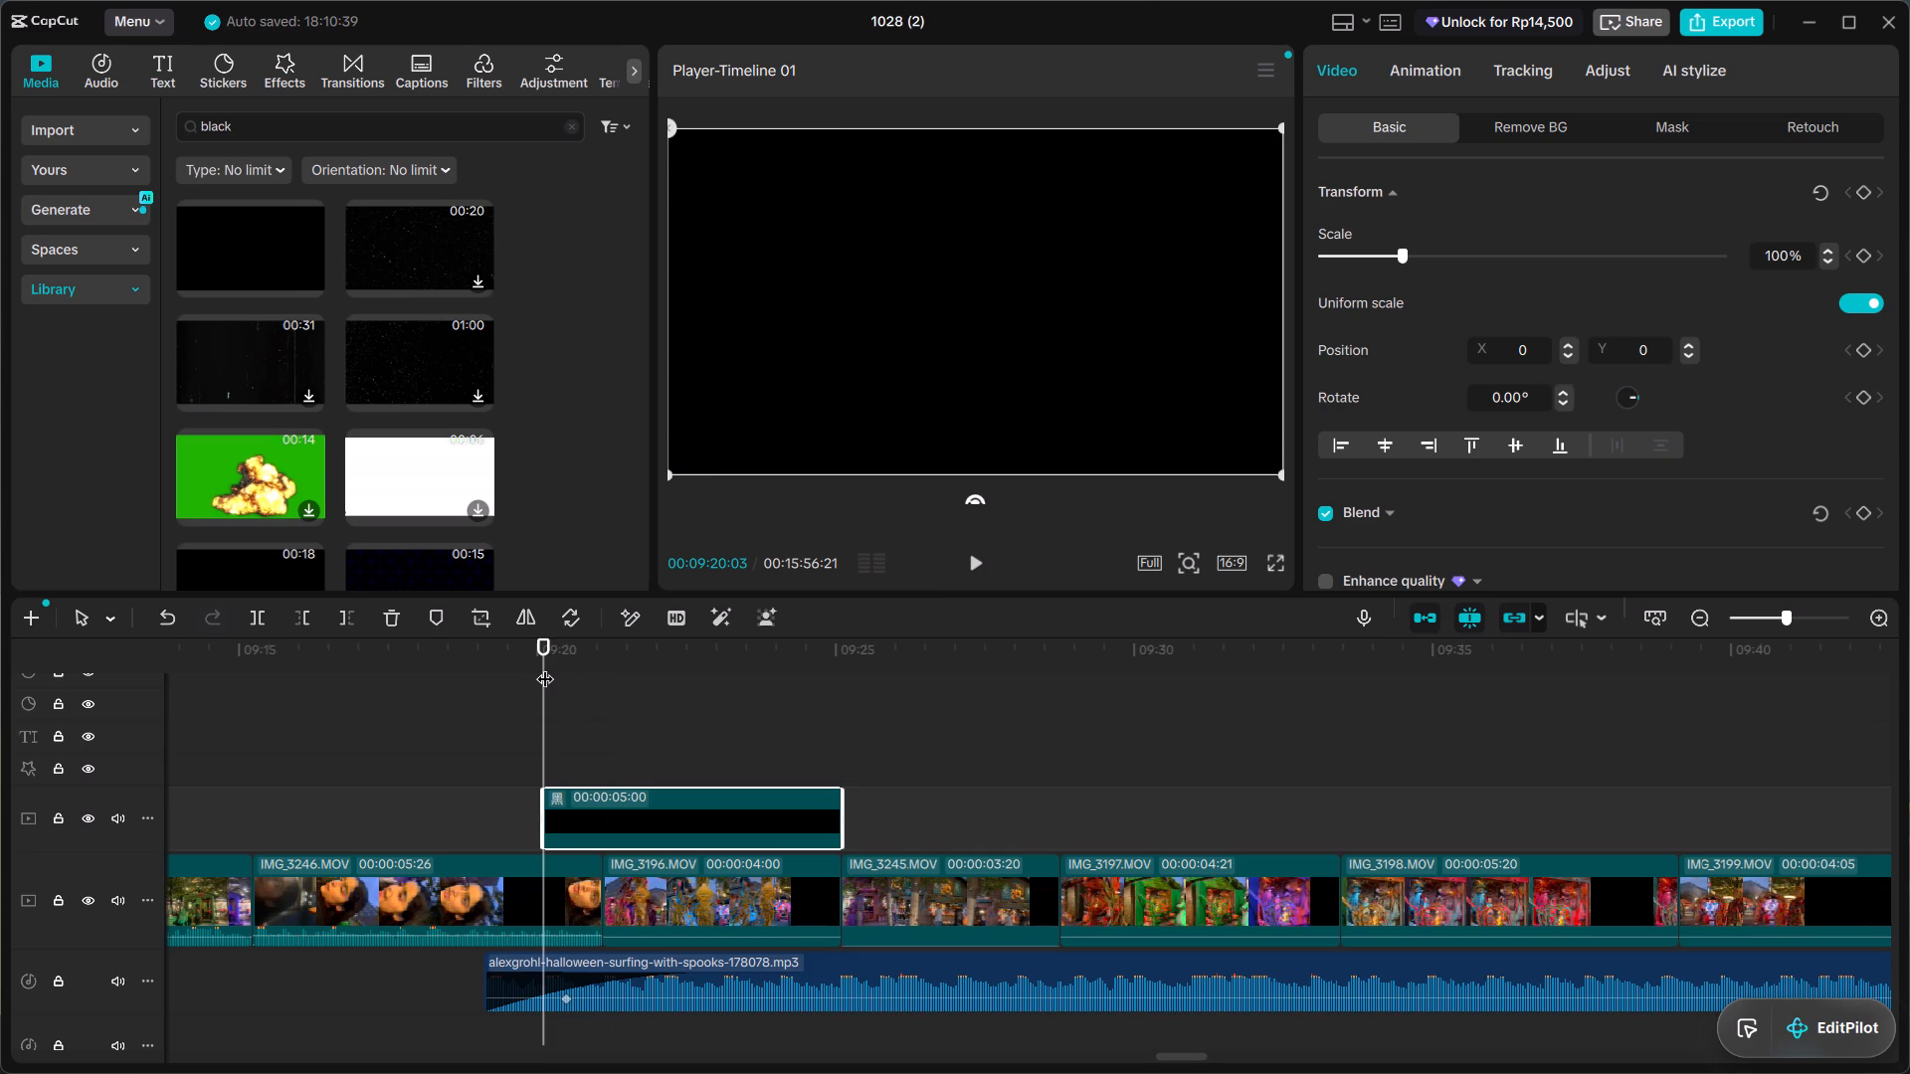
left_click_drag(958, 285, 981, 0)
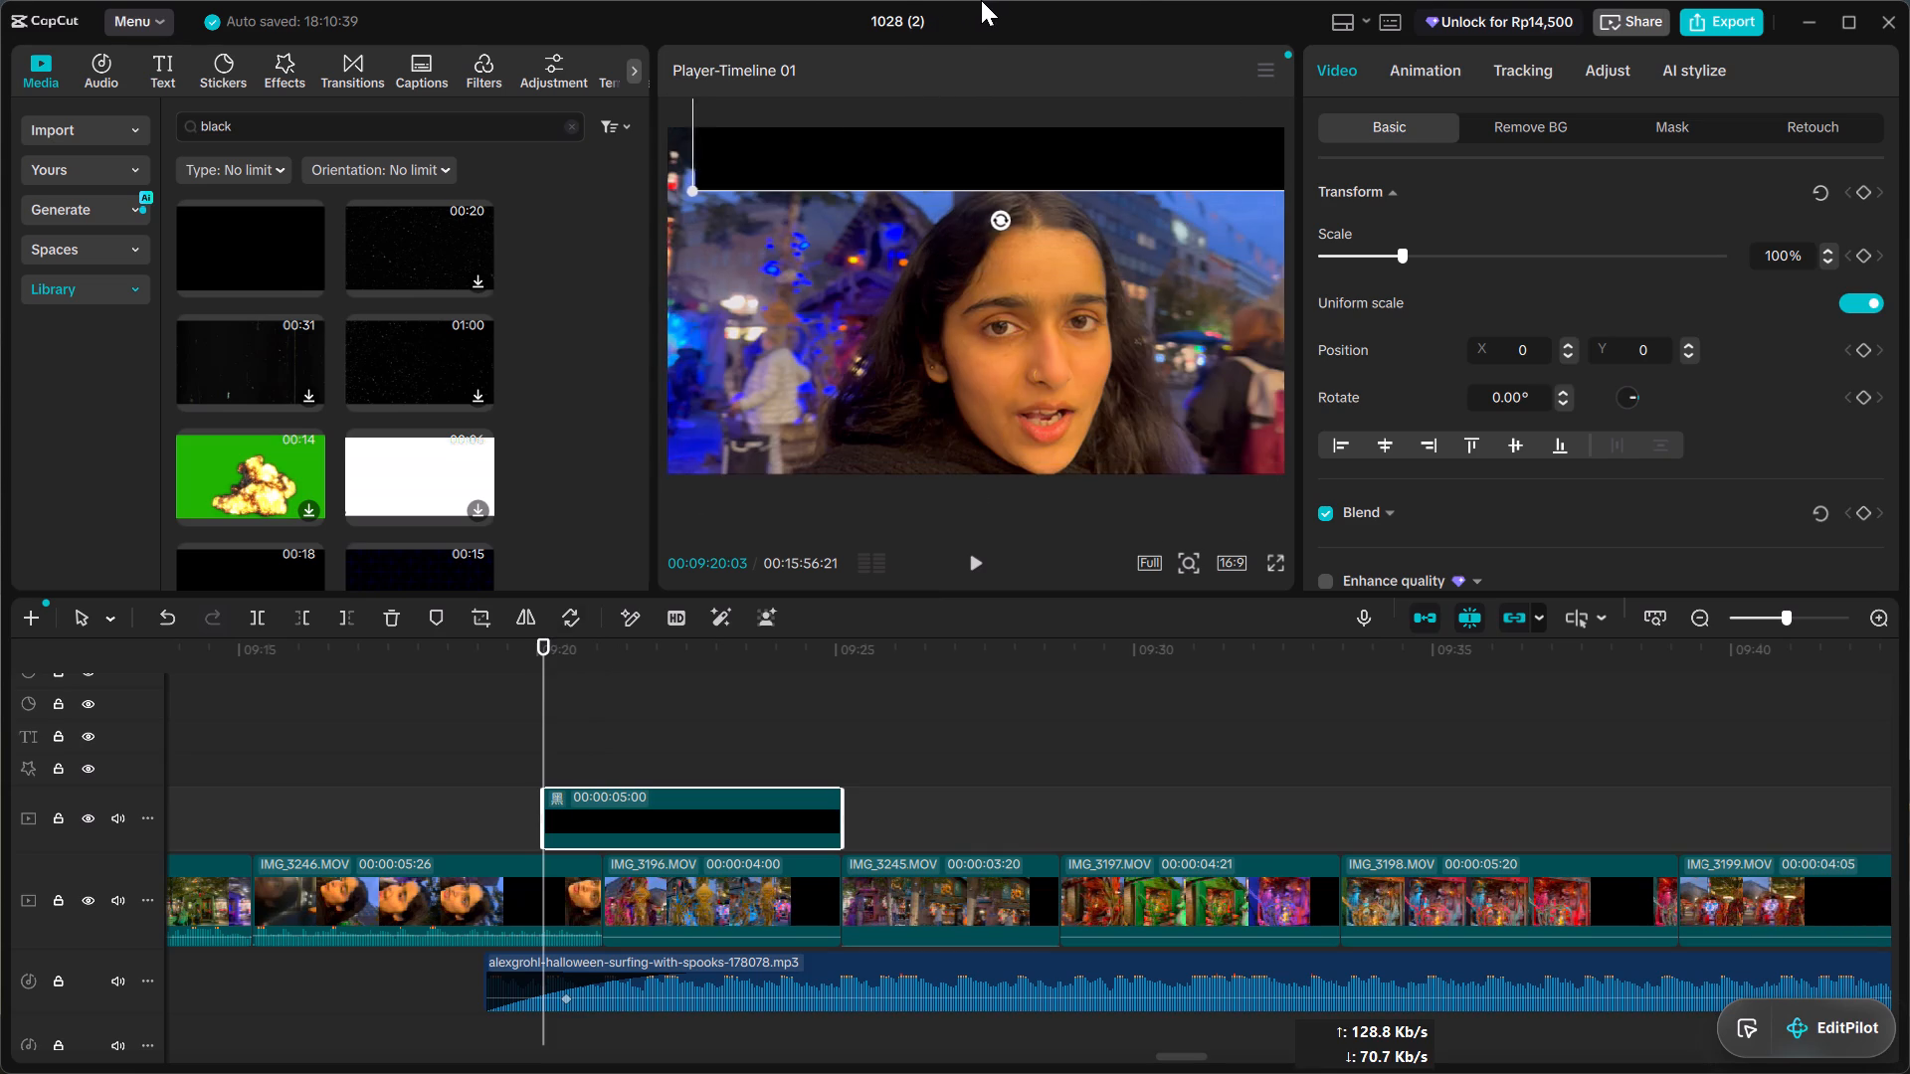
left_click_drag(981, 0, 963, 0)
left_click_drag(980, 163, 980, 130)
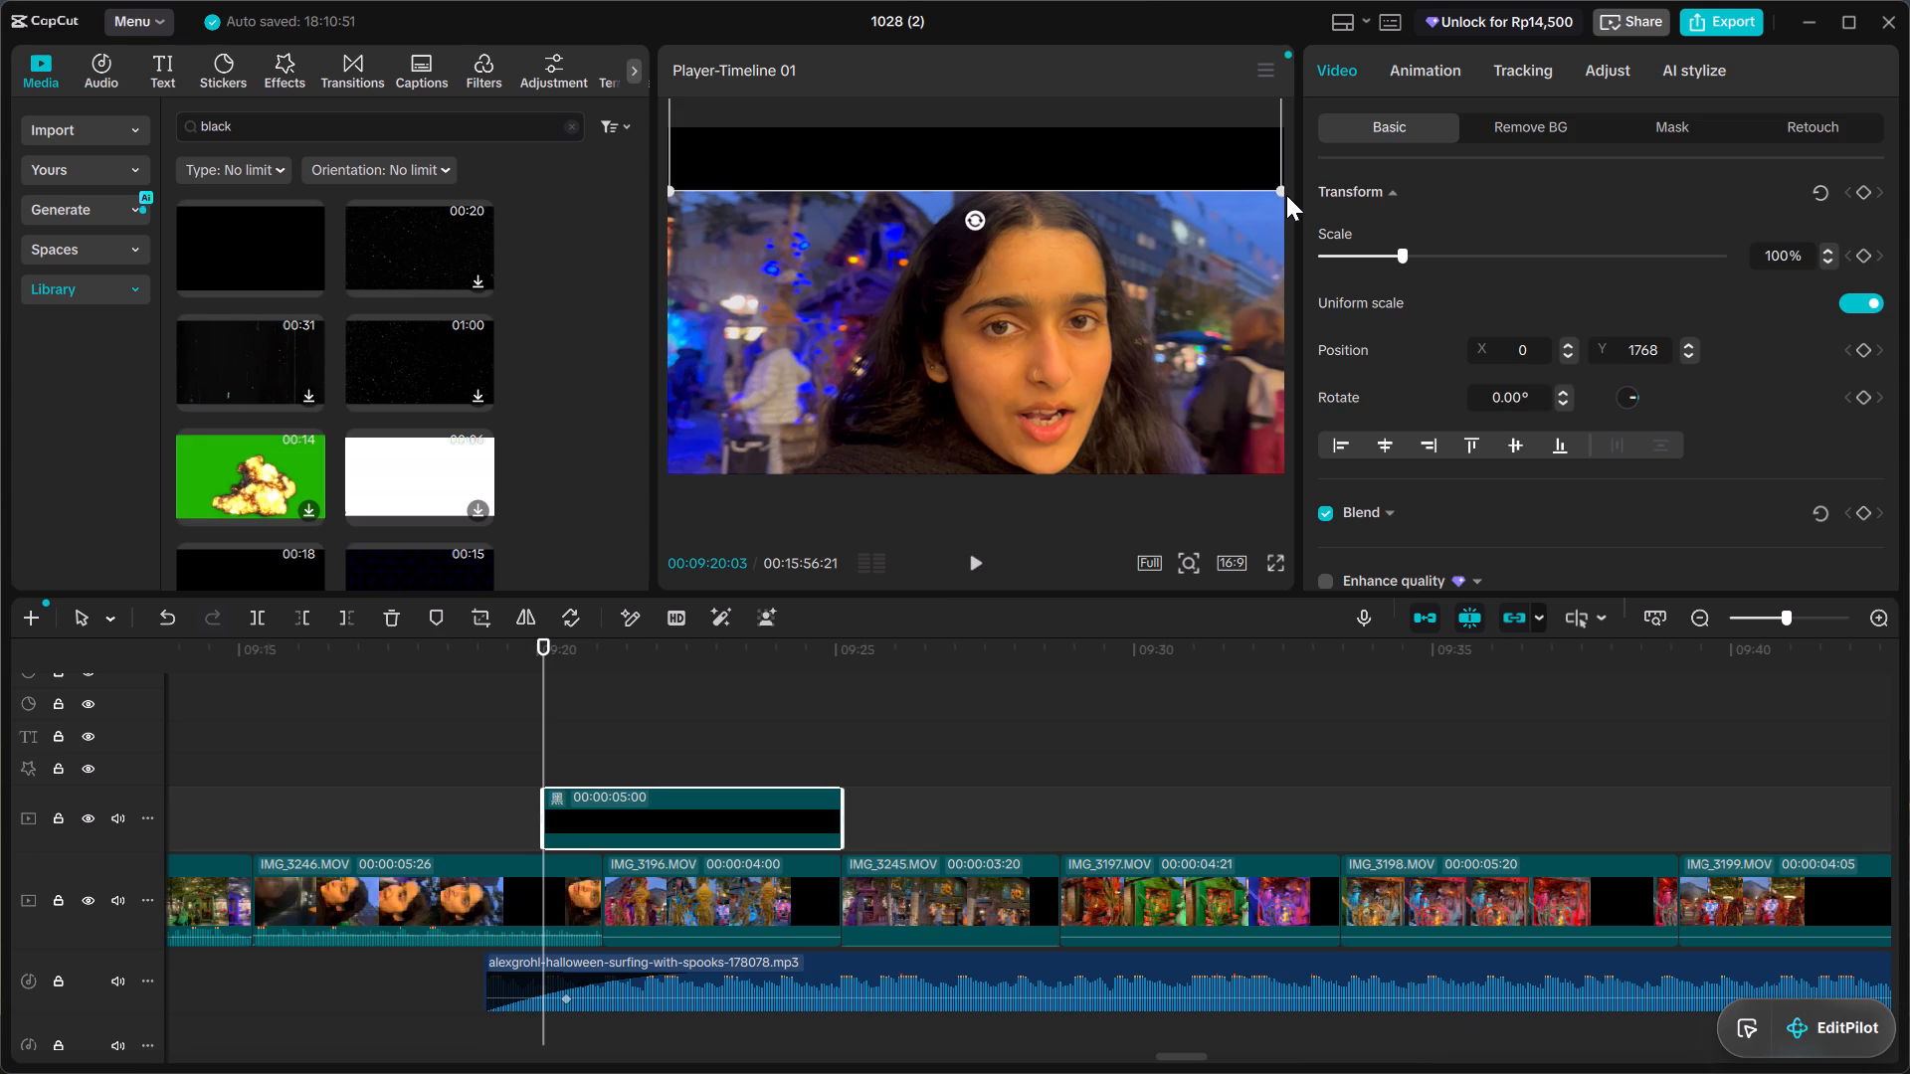
left_click_drag(1280, 190, 1351, 200)
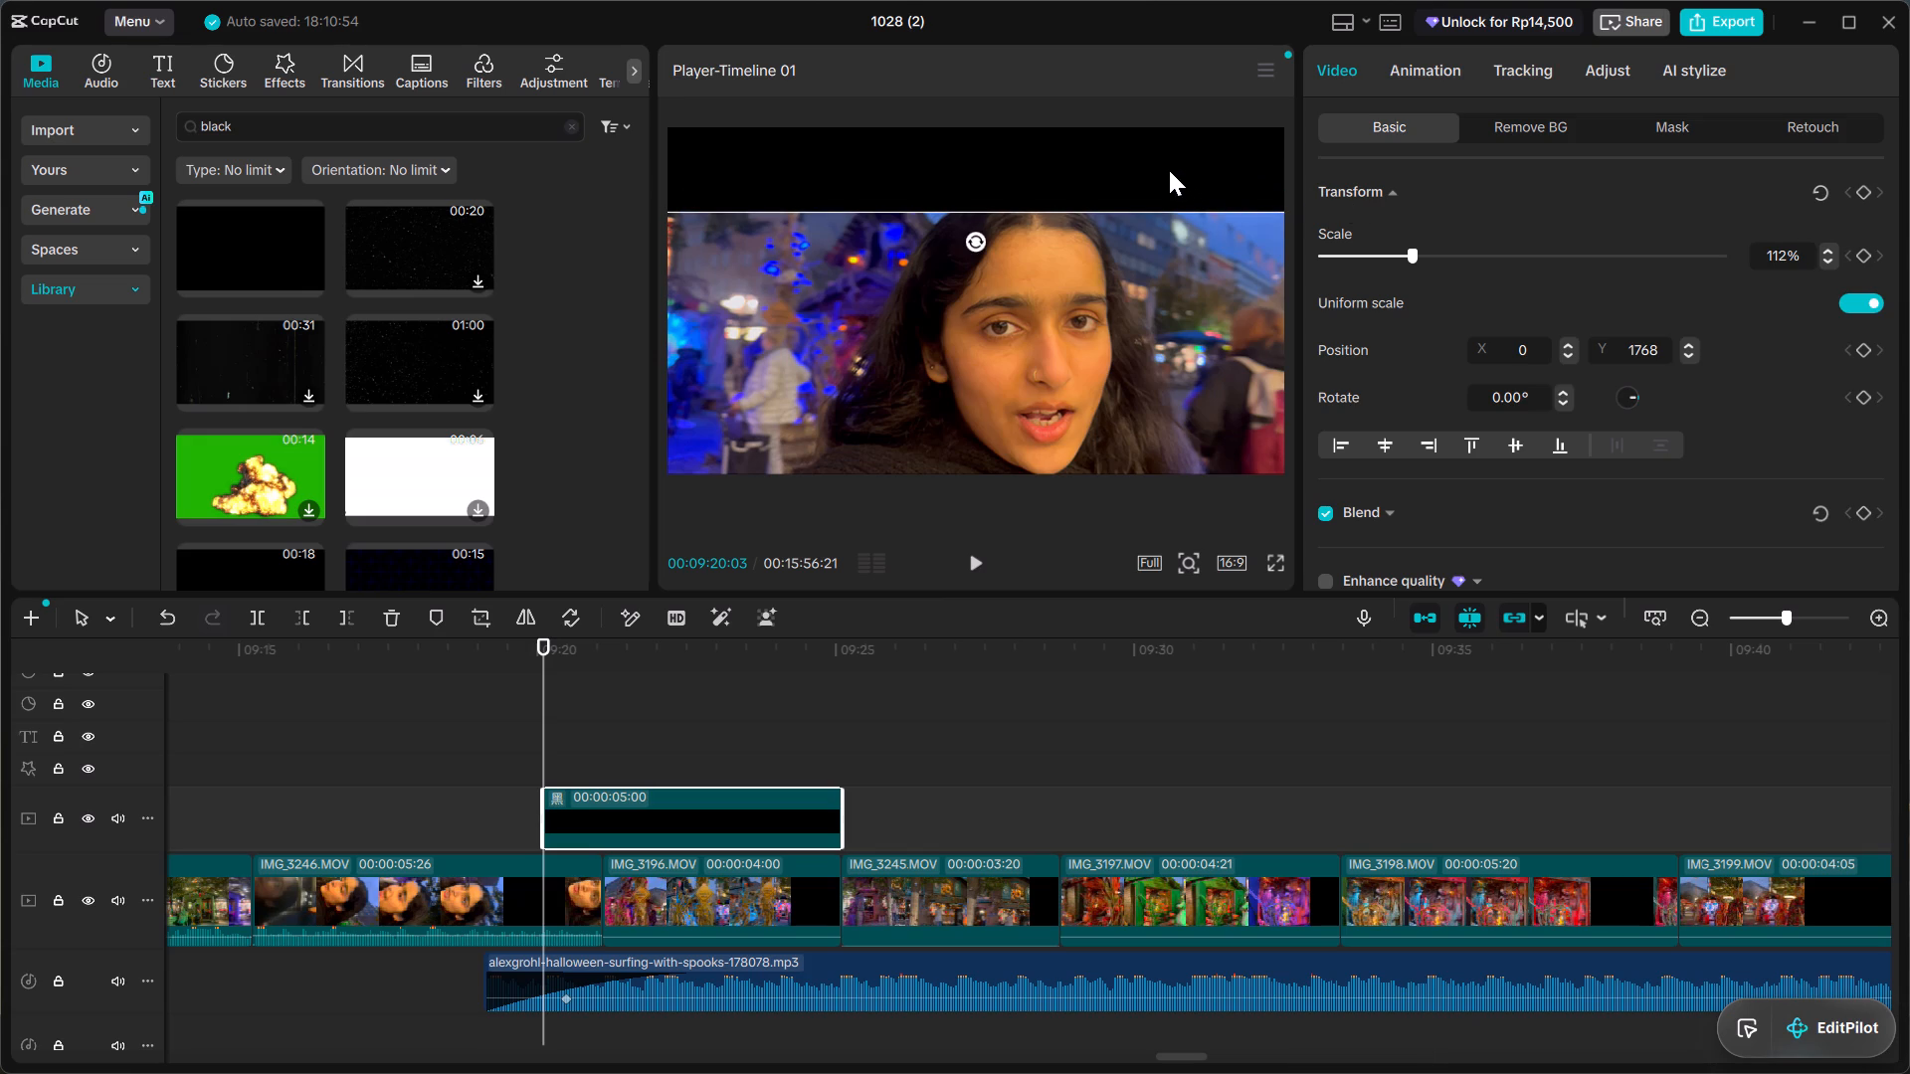
Move the black clip up until it sits just above the frame, at about X -170, Y 2294.
left_click_drag(1169, 170, 1160, 139)
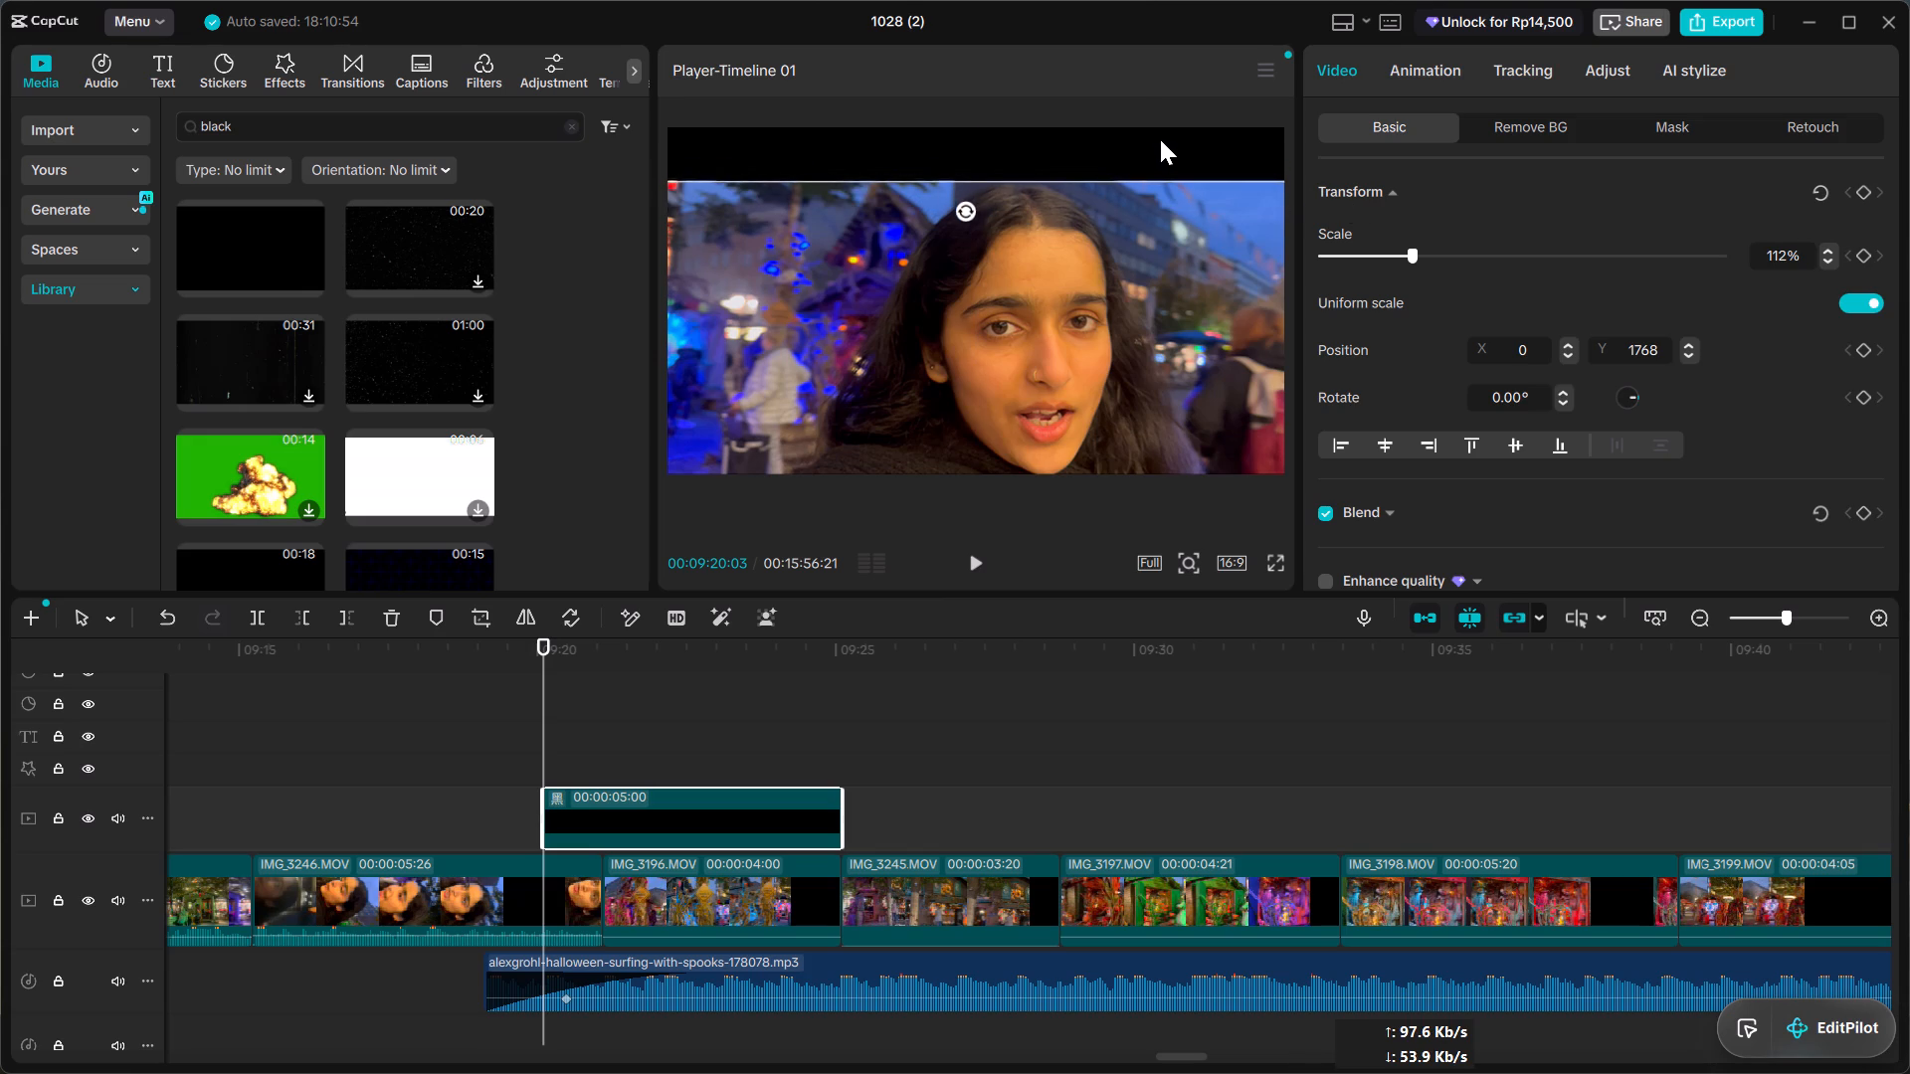
left_click_drag(1160, 139, 1154, 120)
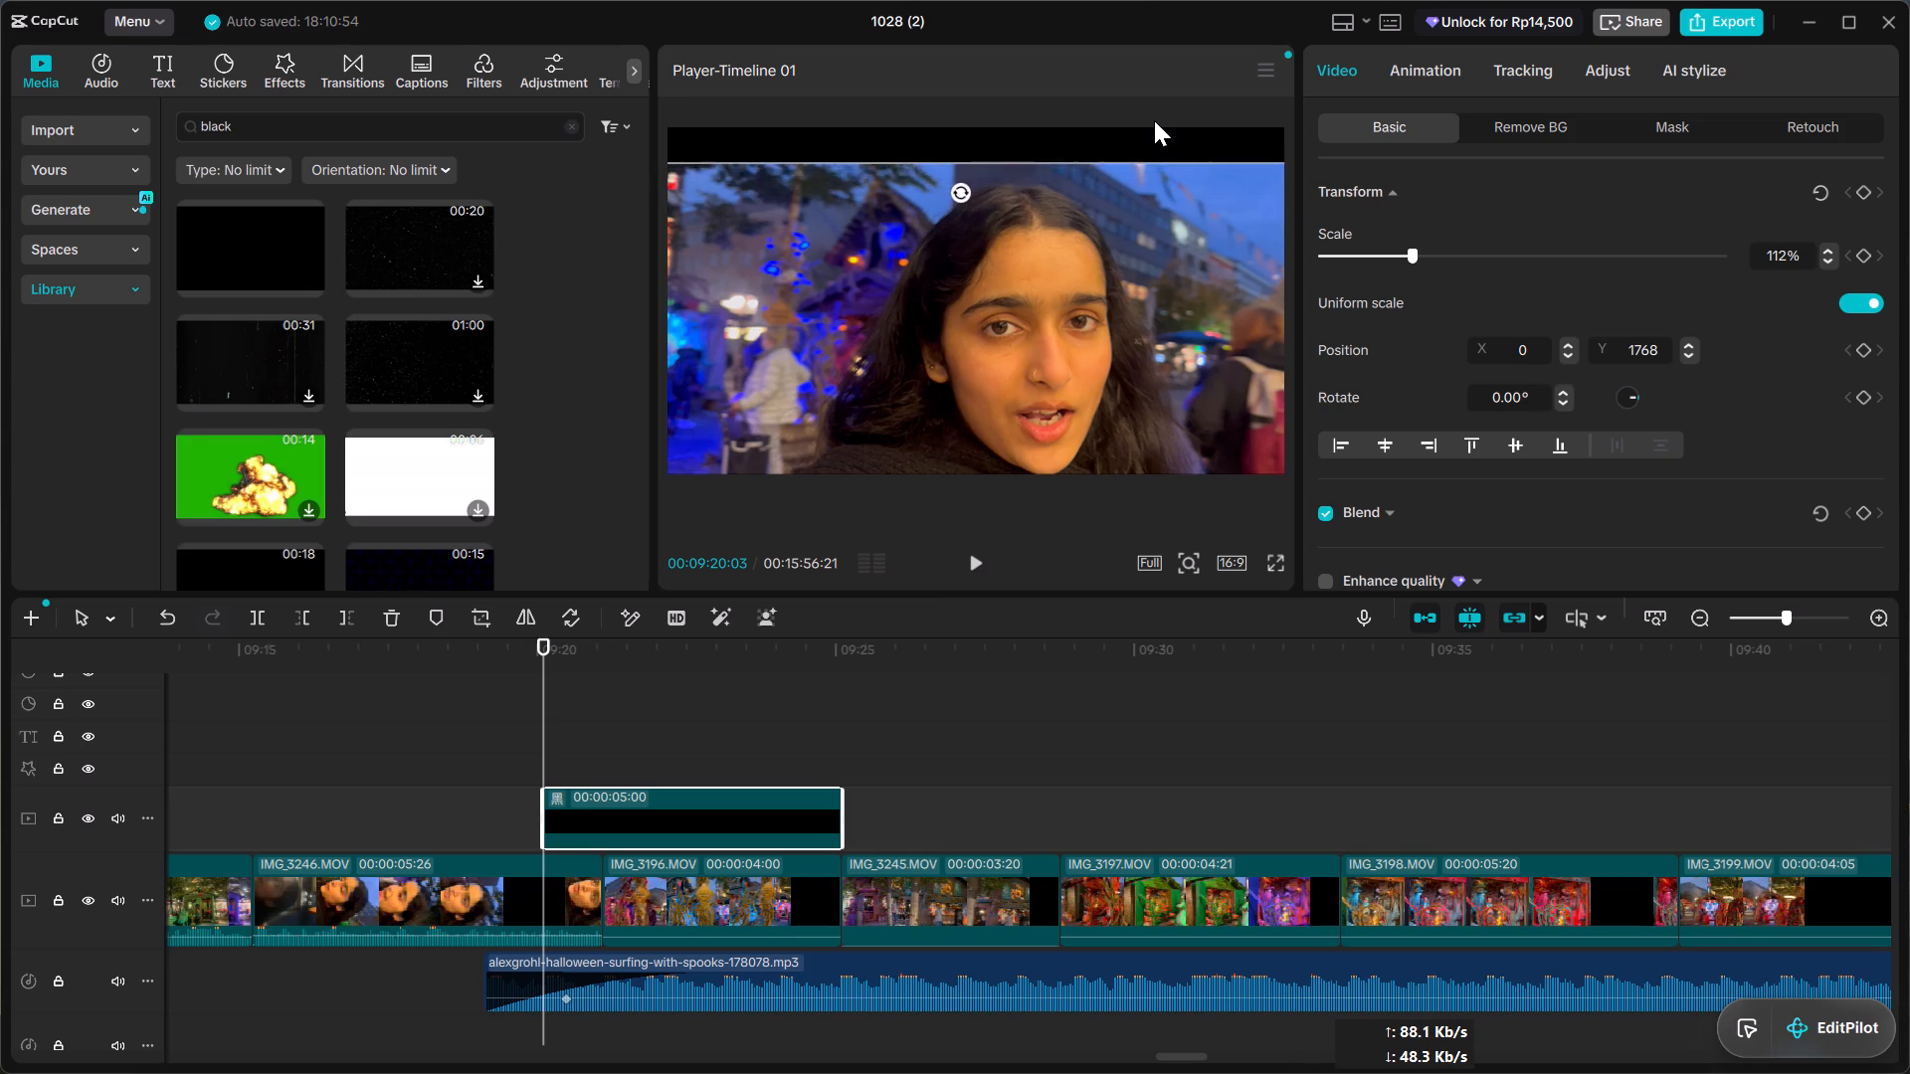
left_click_drag(1154, 120, 1146, 127)
left_click(1146, 127)
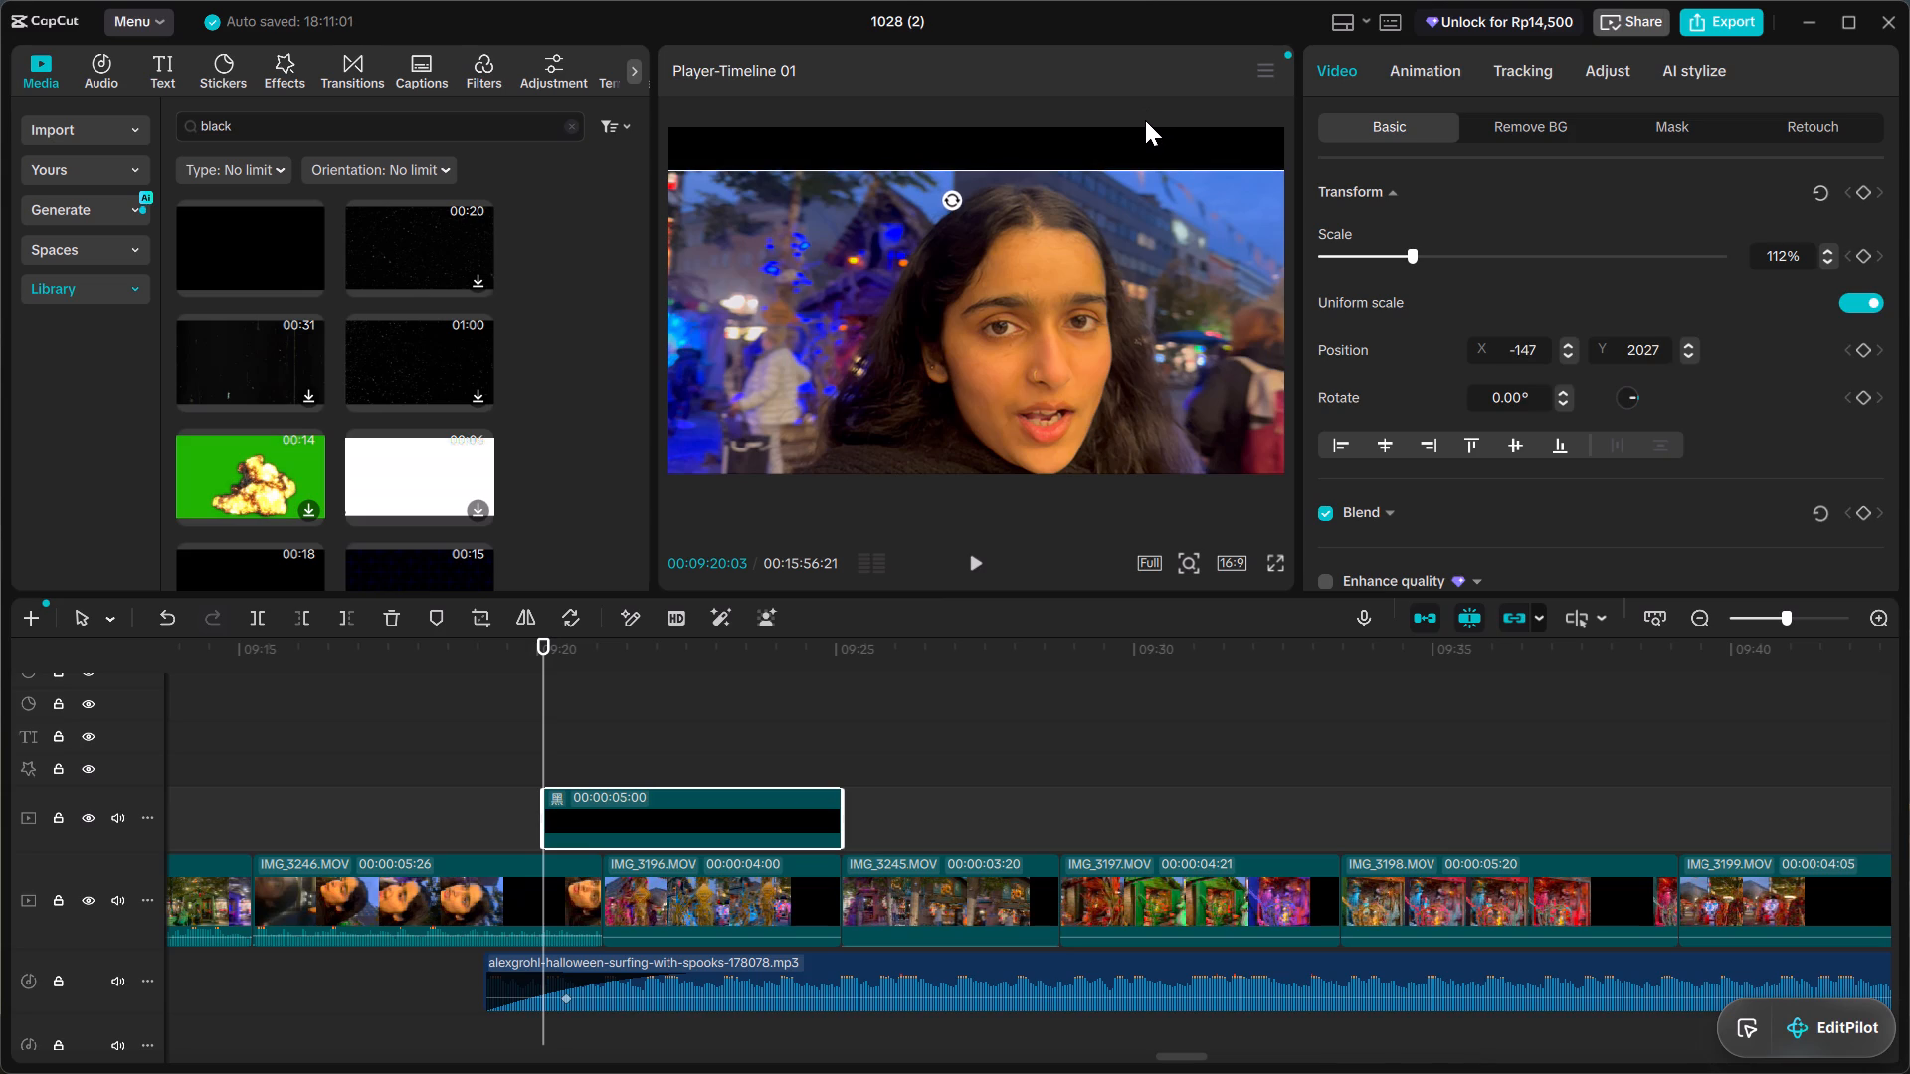
left_click_drag(1154, 152, 1154, 143)
left_click_drag(1154, 143, 1149, 103)
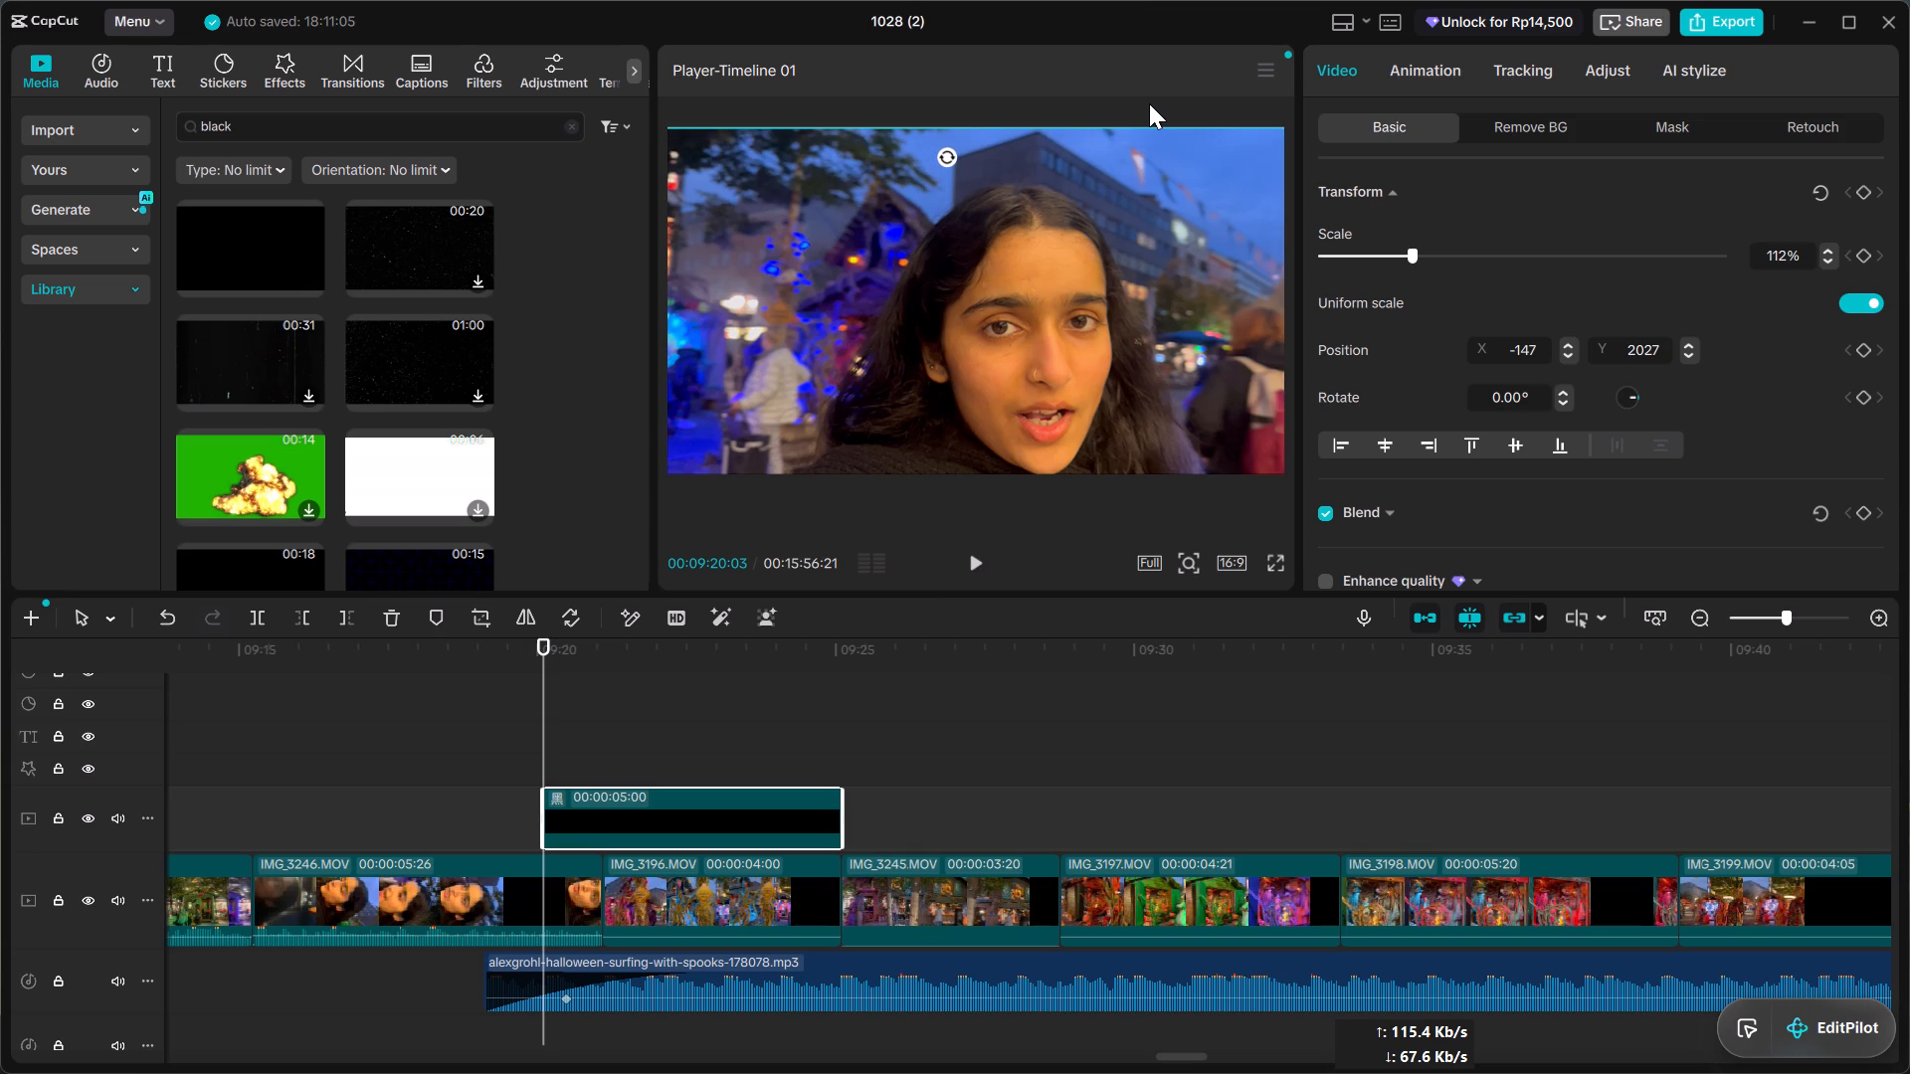
left_click_drag(1149, 103, 1150, 100)
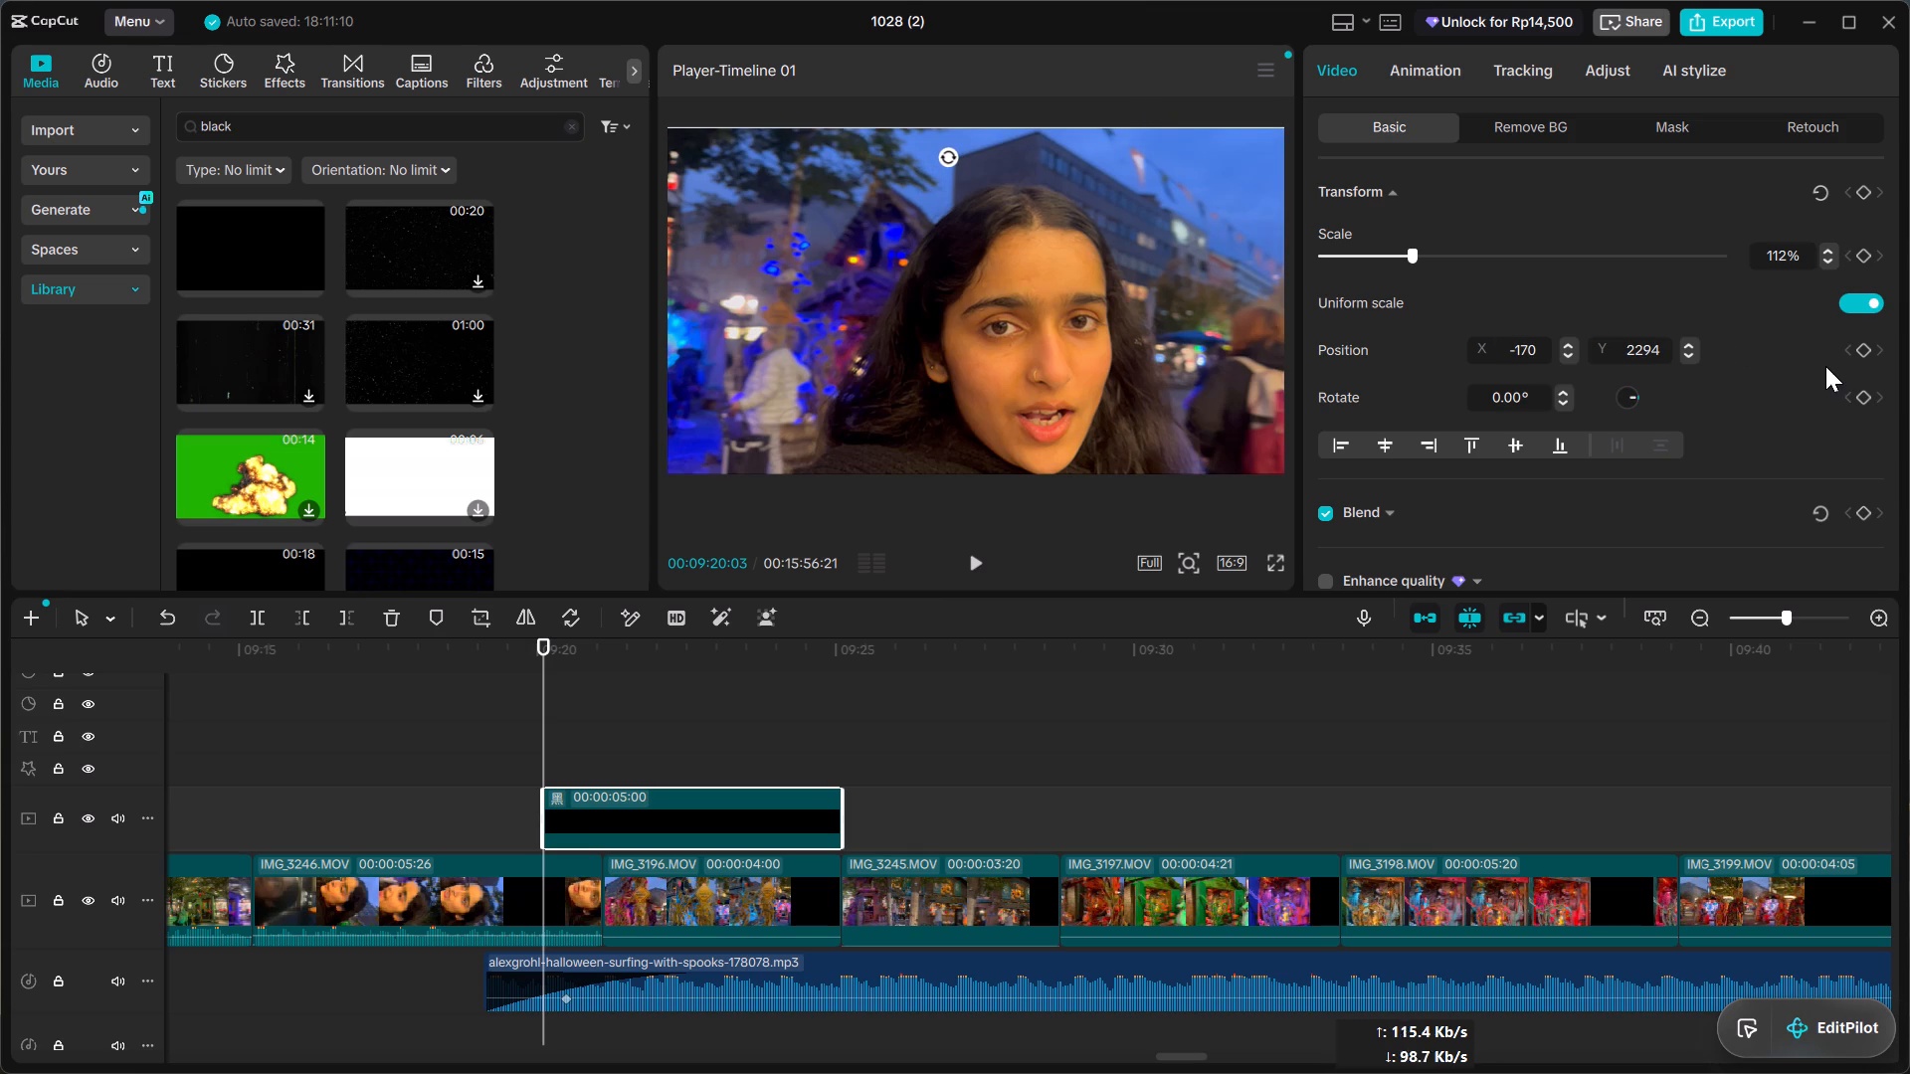
Add a Position keyframe at the start of the black clip.
left_click(1853, 351)
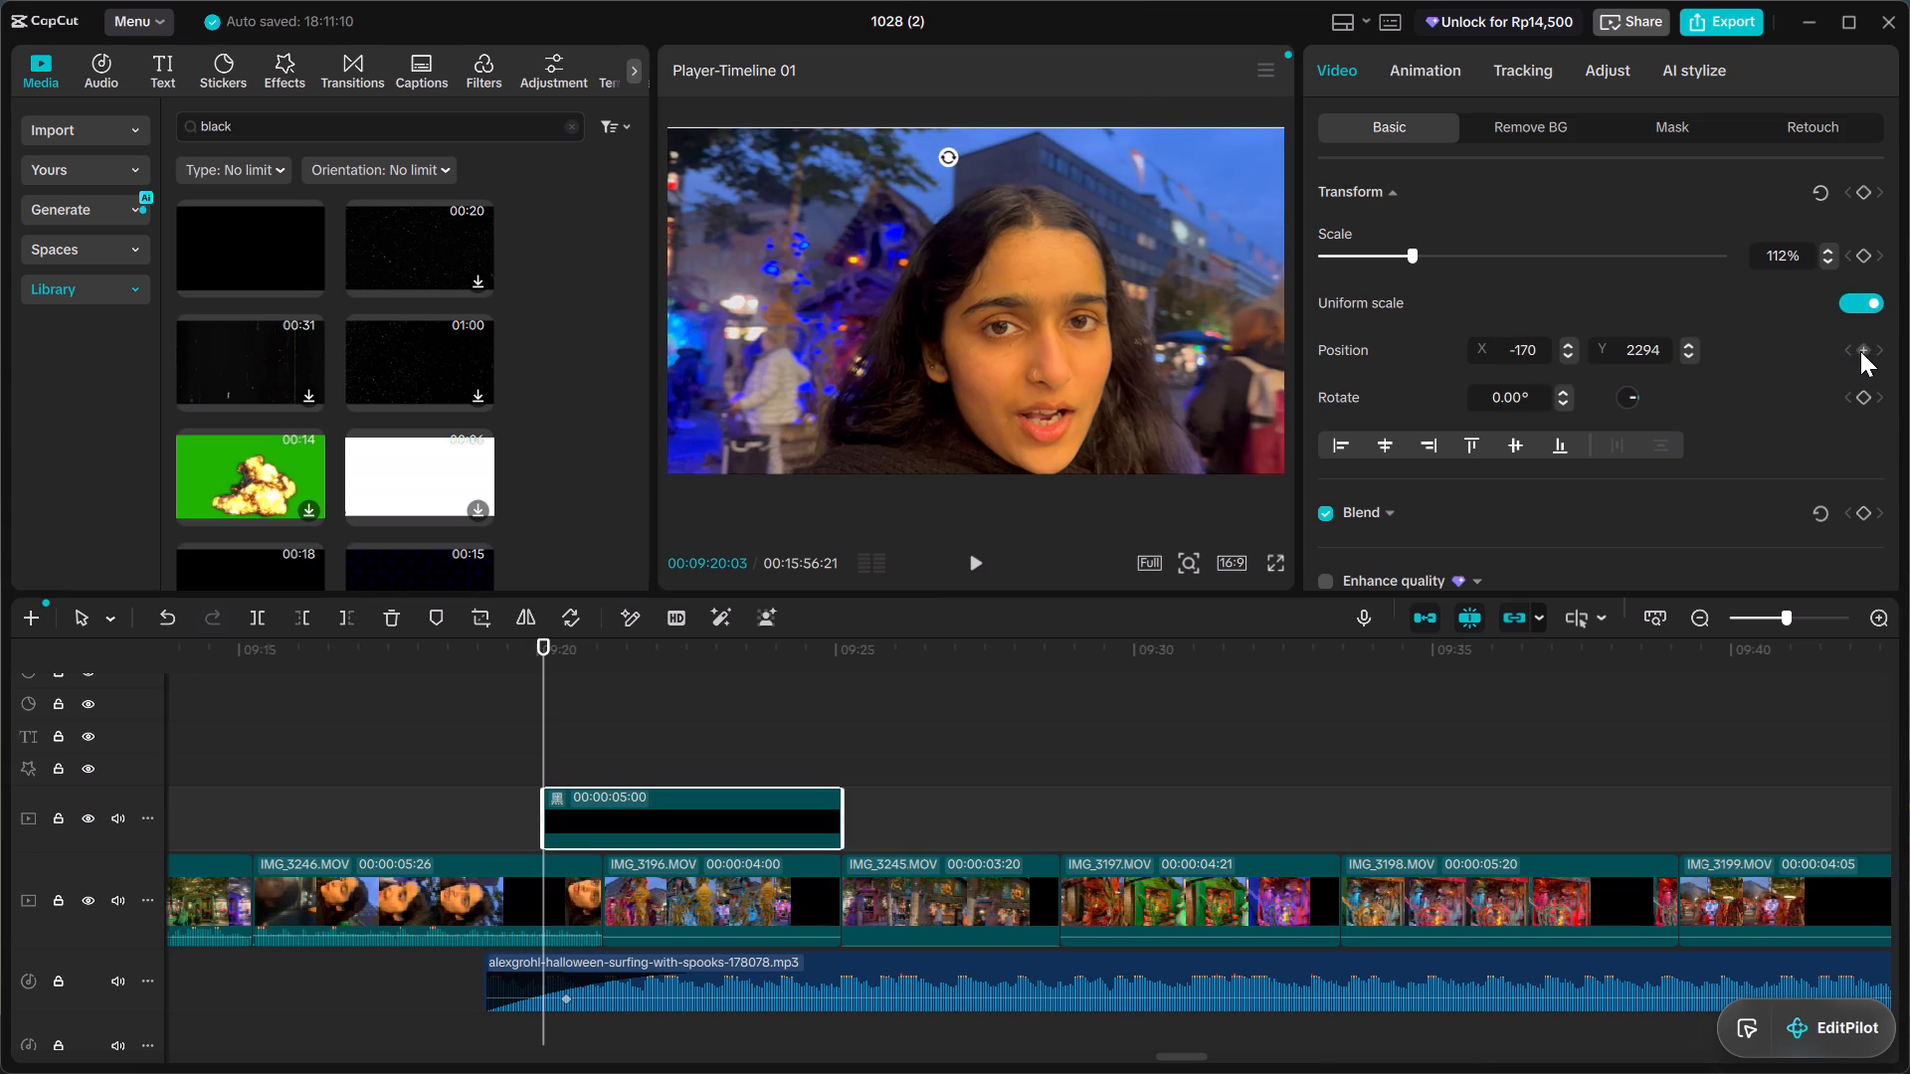
left_click(1860, 351)
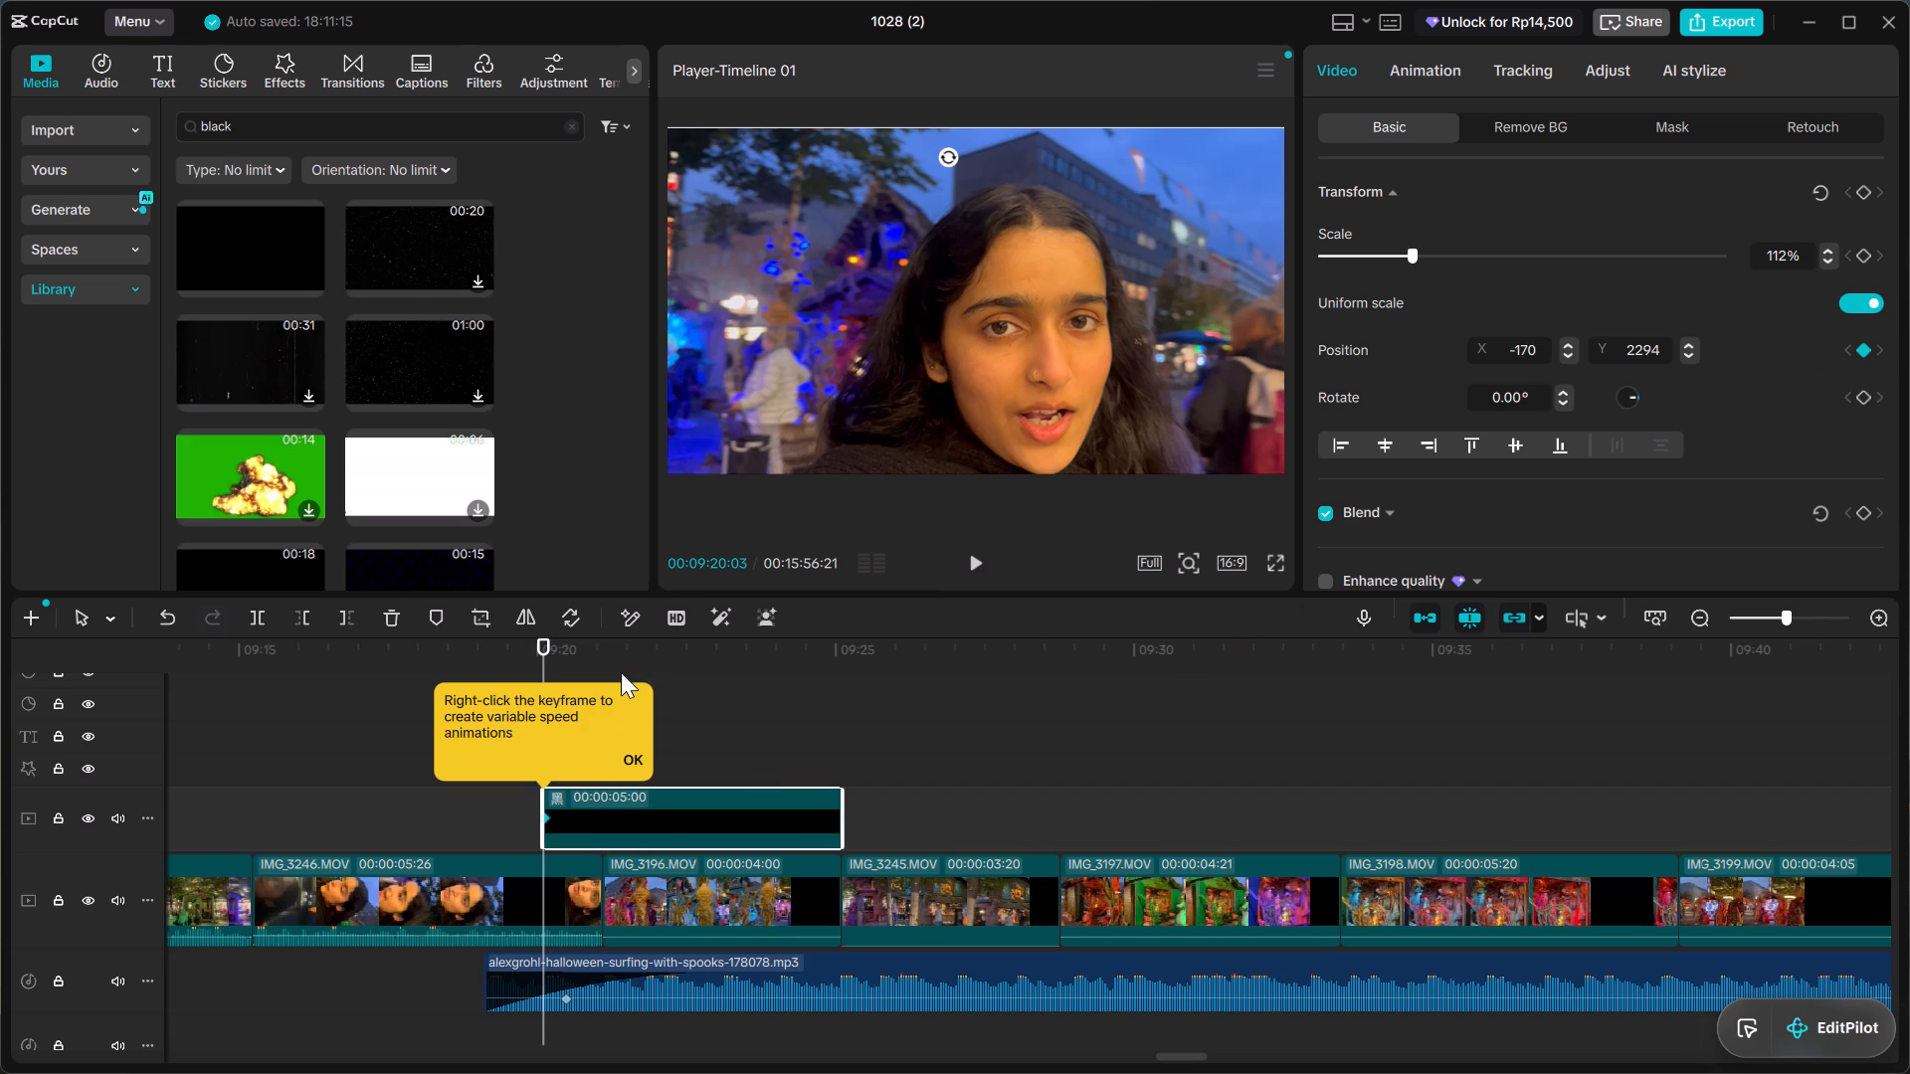
Add a second Position keyframe to the black clip at 00:09:22:04, bringing its bar into frame at X -179, Y 1982.
left_click(642, 653)
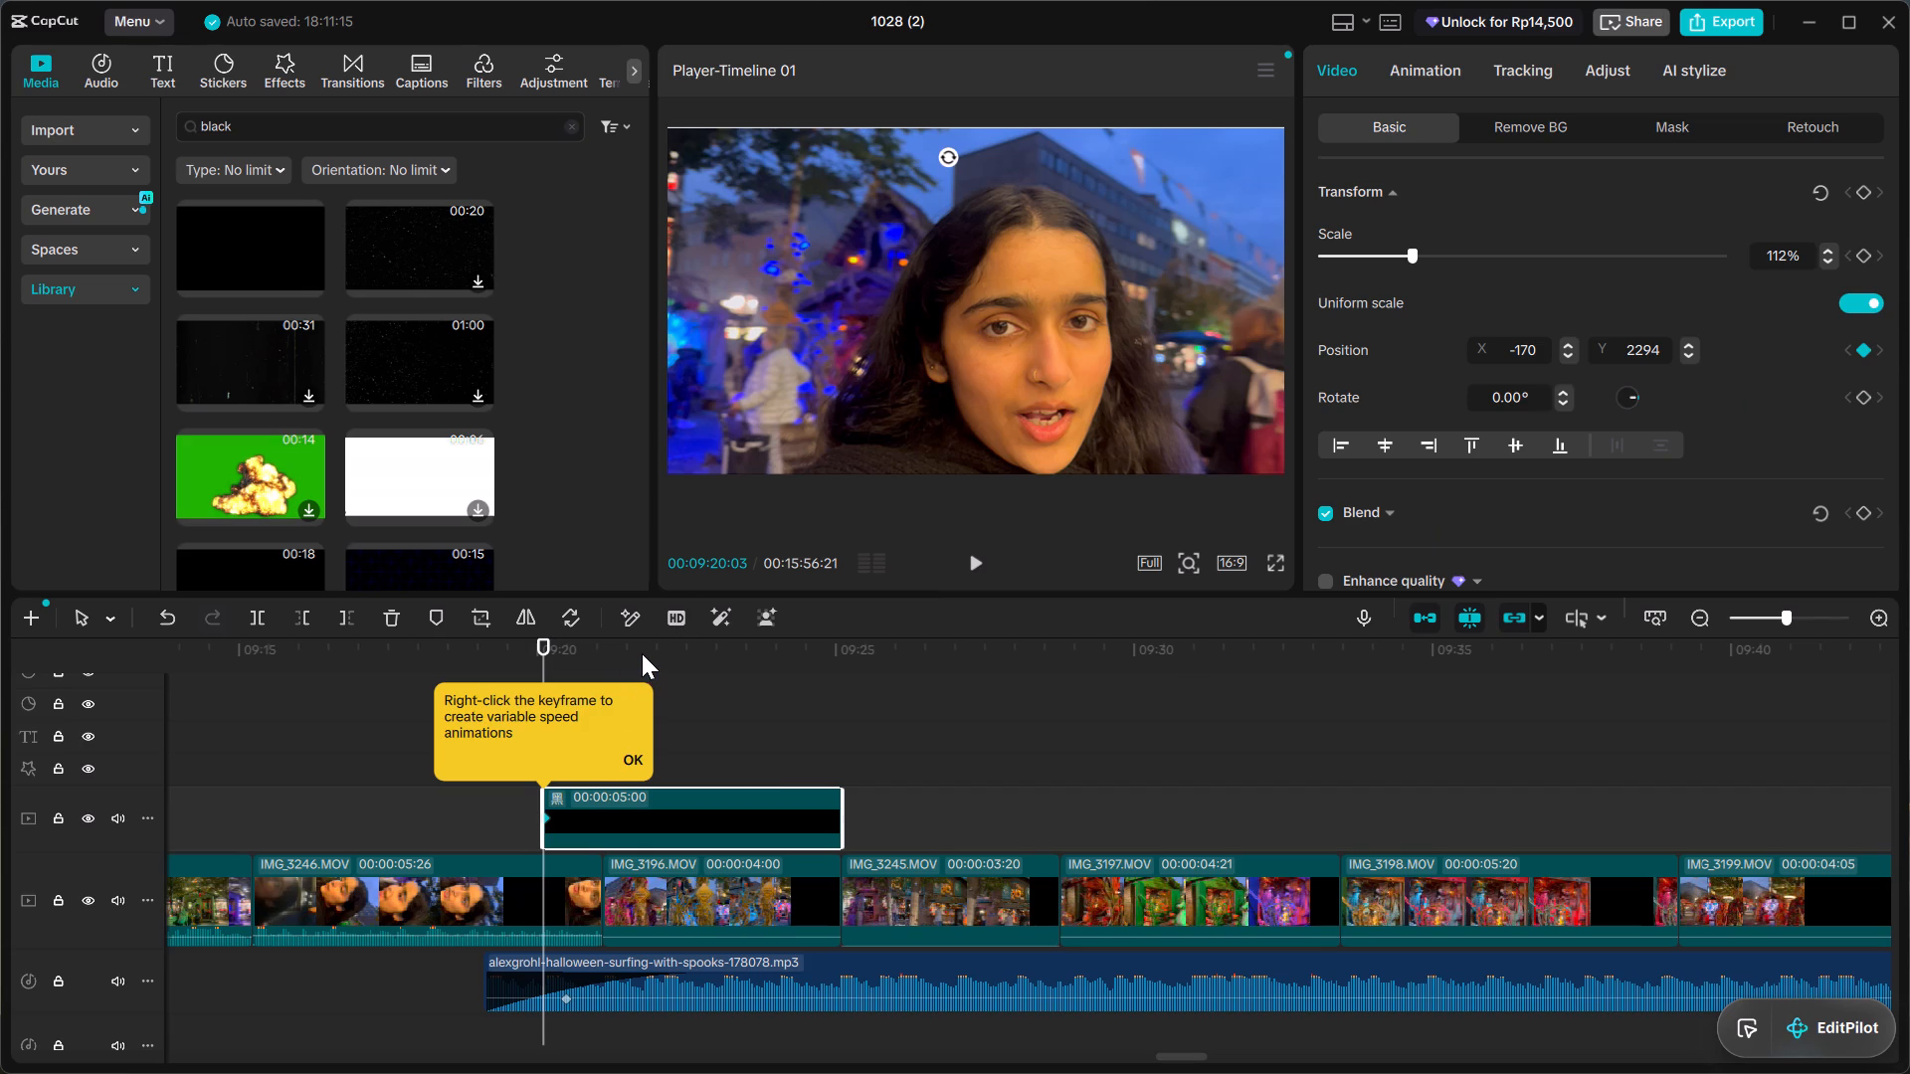
triple_click(642, 653)
double_click(642, 653)
left_click(541, 643)
left_click_drag(541, 643, 628, 636)
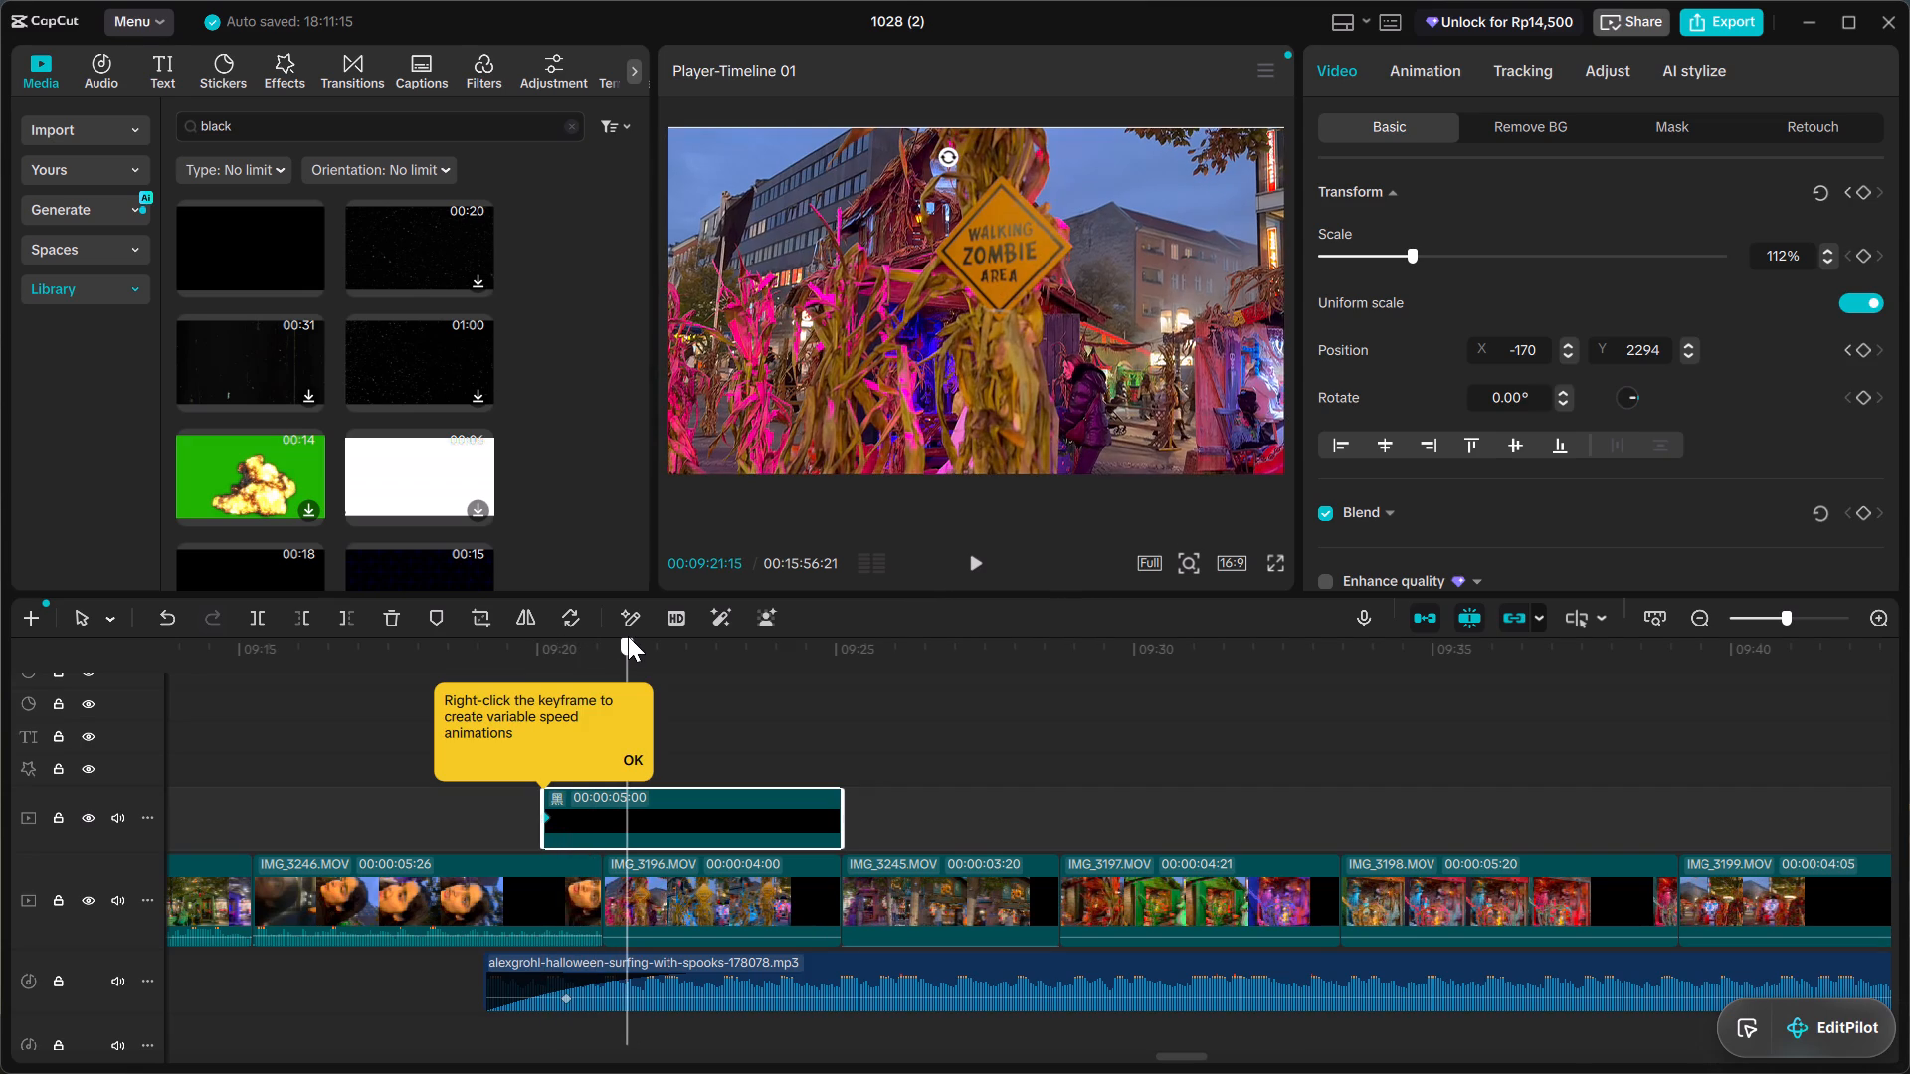
left_click_drag(628, 636, 665, 632)
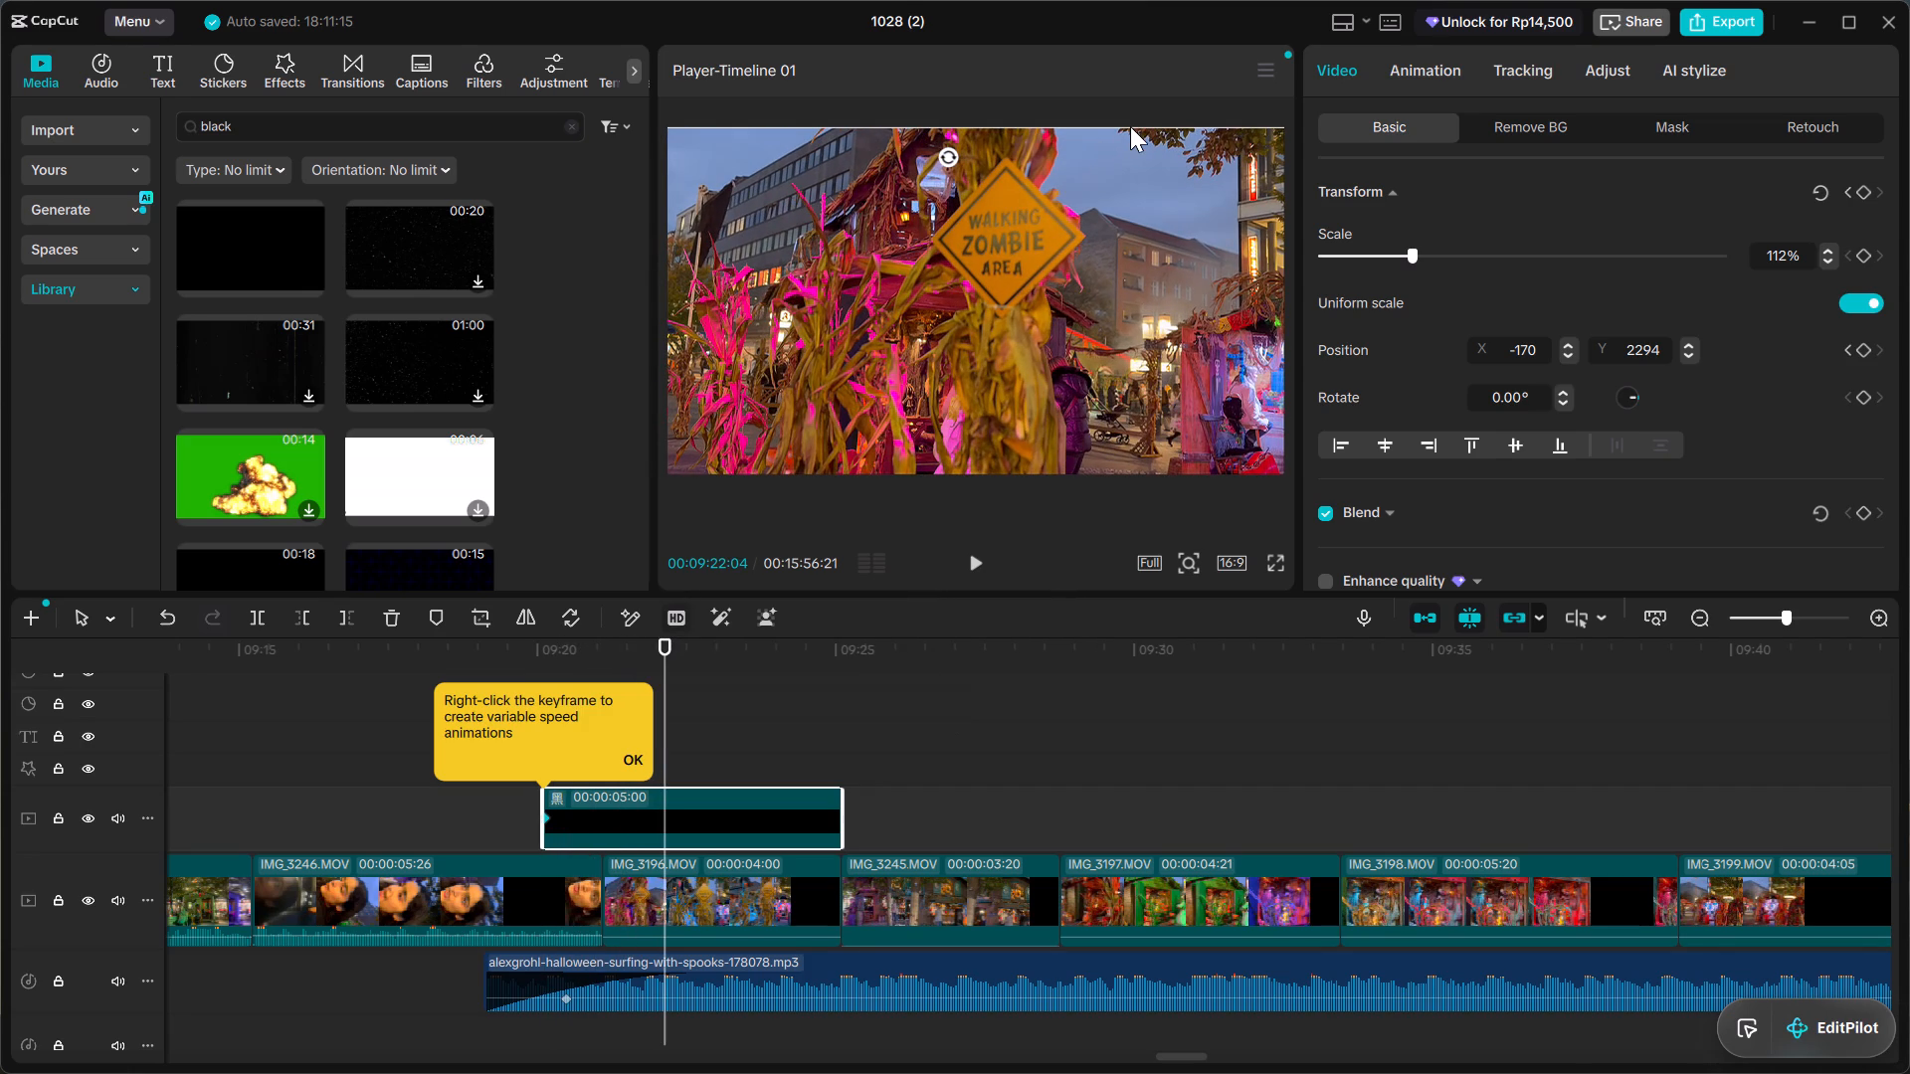
left_click_drag(1130, 126, 1130, 157)
left_click_drag(1130, 157, 1130, 160)
triple_click(1568, 355)
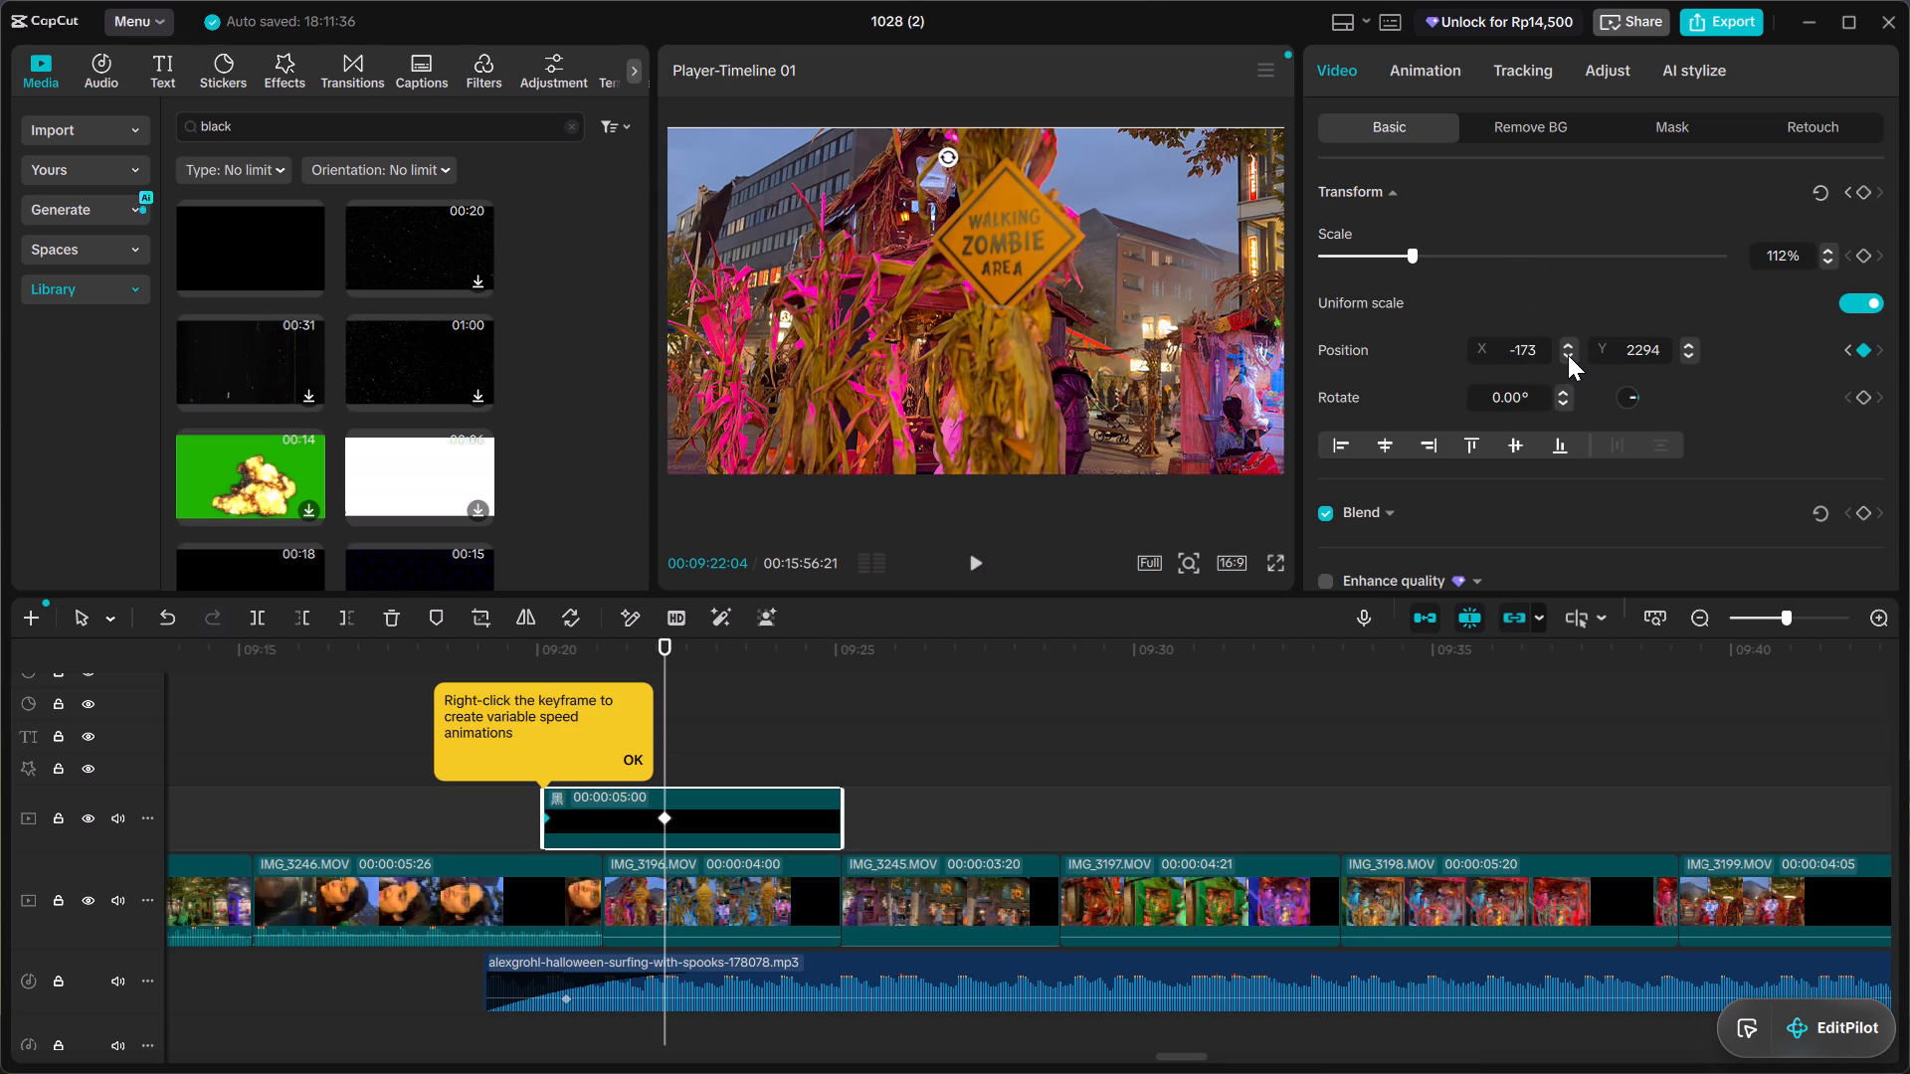
triple_click(1568, 355)
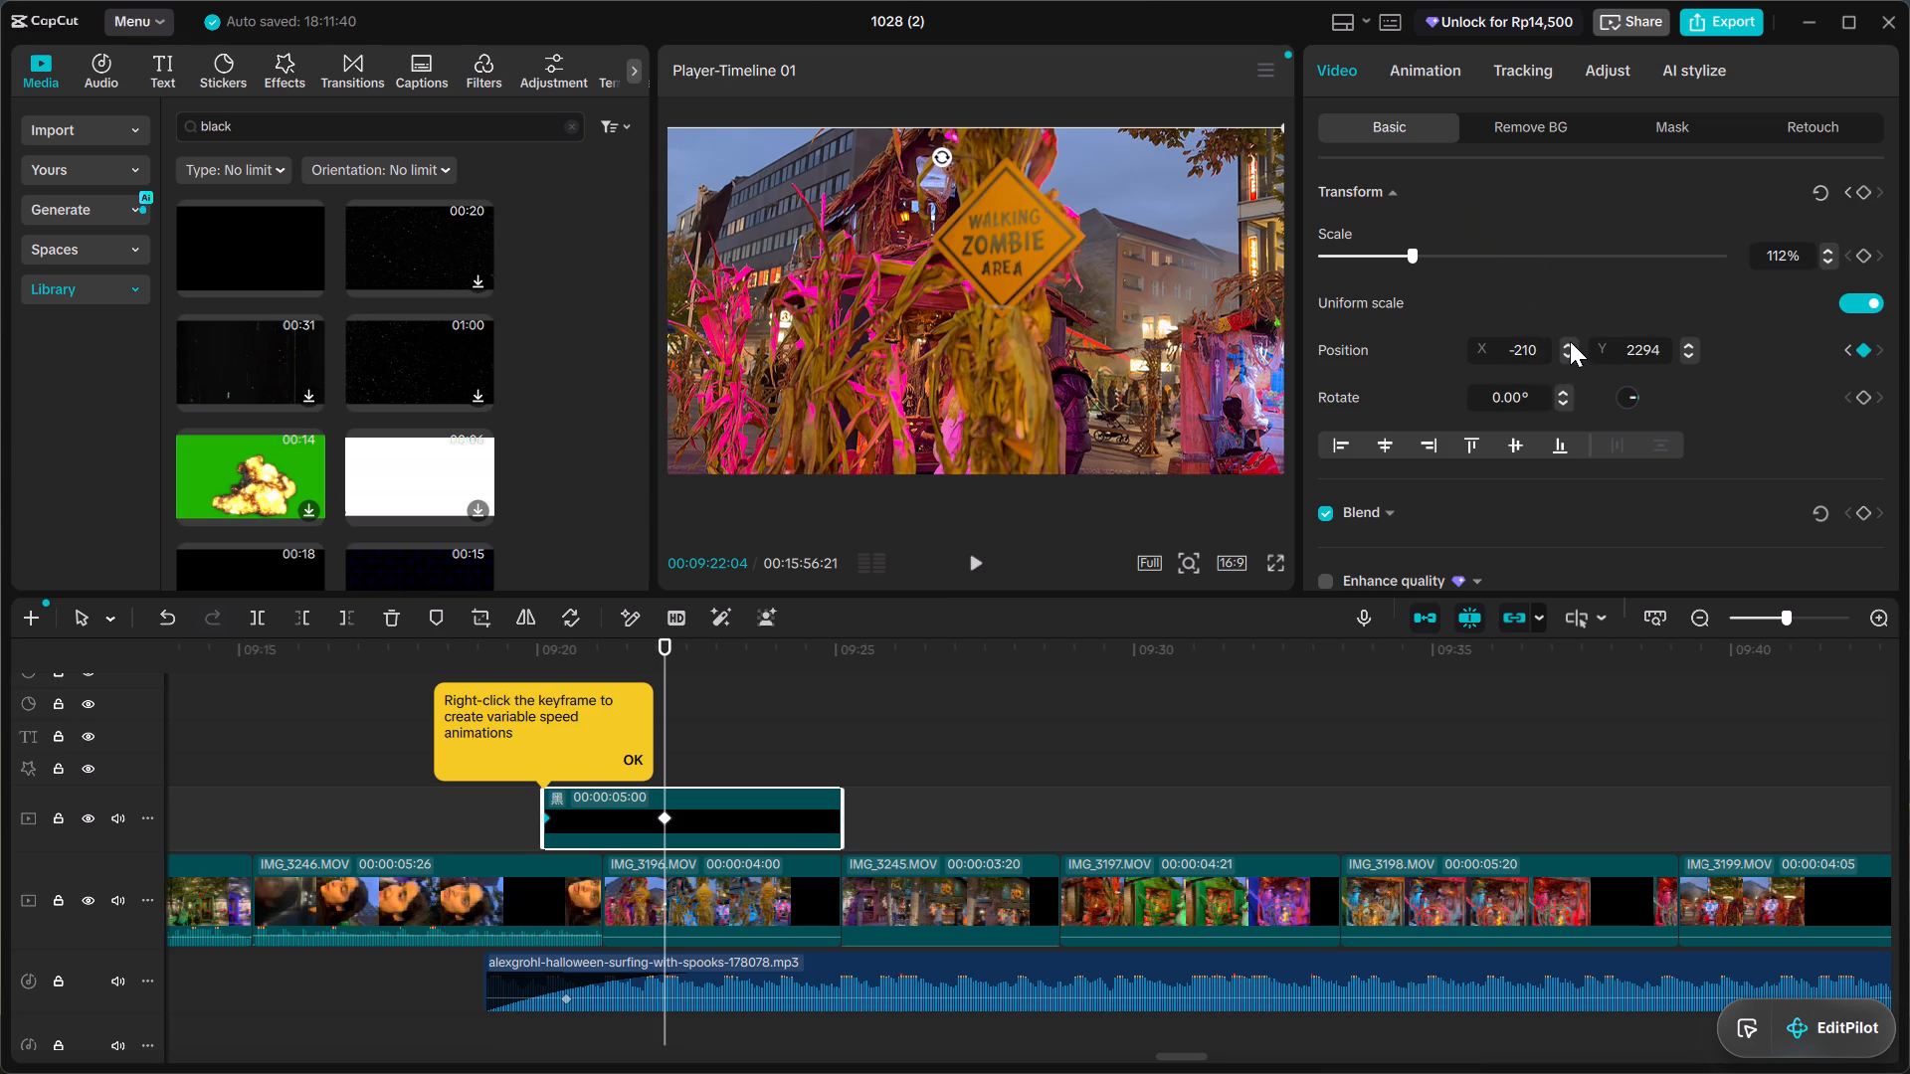
left_click(1569, 341)
left_click(1688, 353)
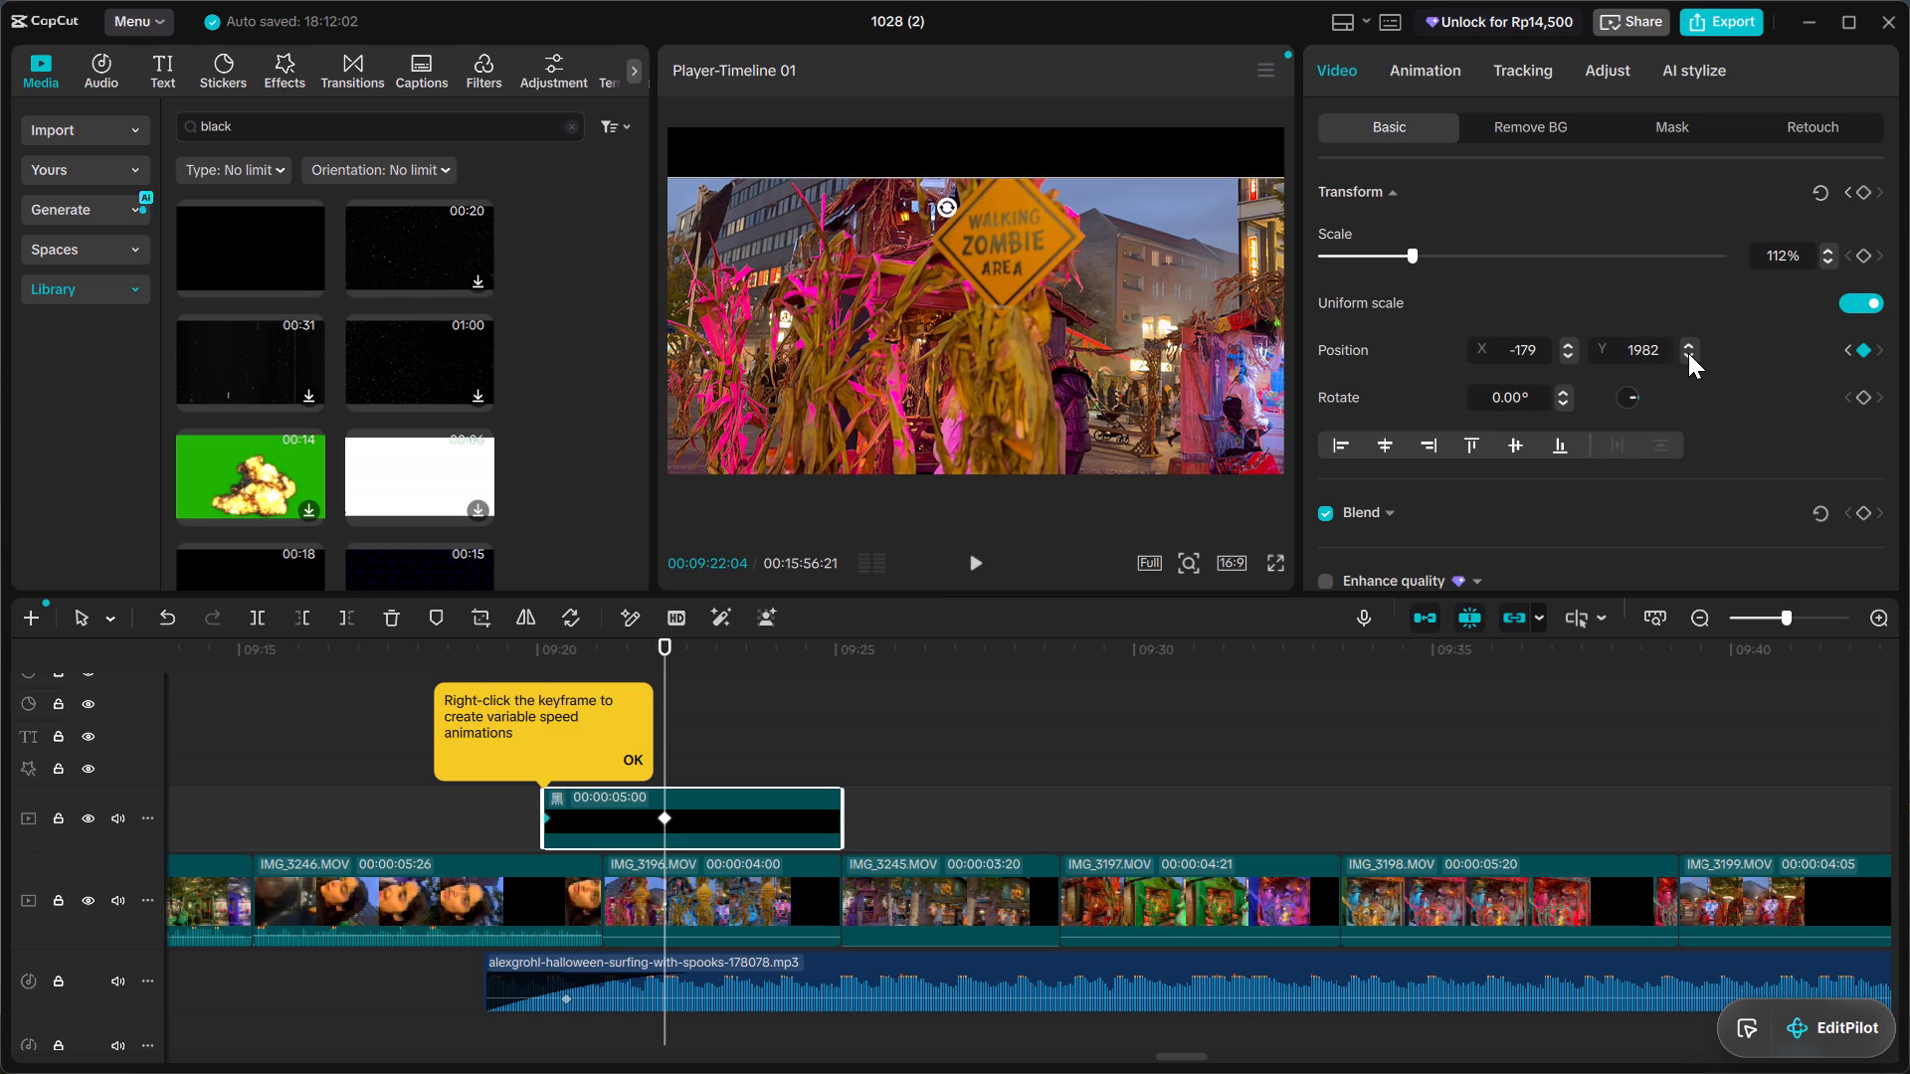
Raise the black bar at the 00:09:22:04 keyframe to X -148, Y 2032.
left_click(1215, 147)
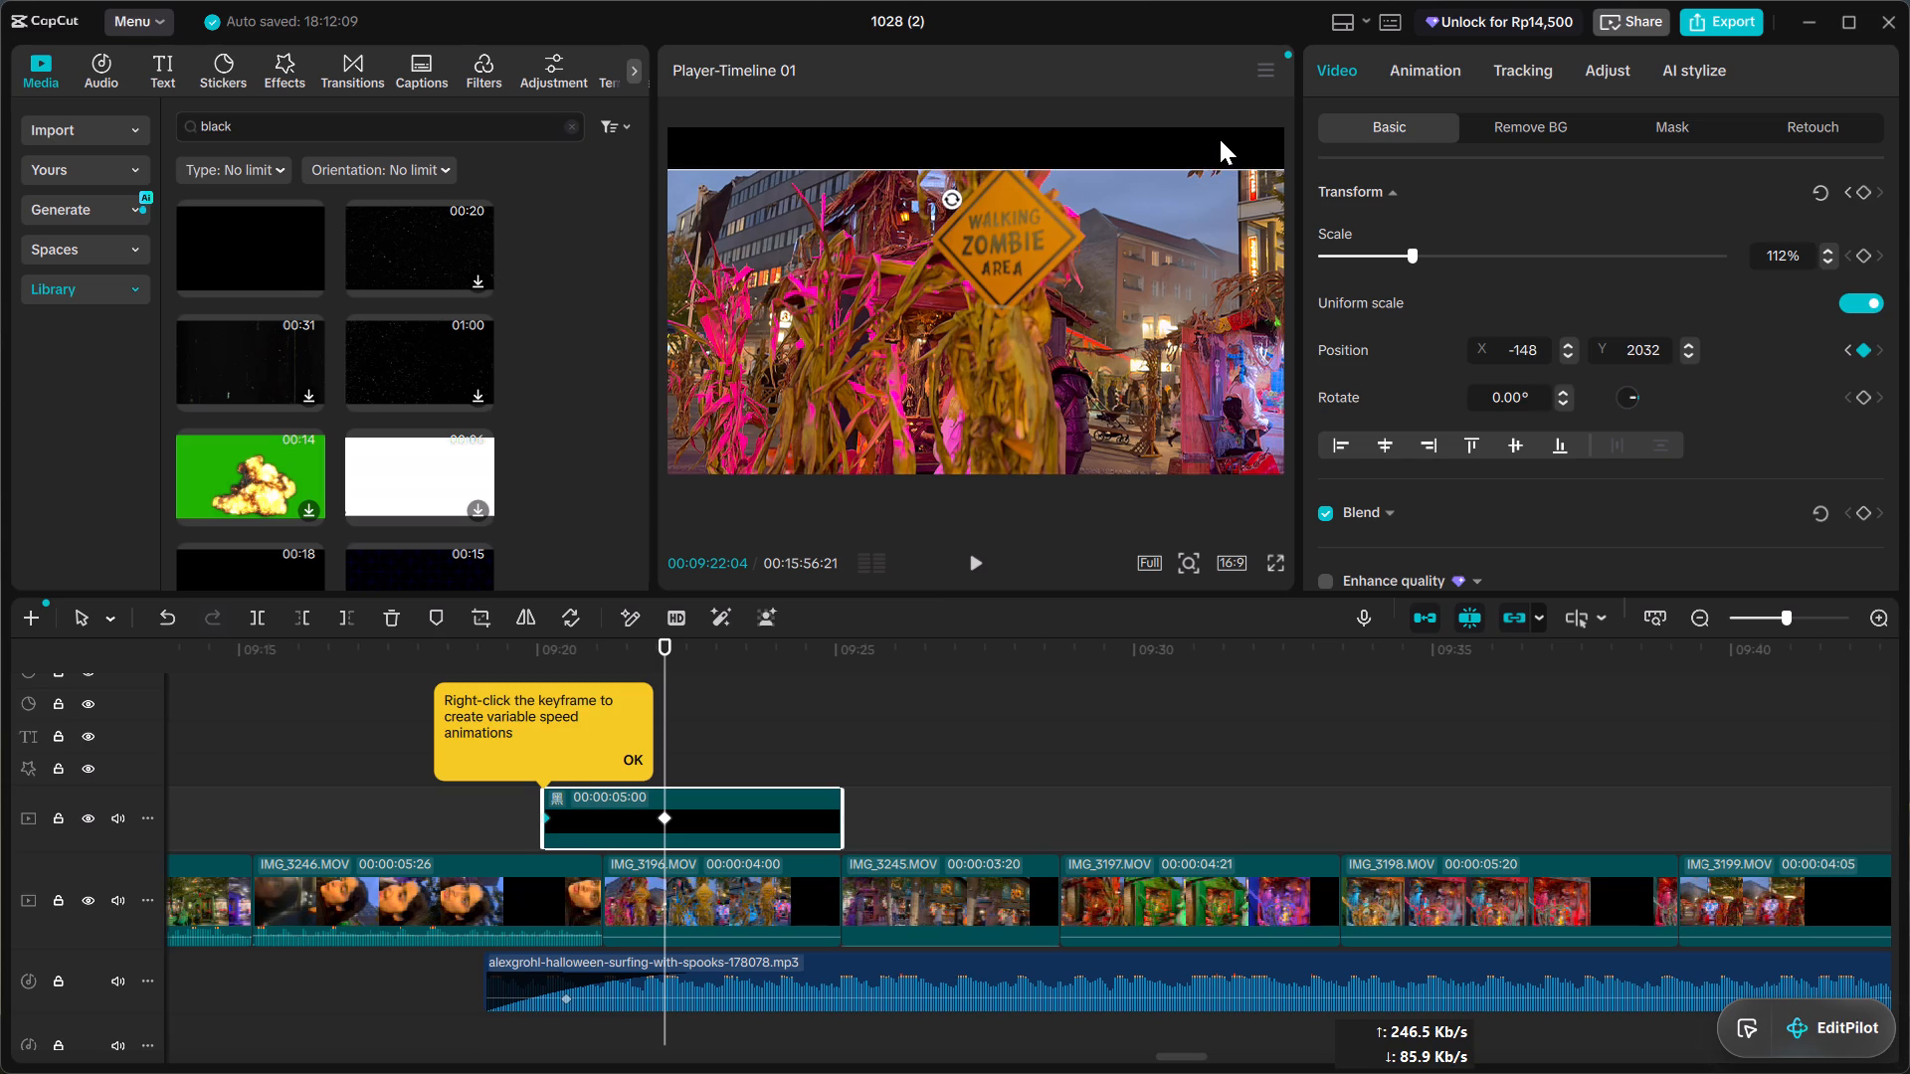
left_click(1220, 139)
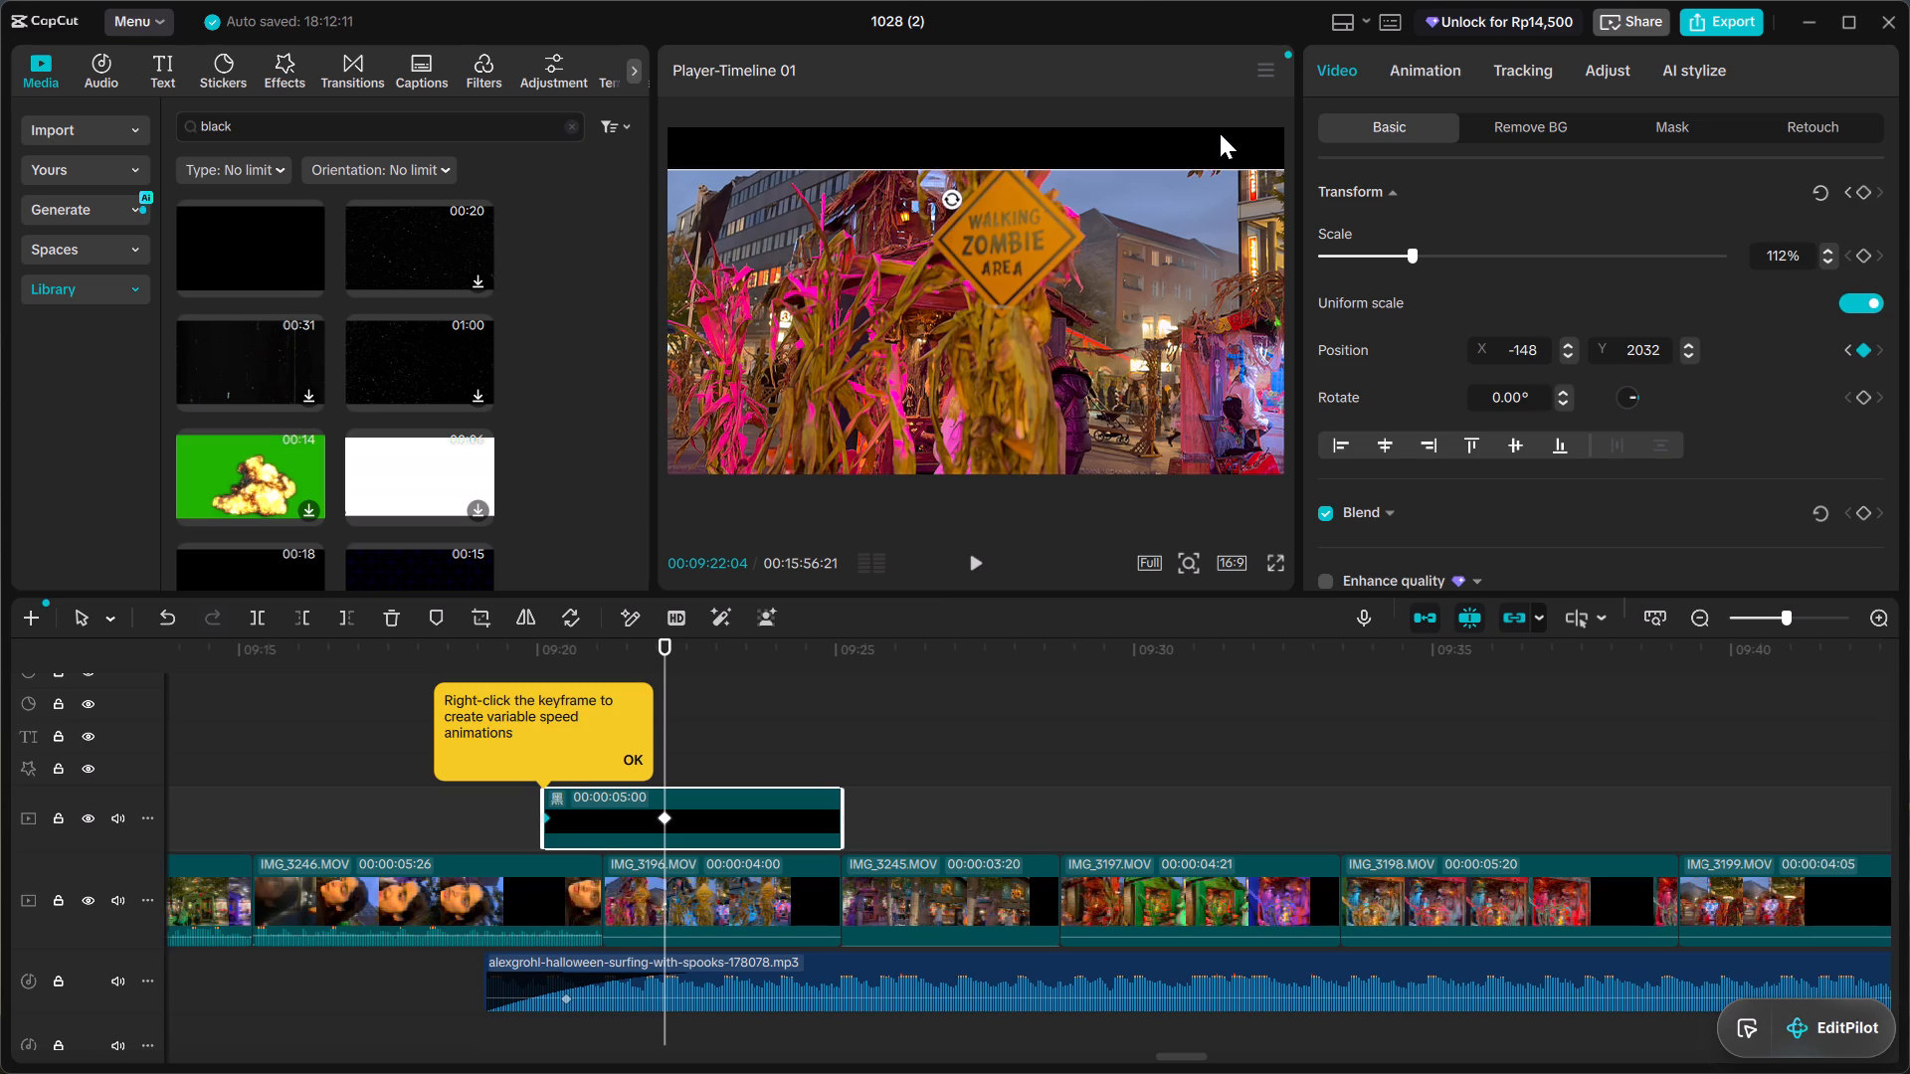
Play back the bar's slide-in from the start of the black clip.
left_click(537, 666)
key("space")
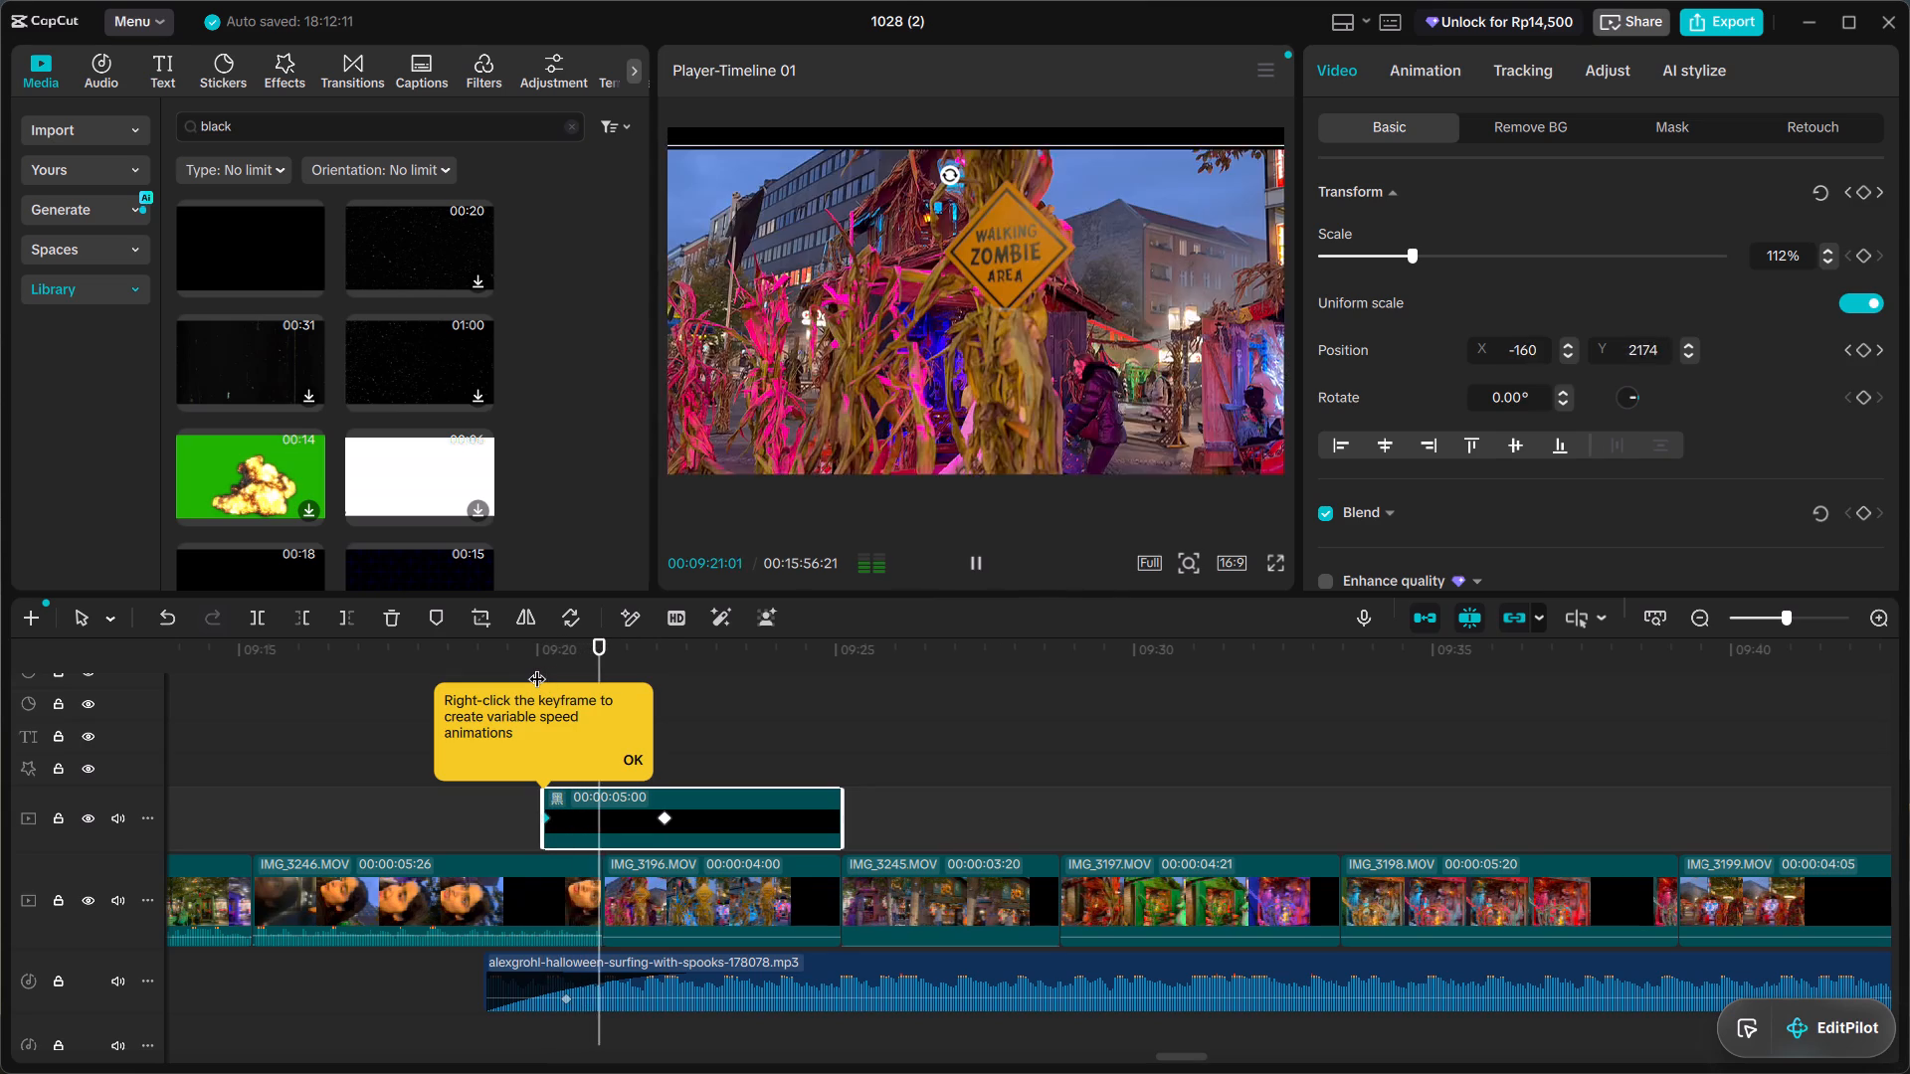
key("space")
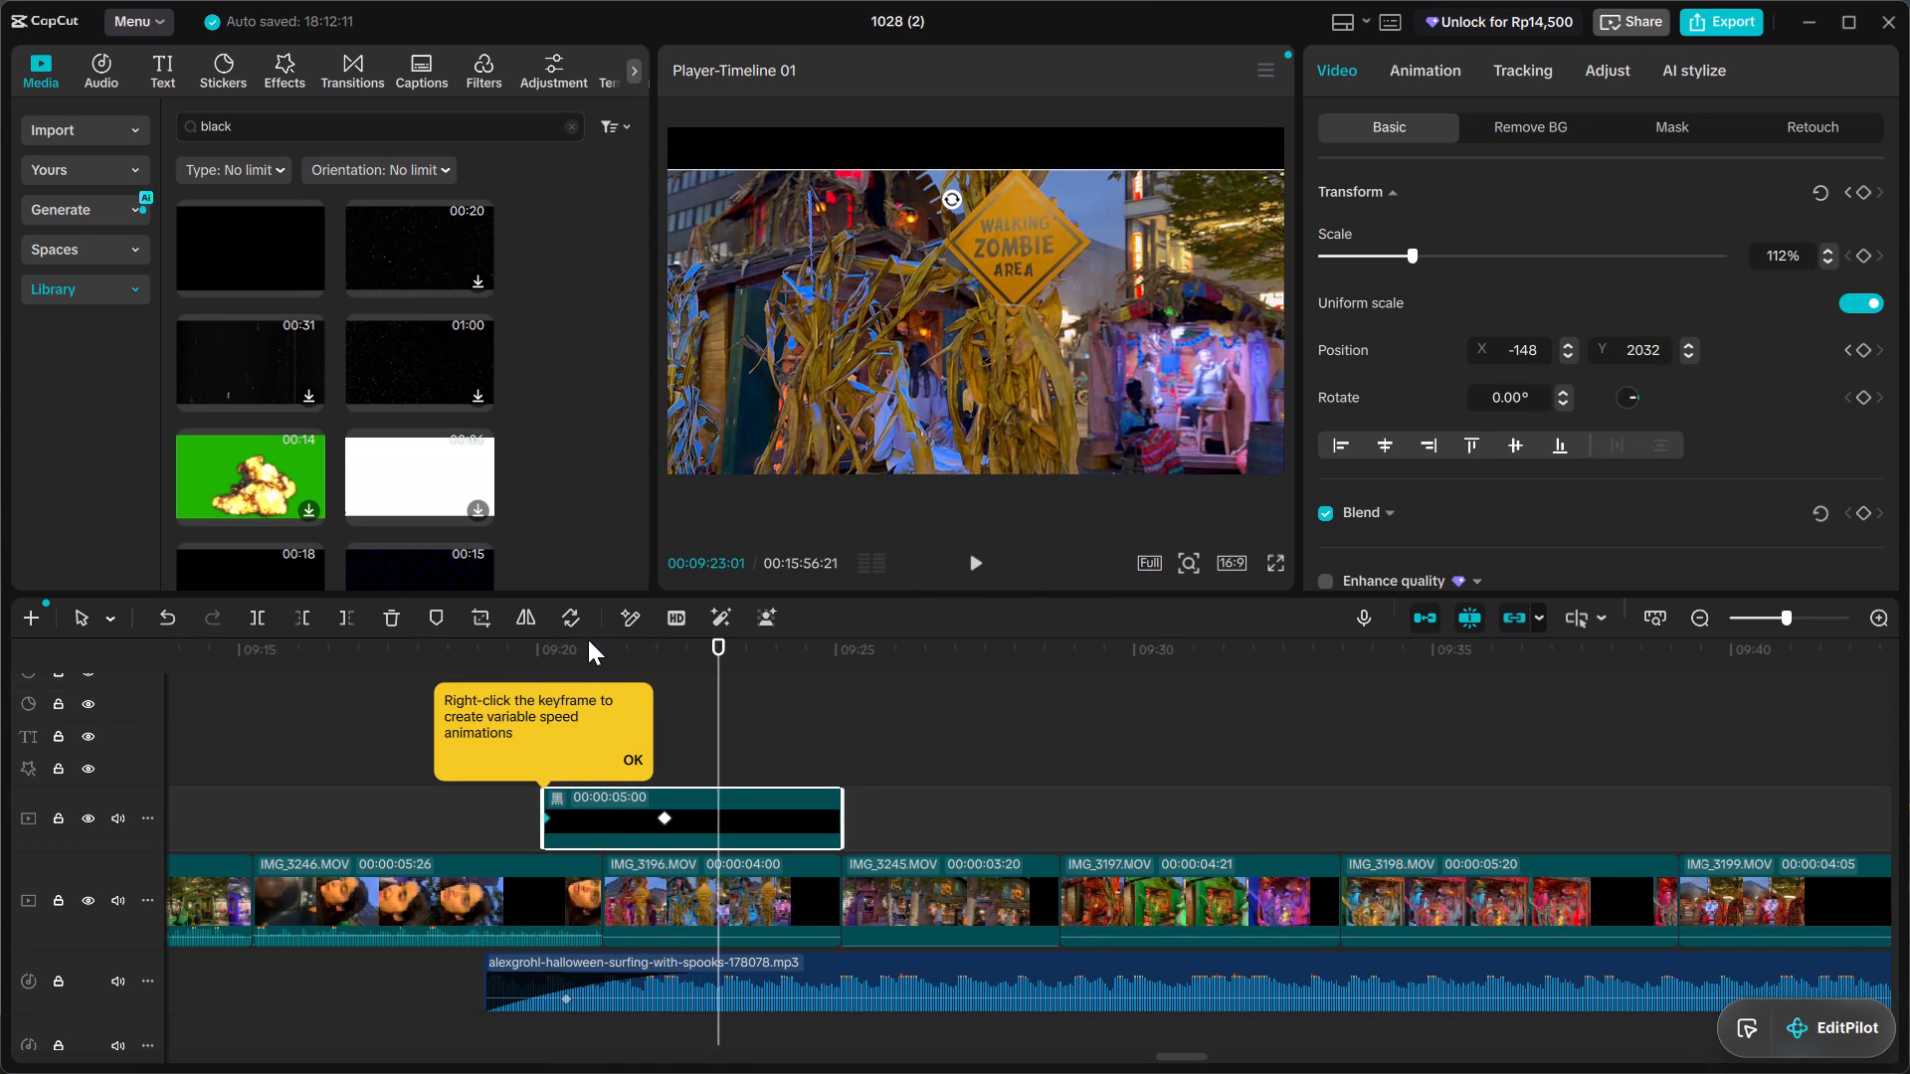
left_click(641, 652)
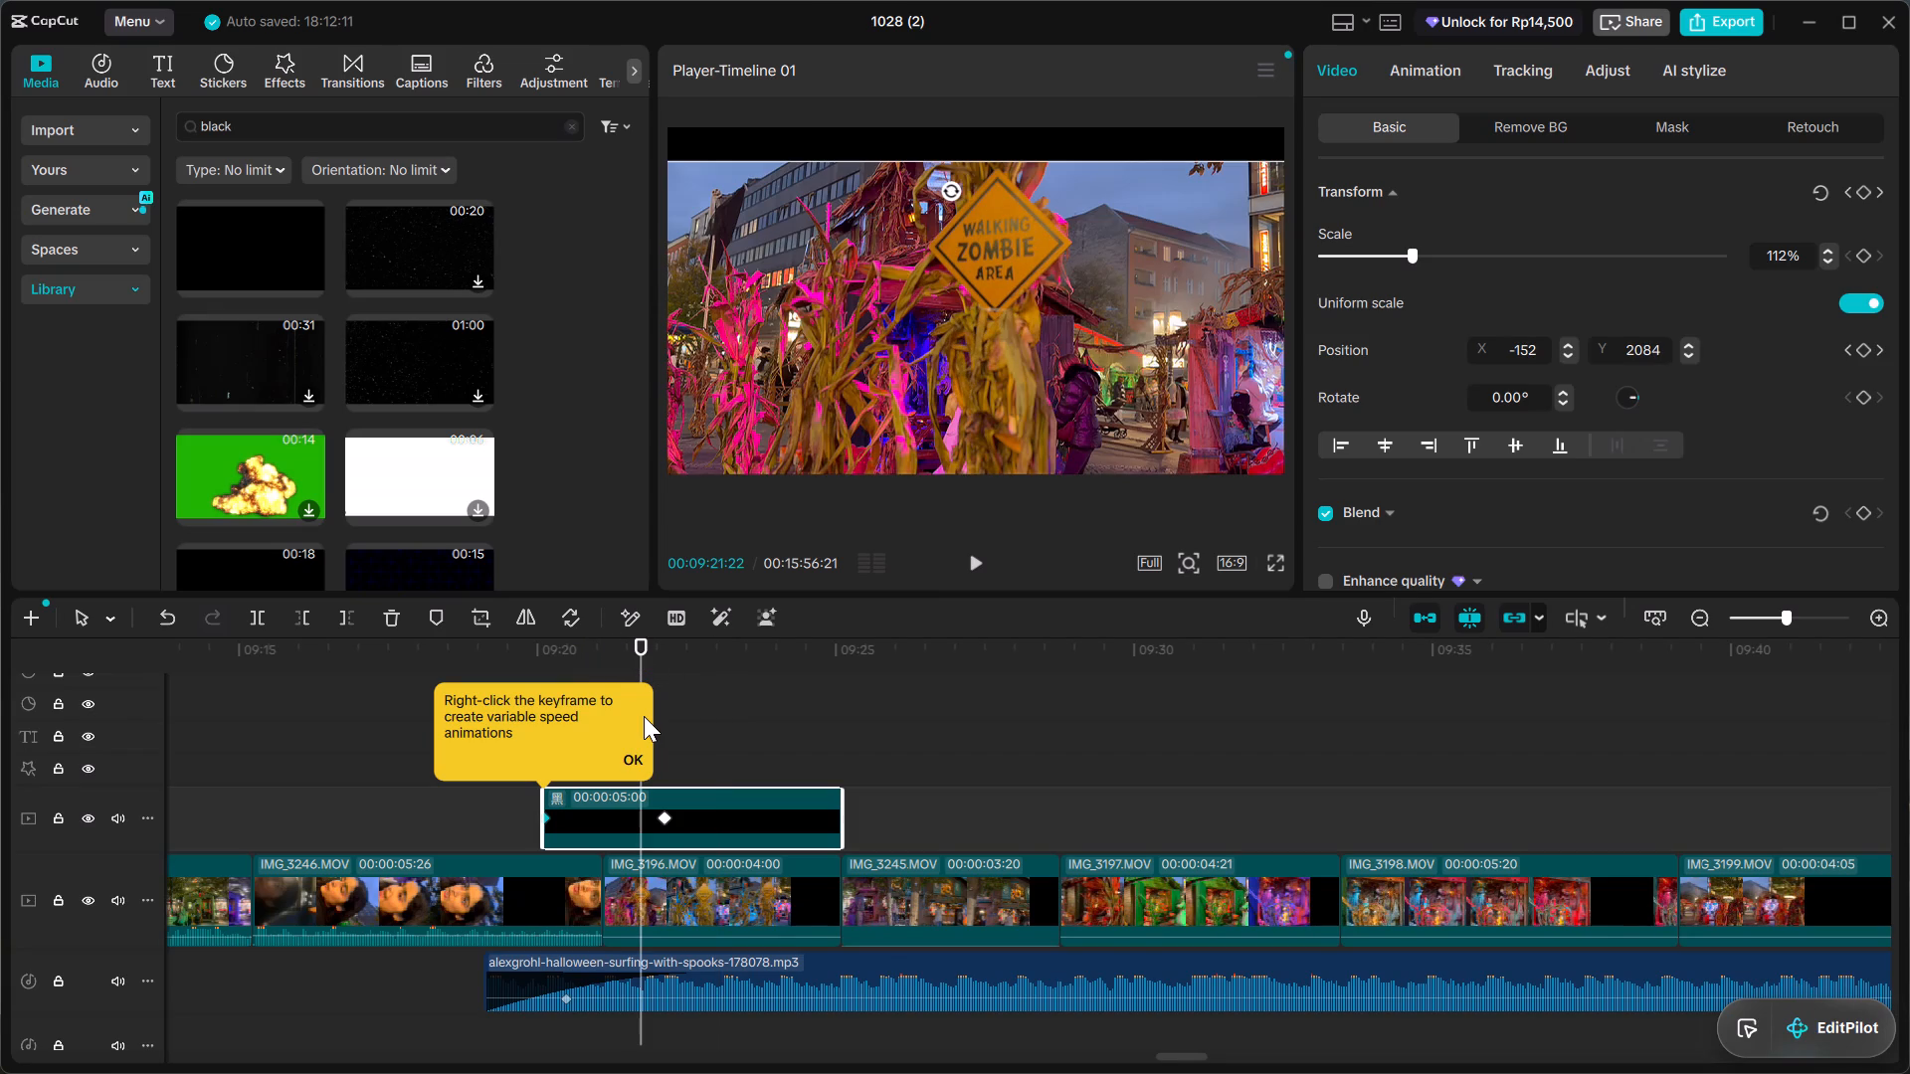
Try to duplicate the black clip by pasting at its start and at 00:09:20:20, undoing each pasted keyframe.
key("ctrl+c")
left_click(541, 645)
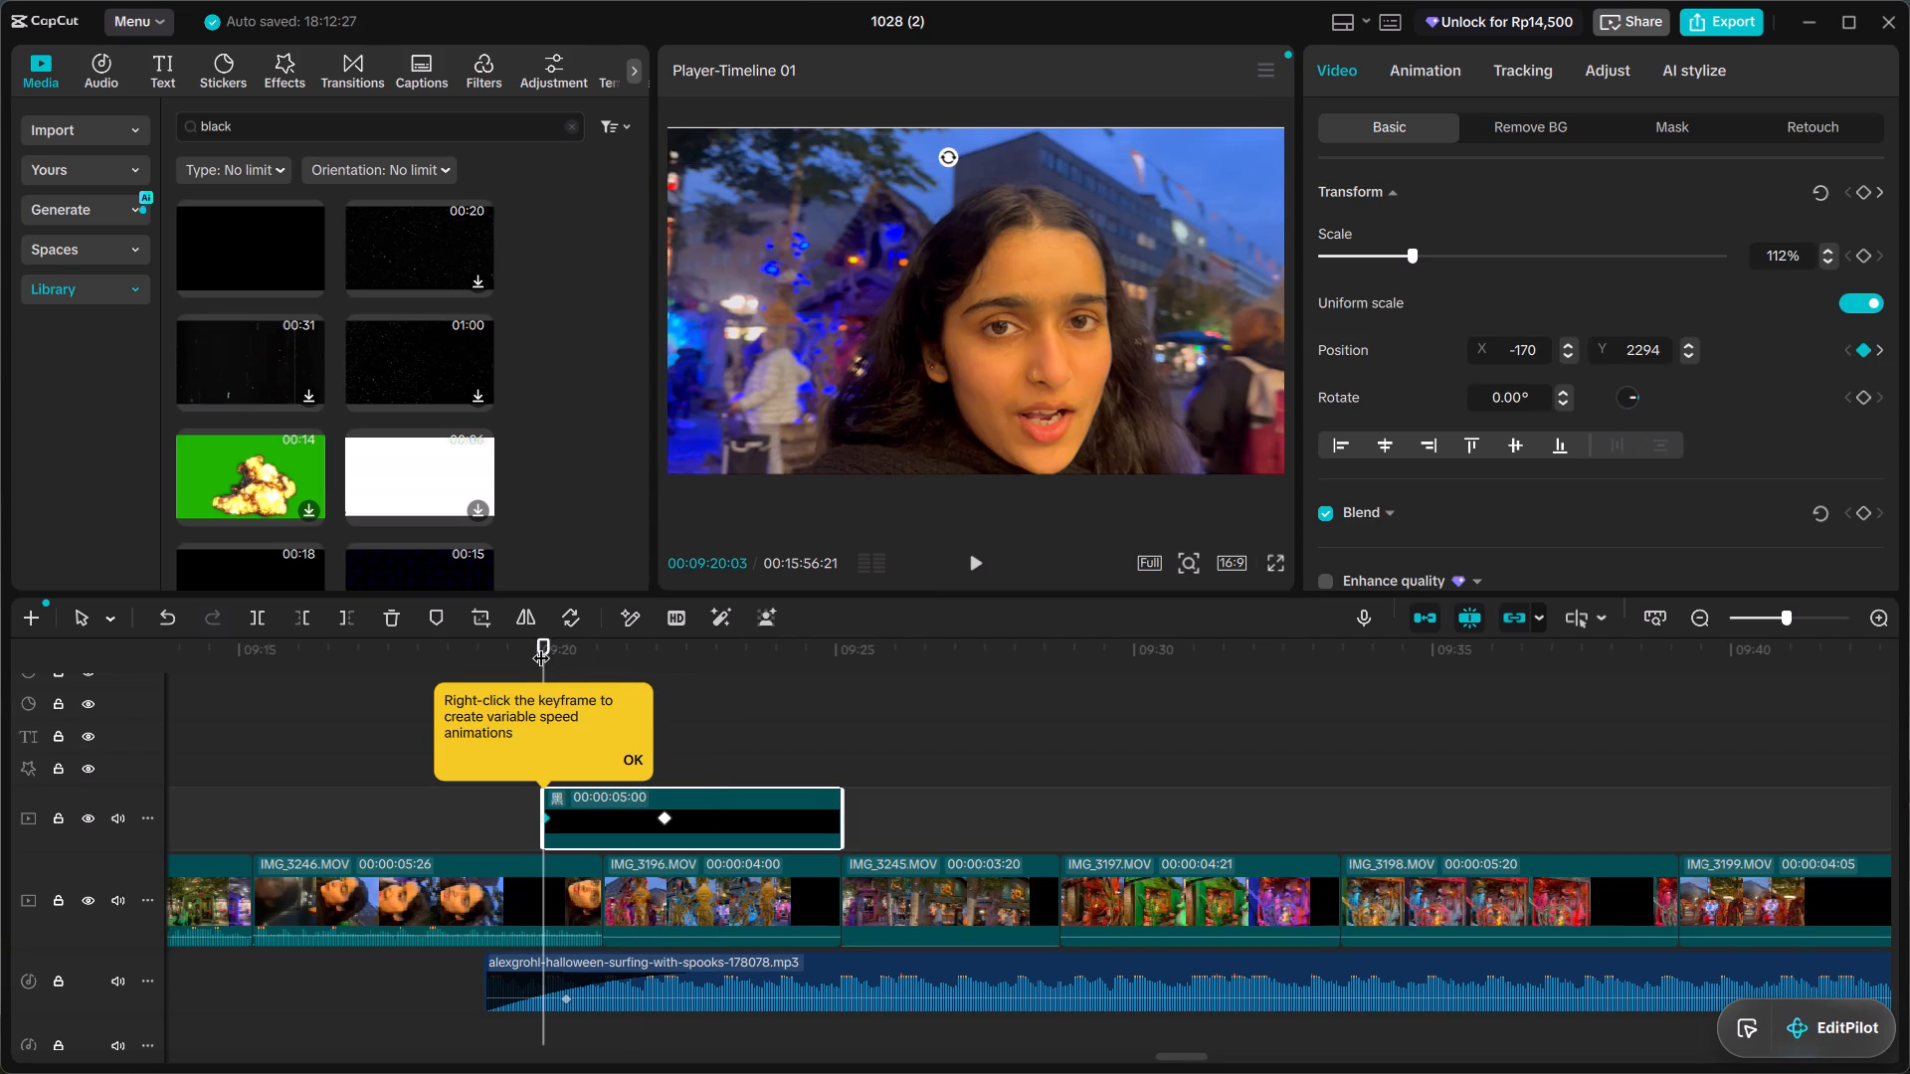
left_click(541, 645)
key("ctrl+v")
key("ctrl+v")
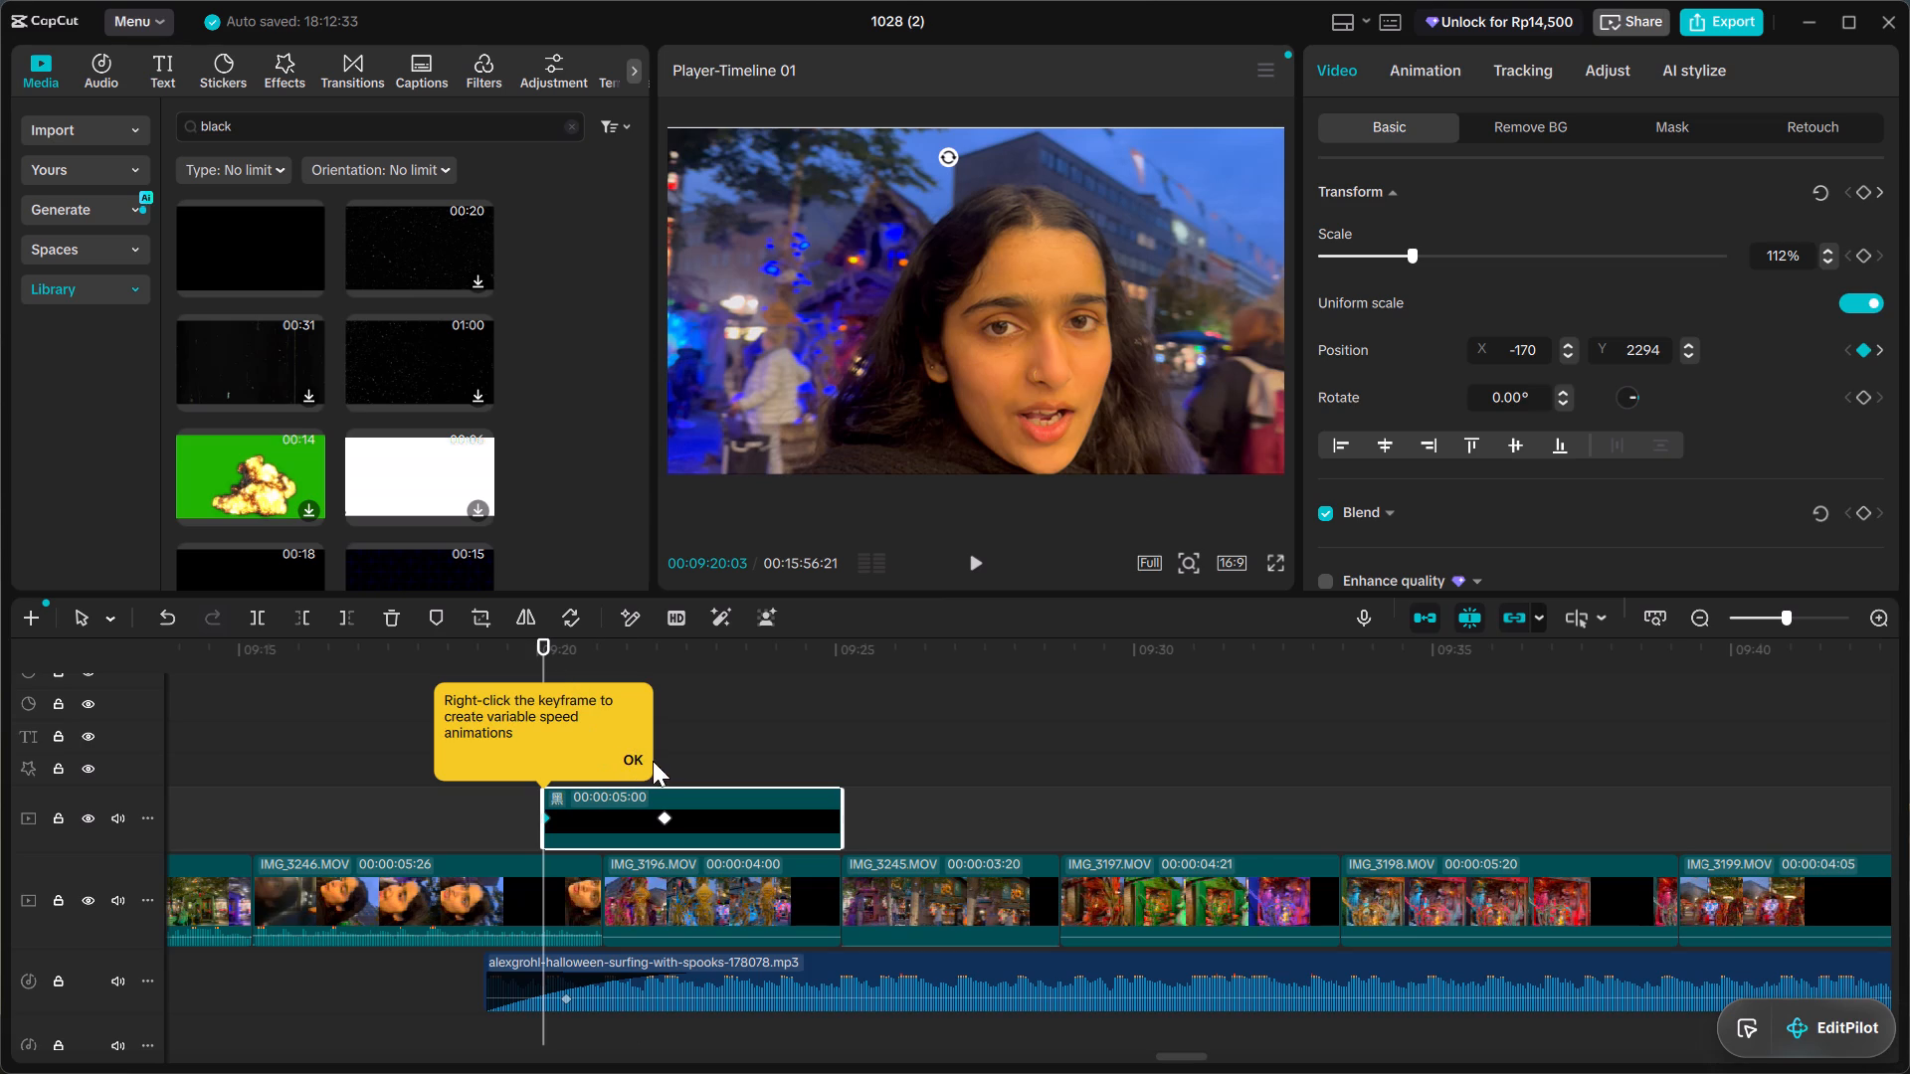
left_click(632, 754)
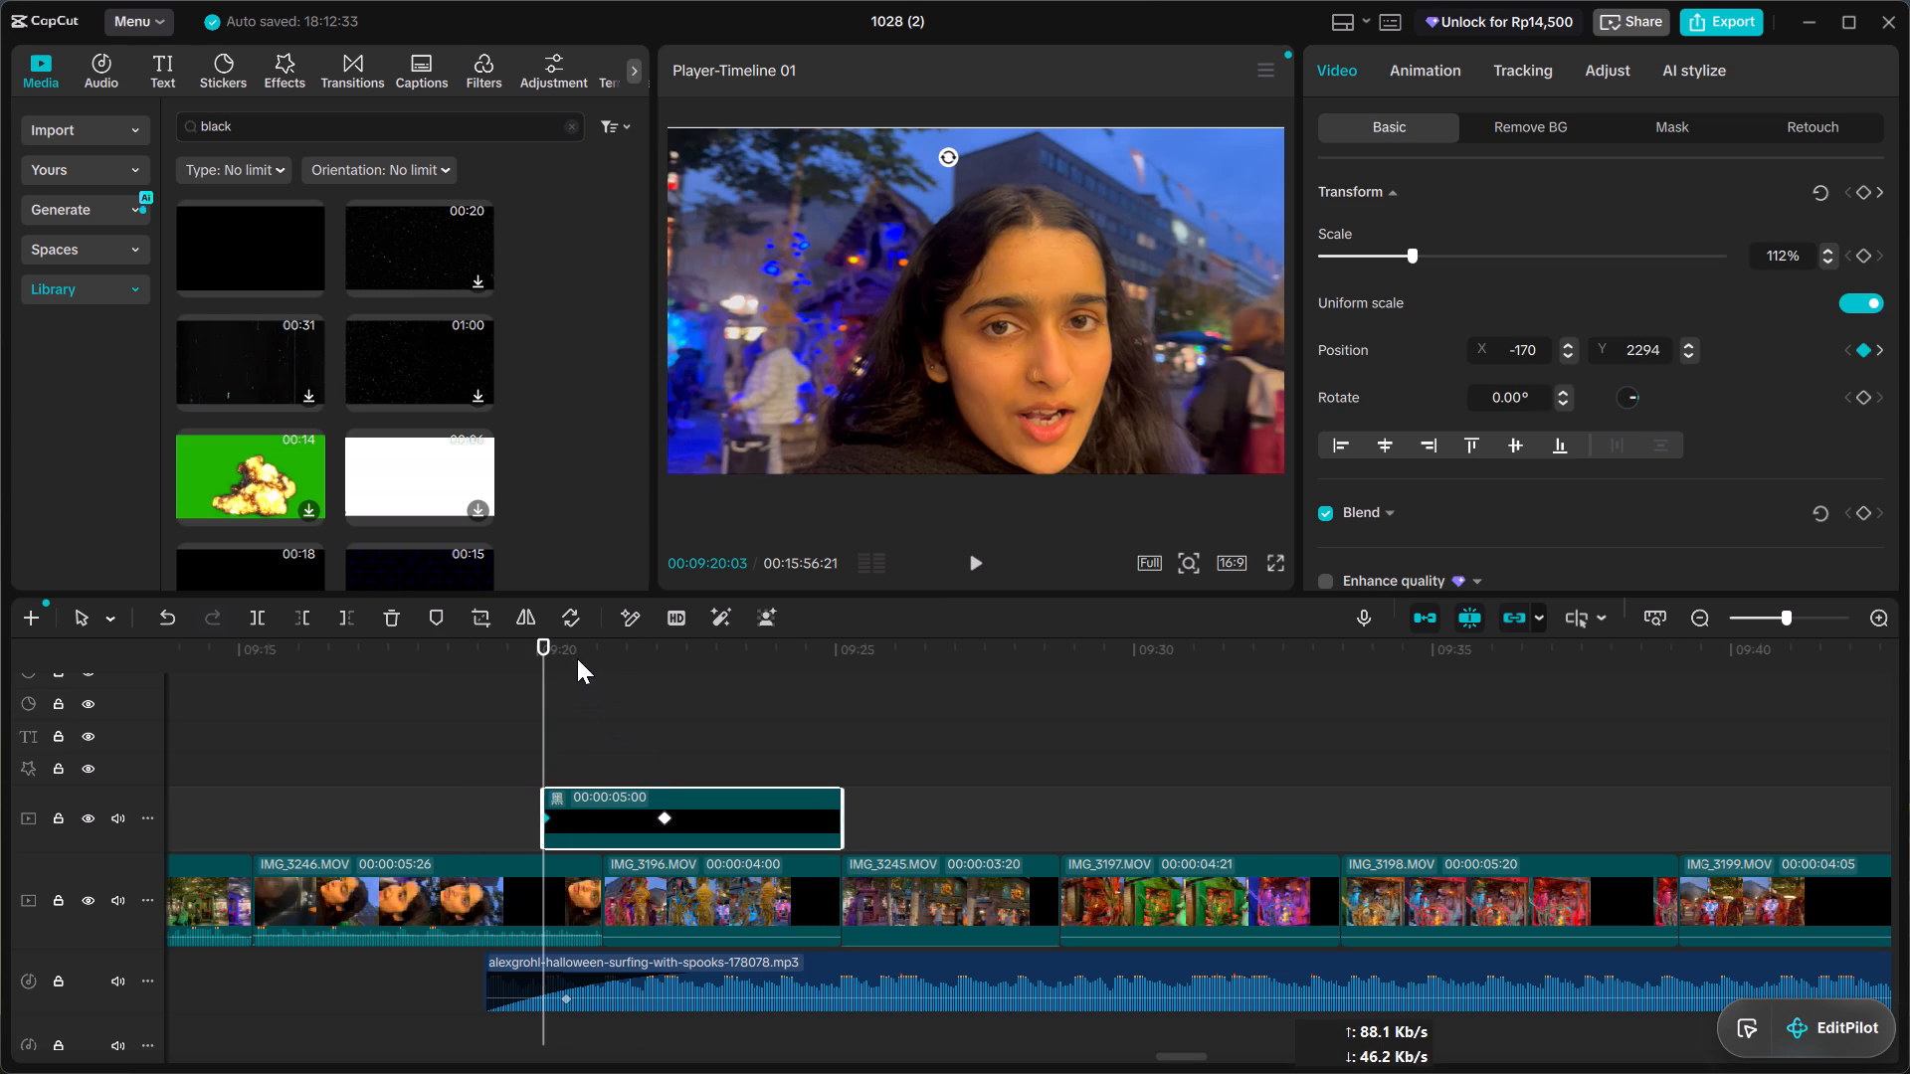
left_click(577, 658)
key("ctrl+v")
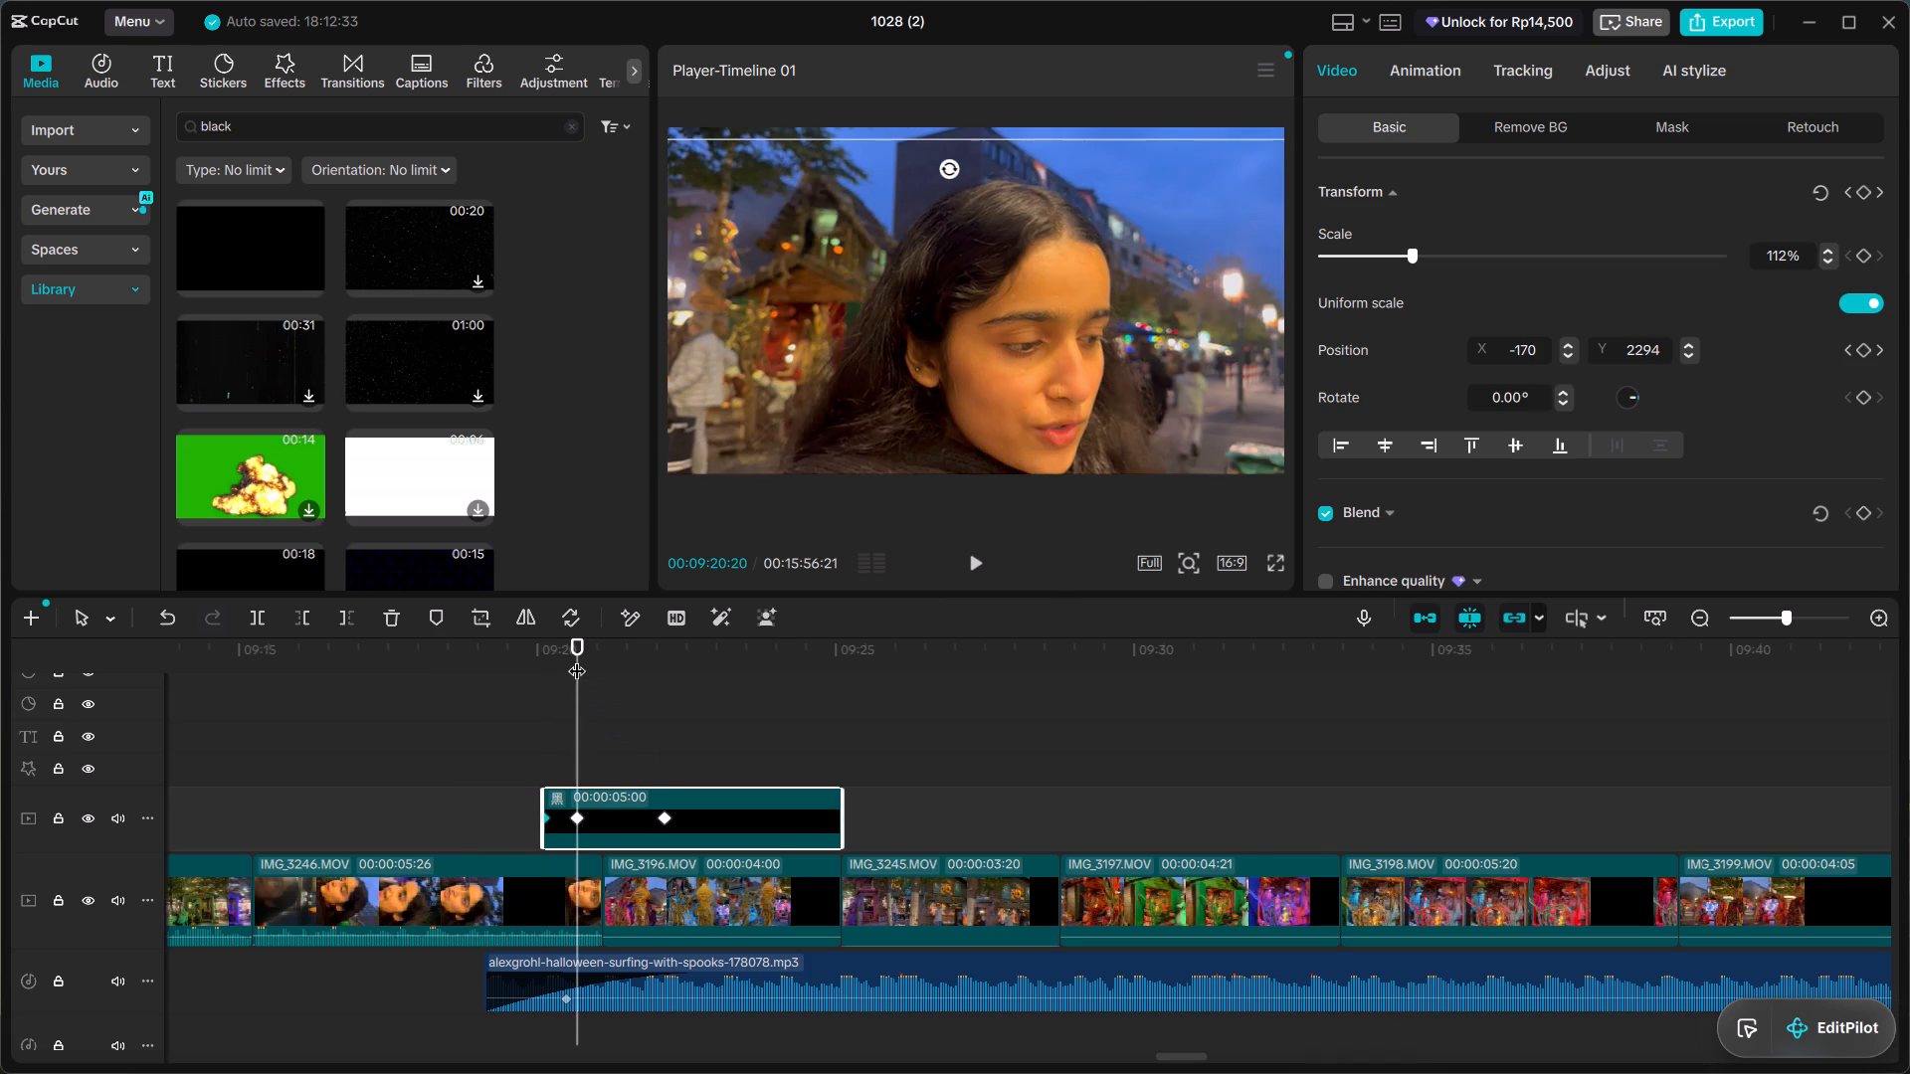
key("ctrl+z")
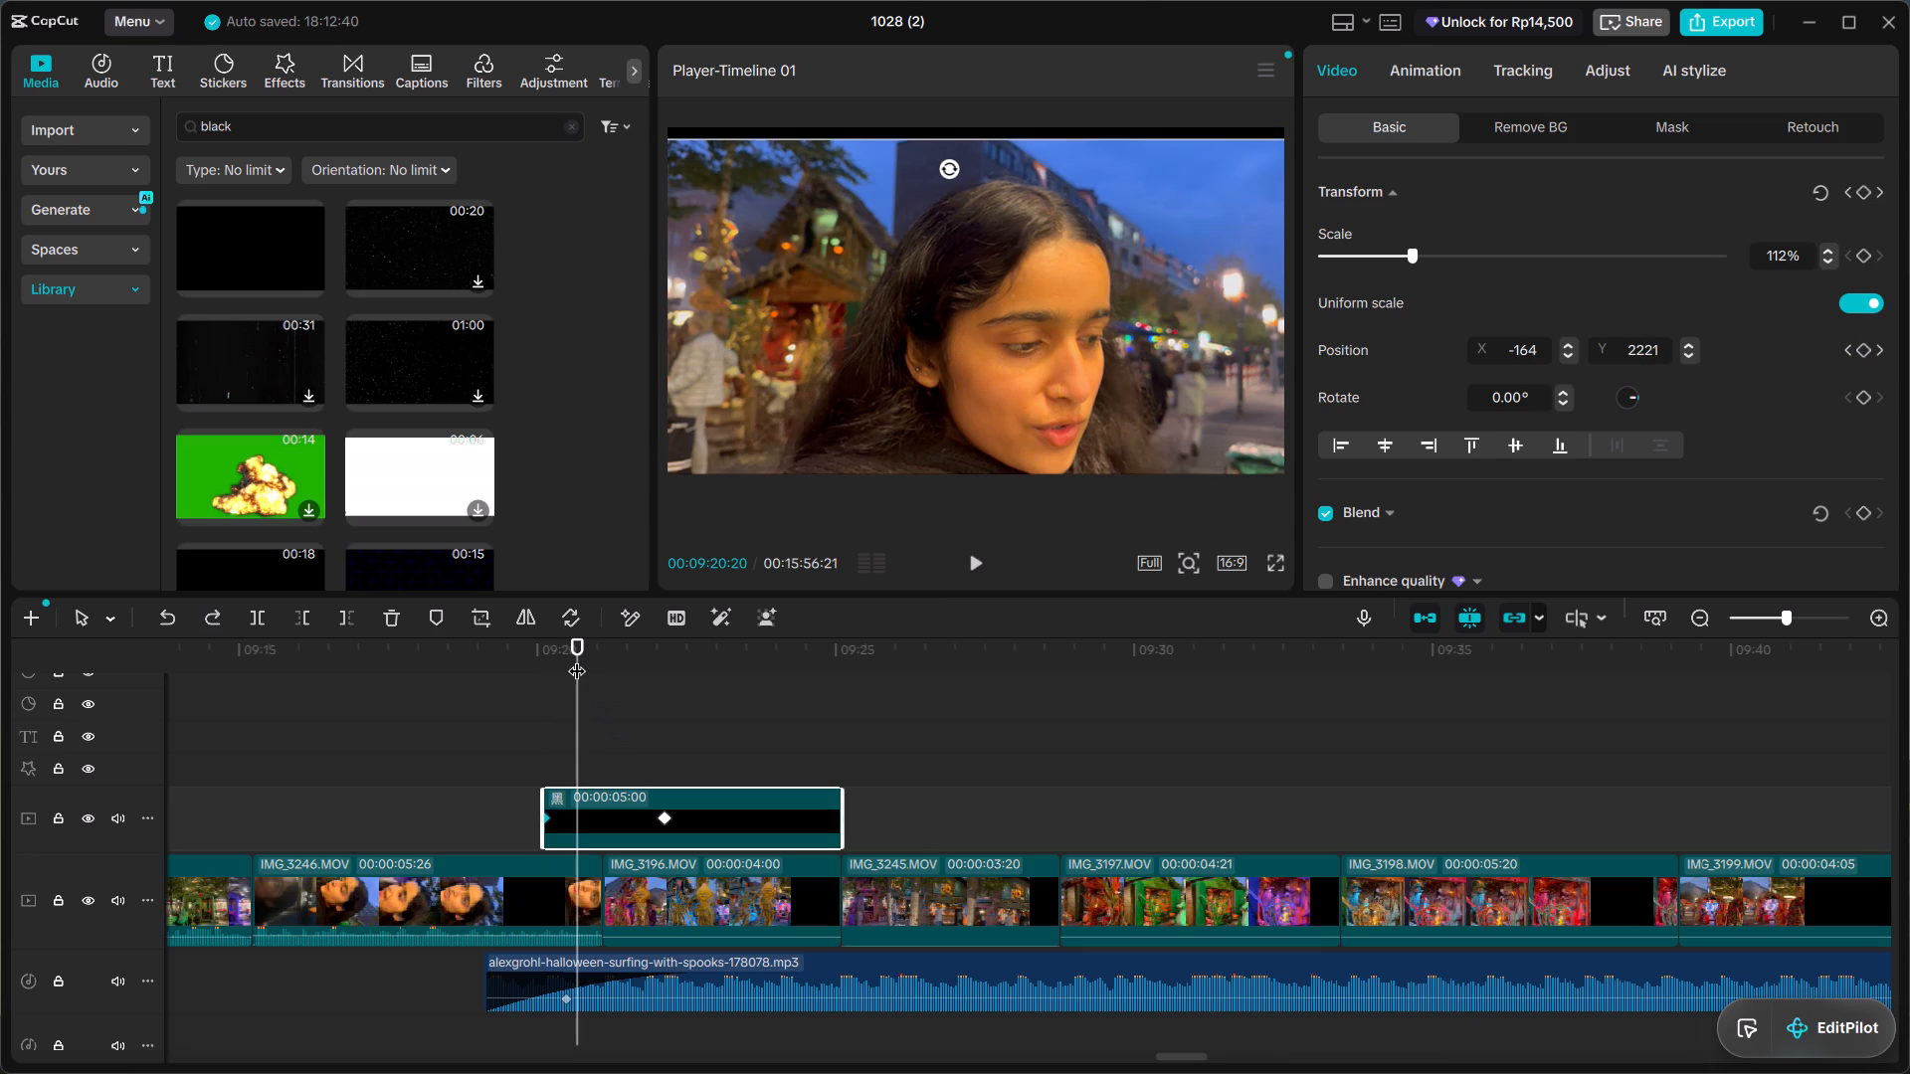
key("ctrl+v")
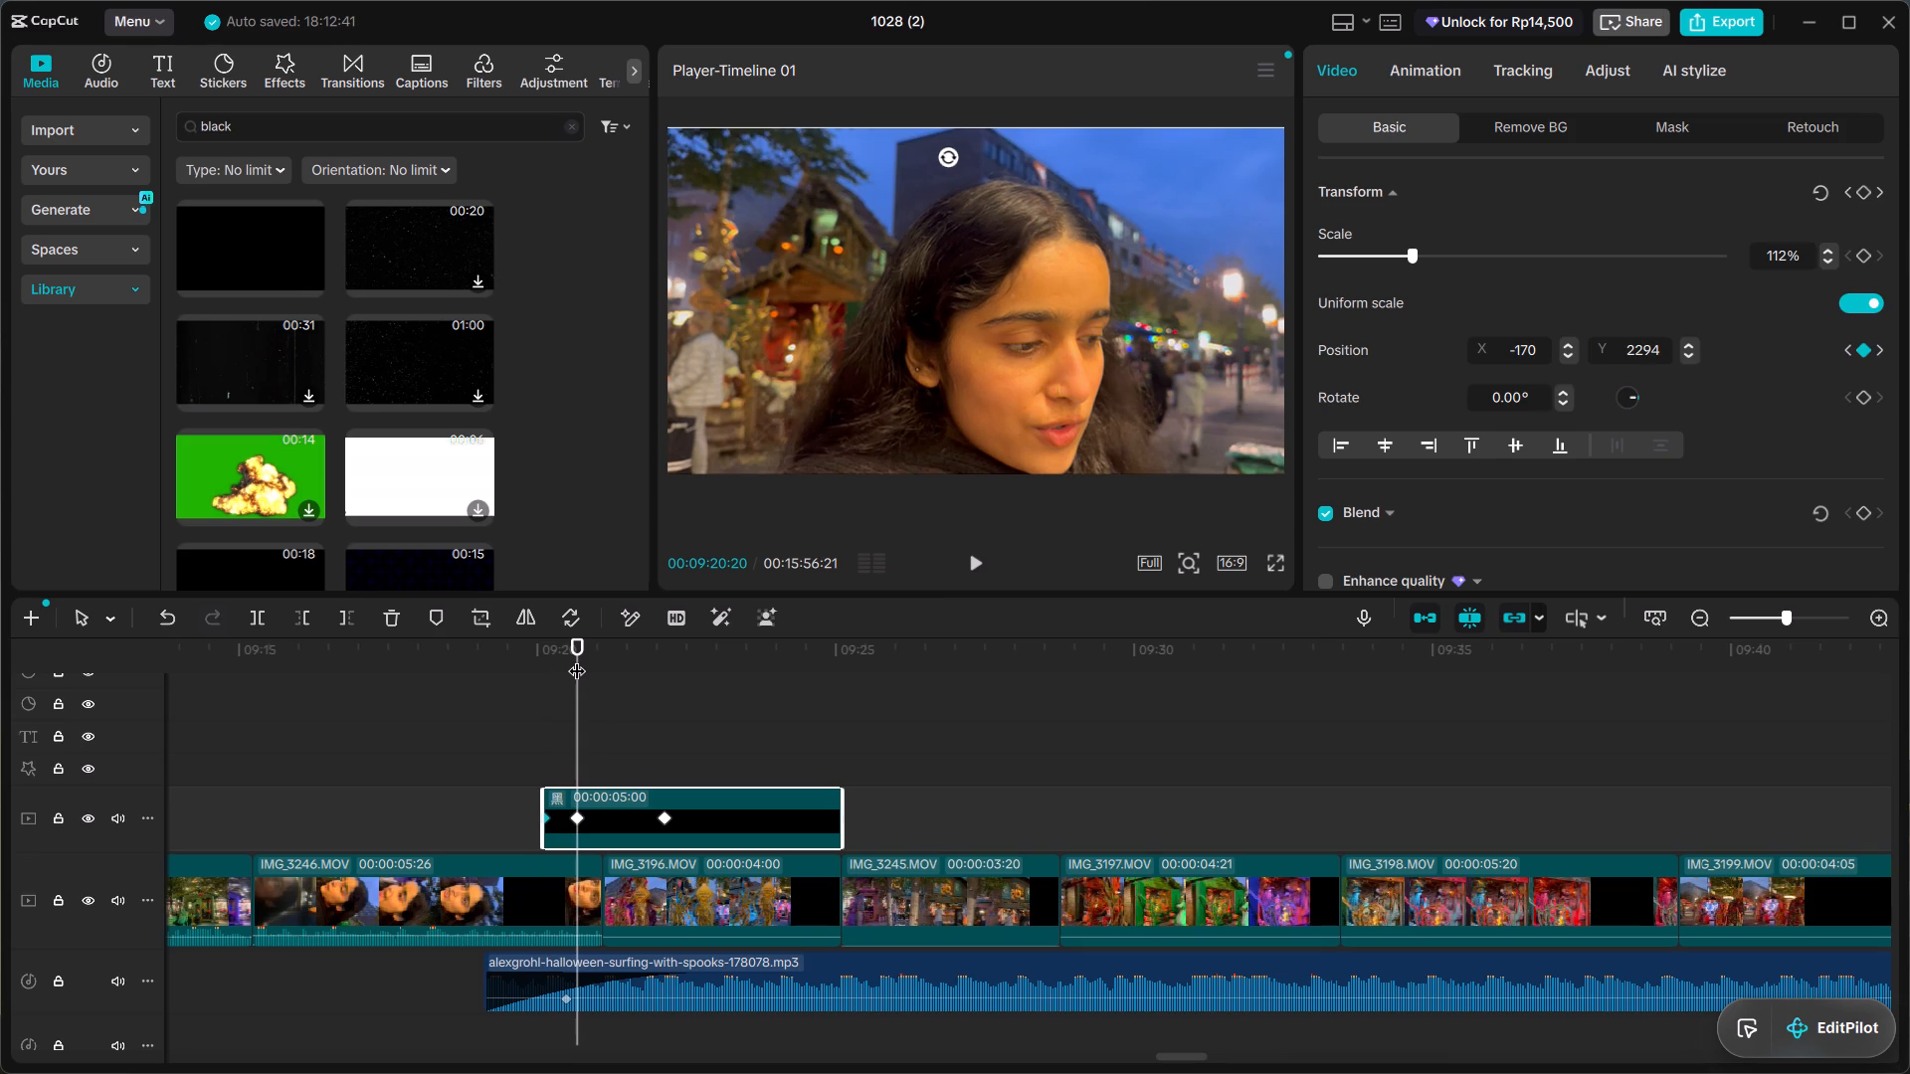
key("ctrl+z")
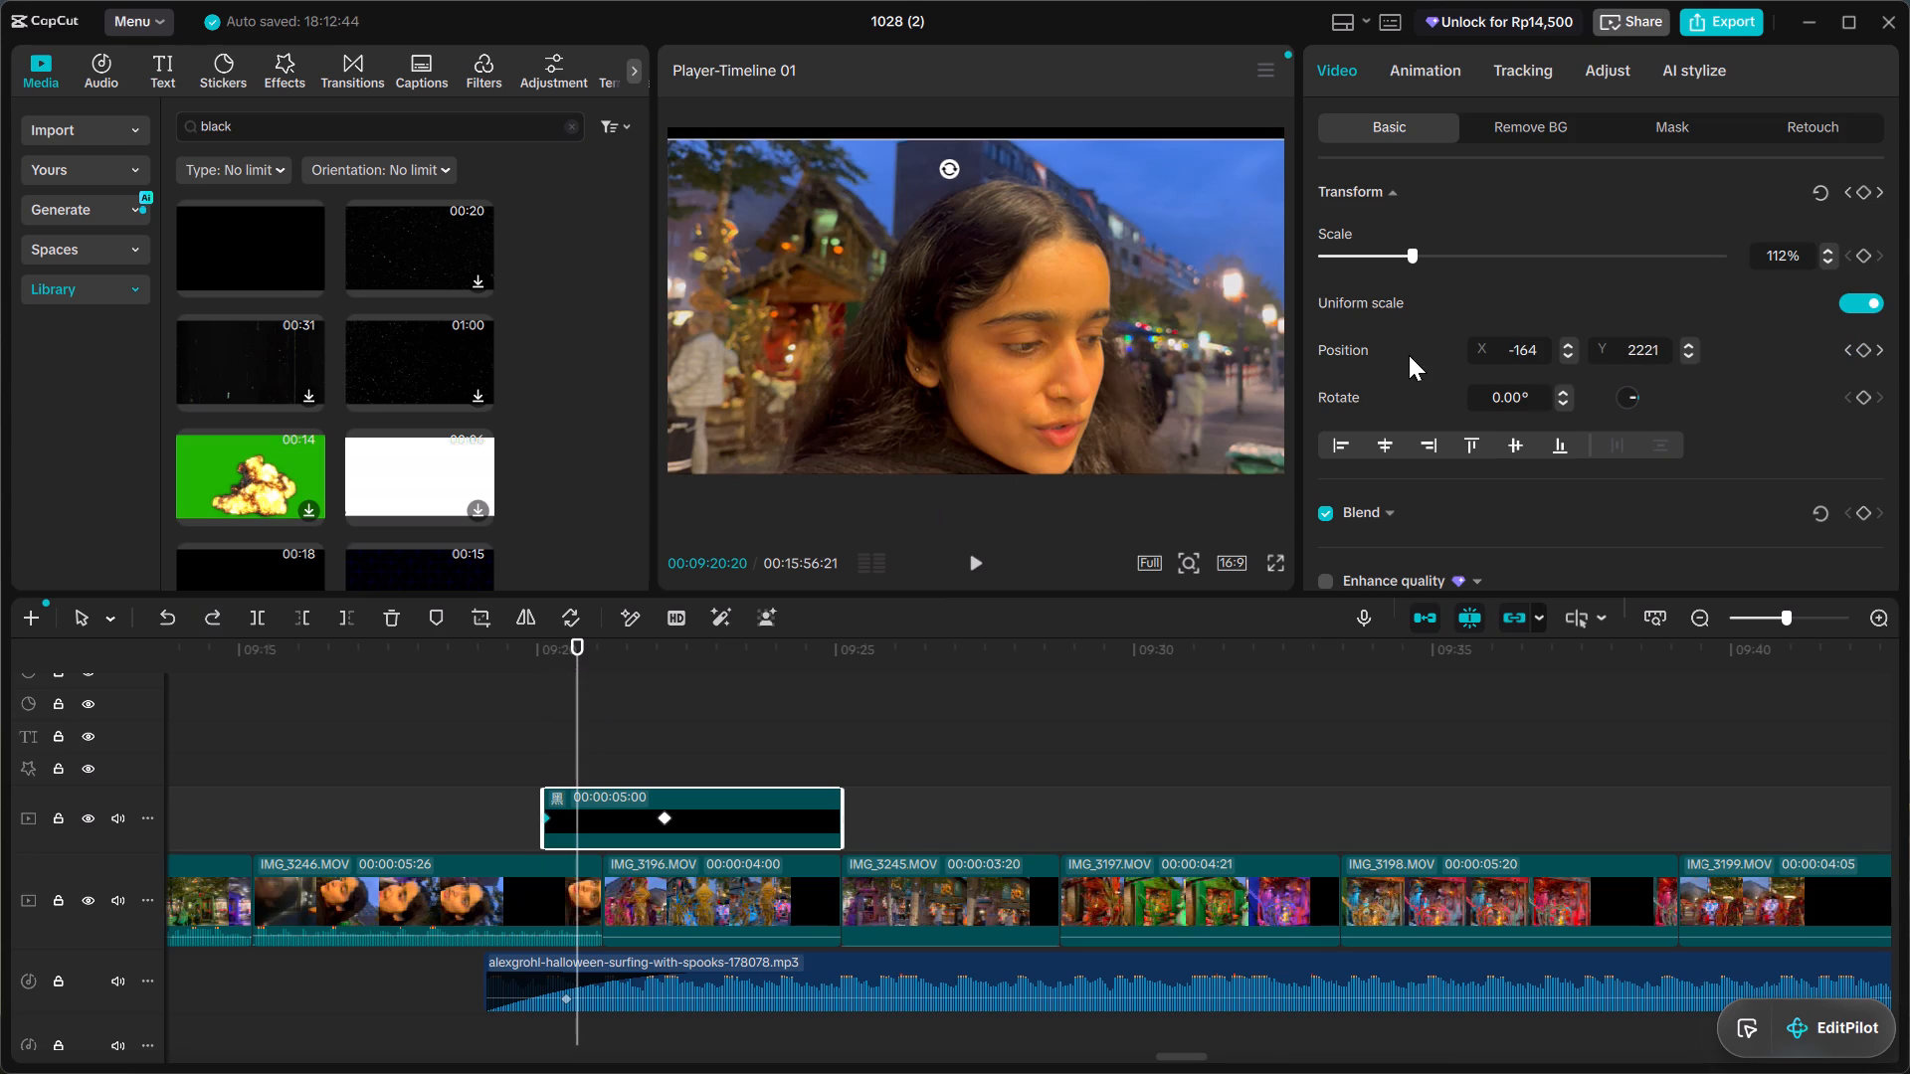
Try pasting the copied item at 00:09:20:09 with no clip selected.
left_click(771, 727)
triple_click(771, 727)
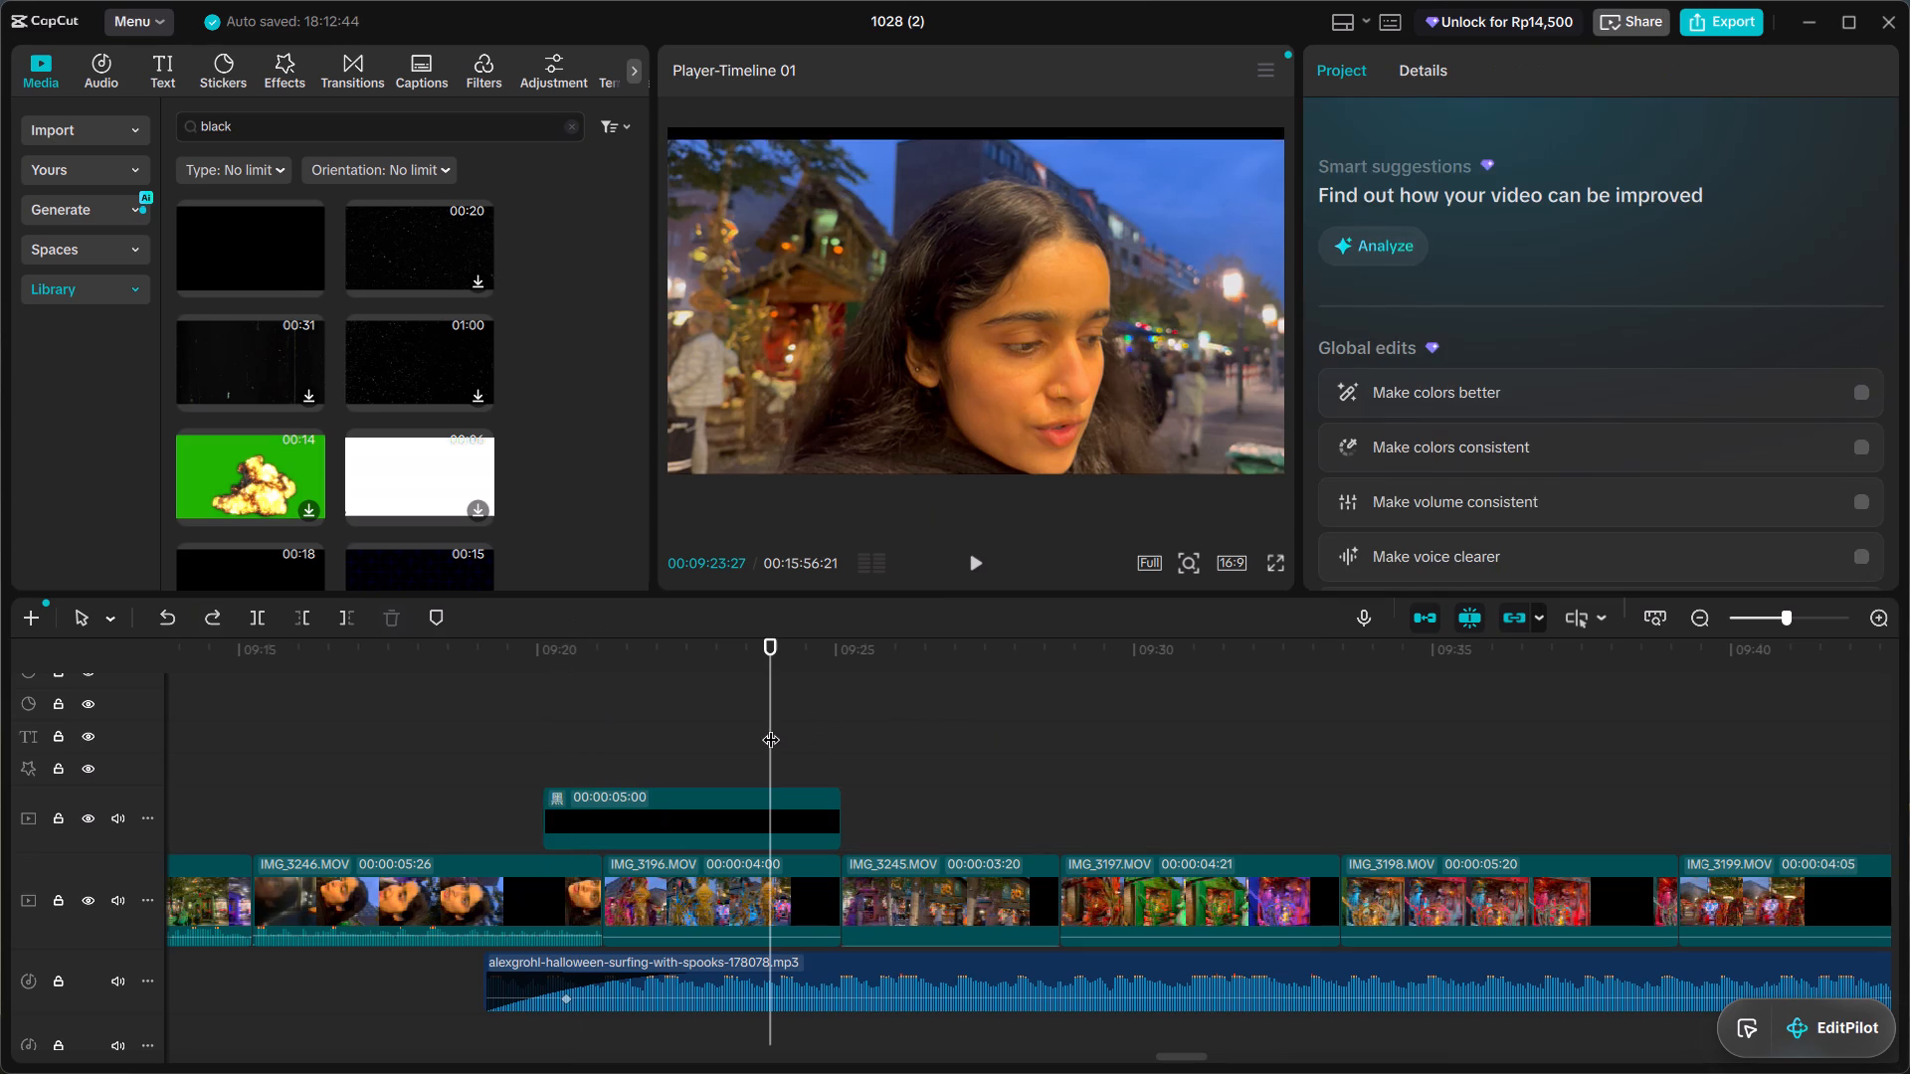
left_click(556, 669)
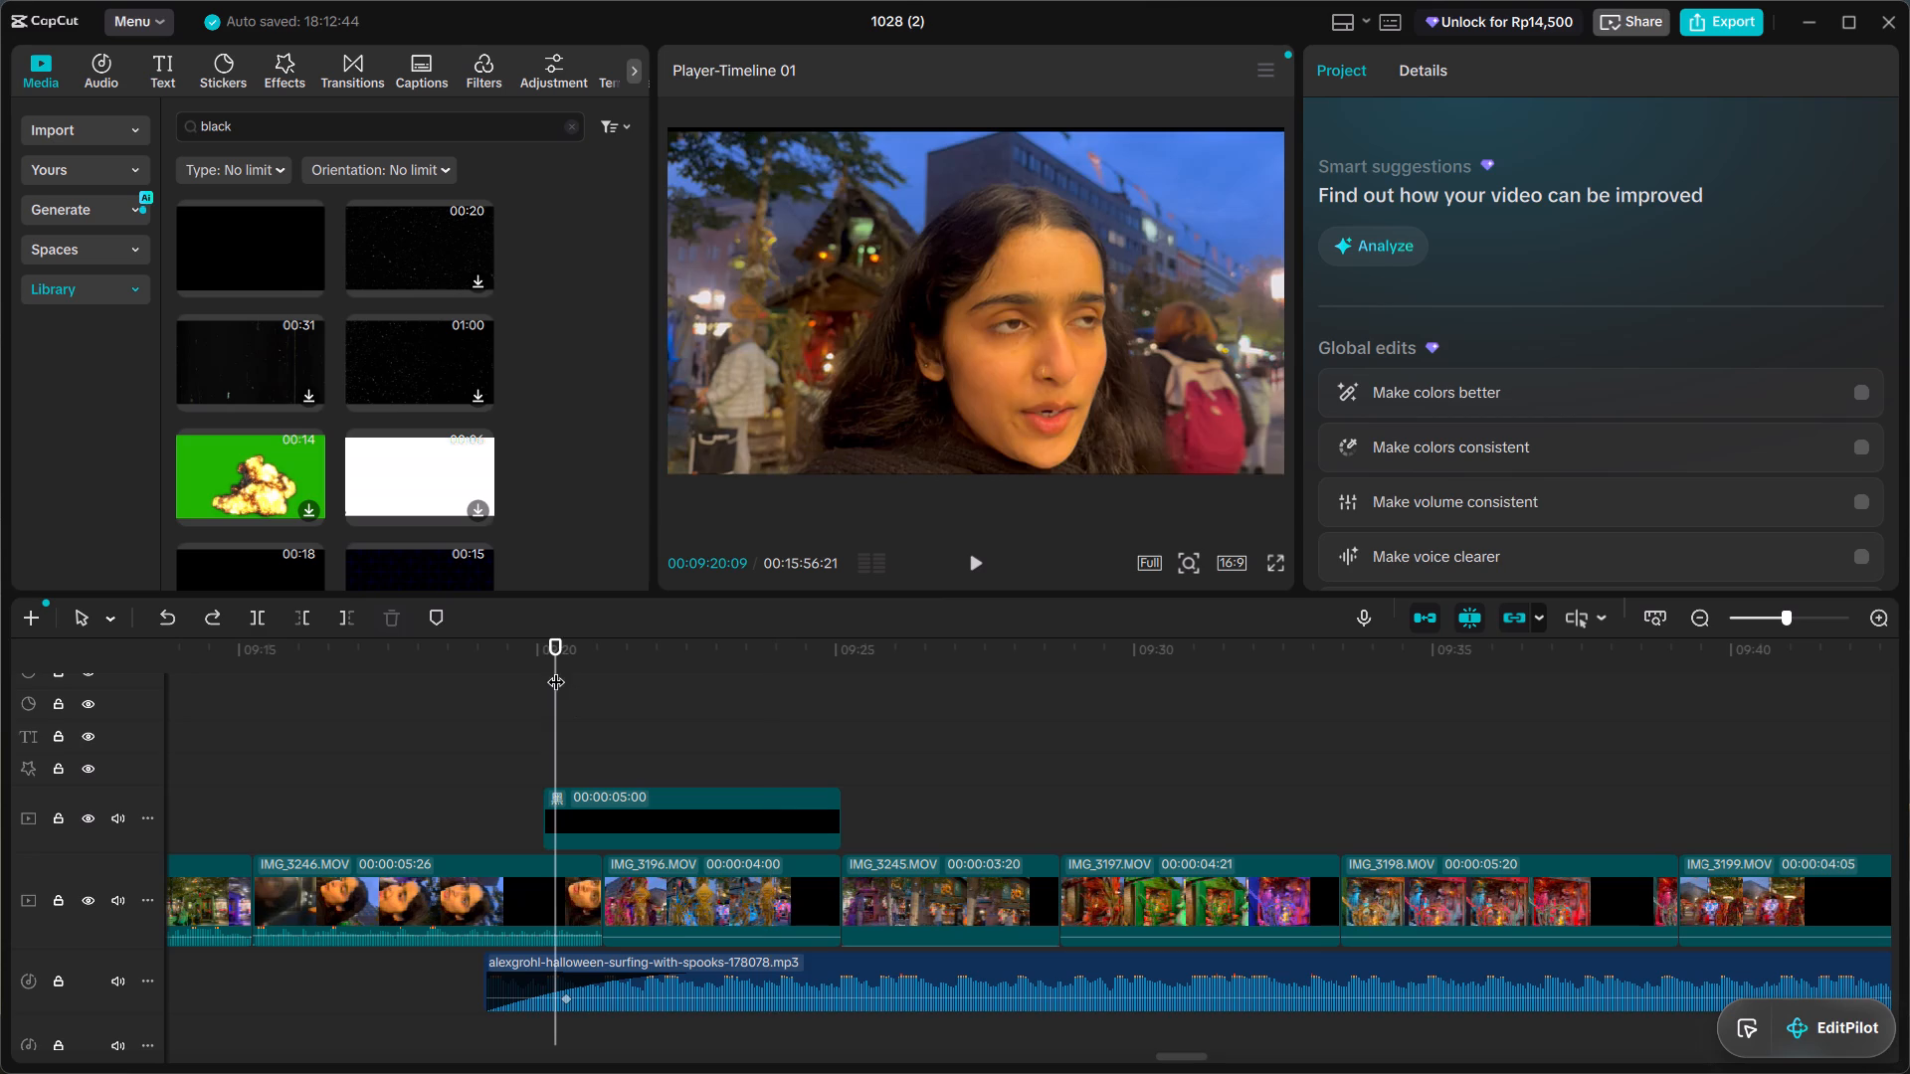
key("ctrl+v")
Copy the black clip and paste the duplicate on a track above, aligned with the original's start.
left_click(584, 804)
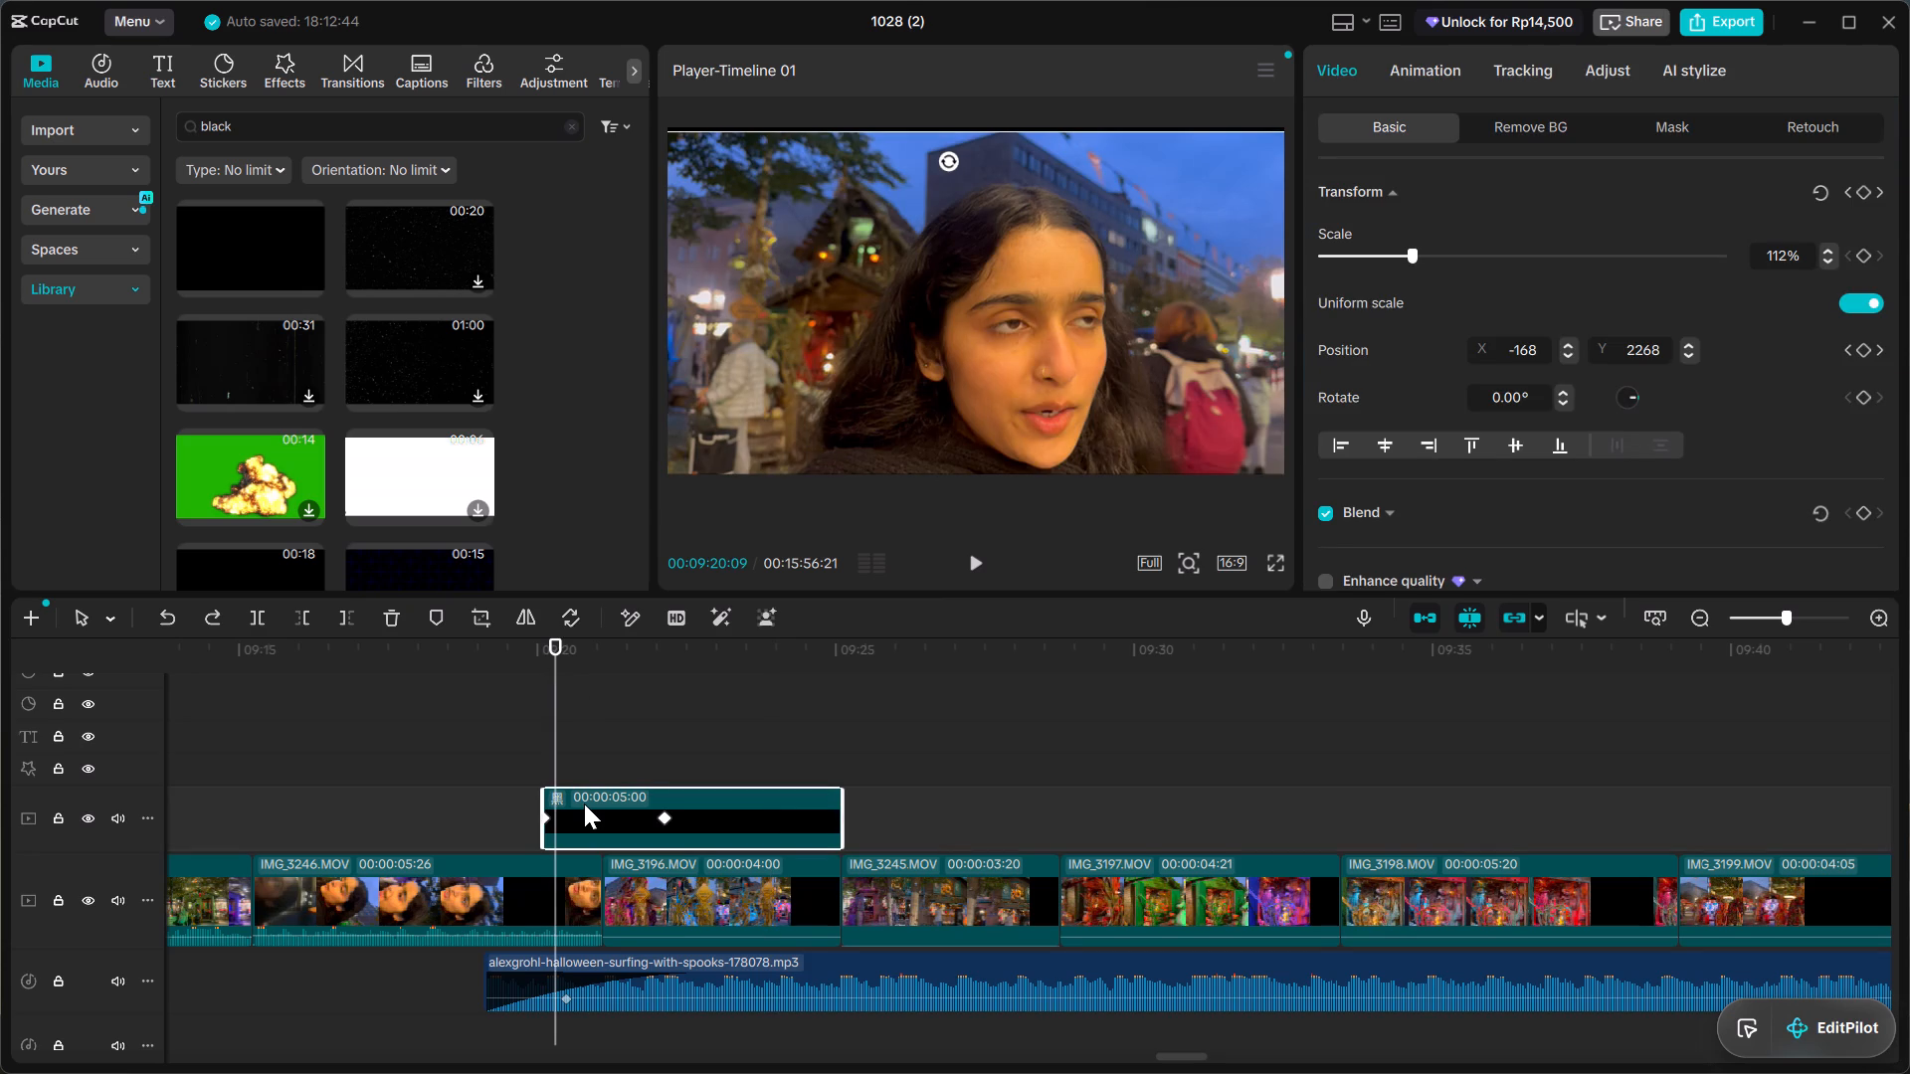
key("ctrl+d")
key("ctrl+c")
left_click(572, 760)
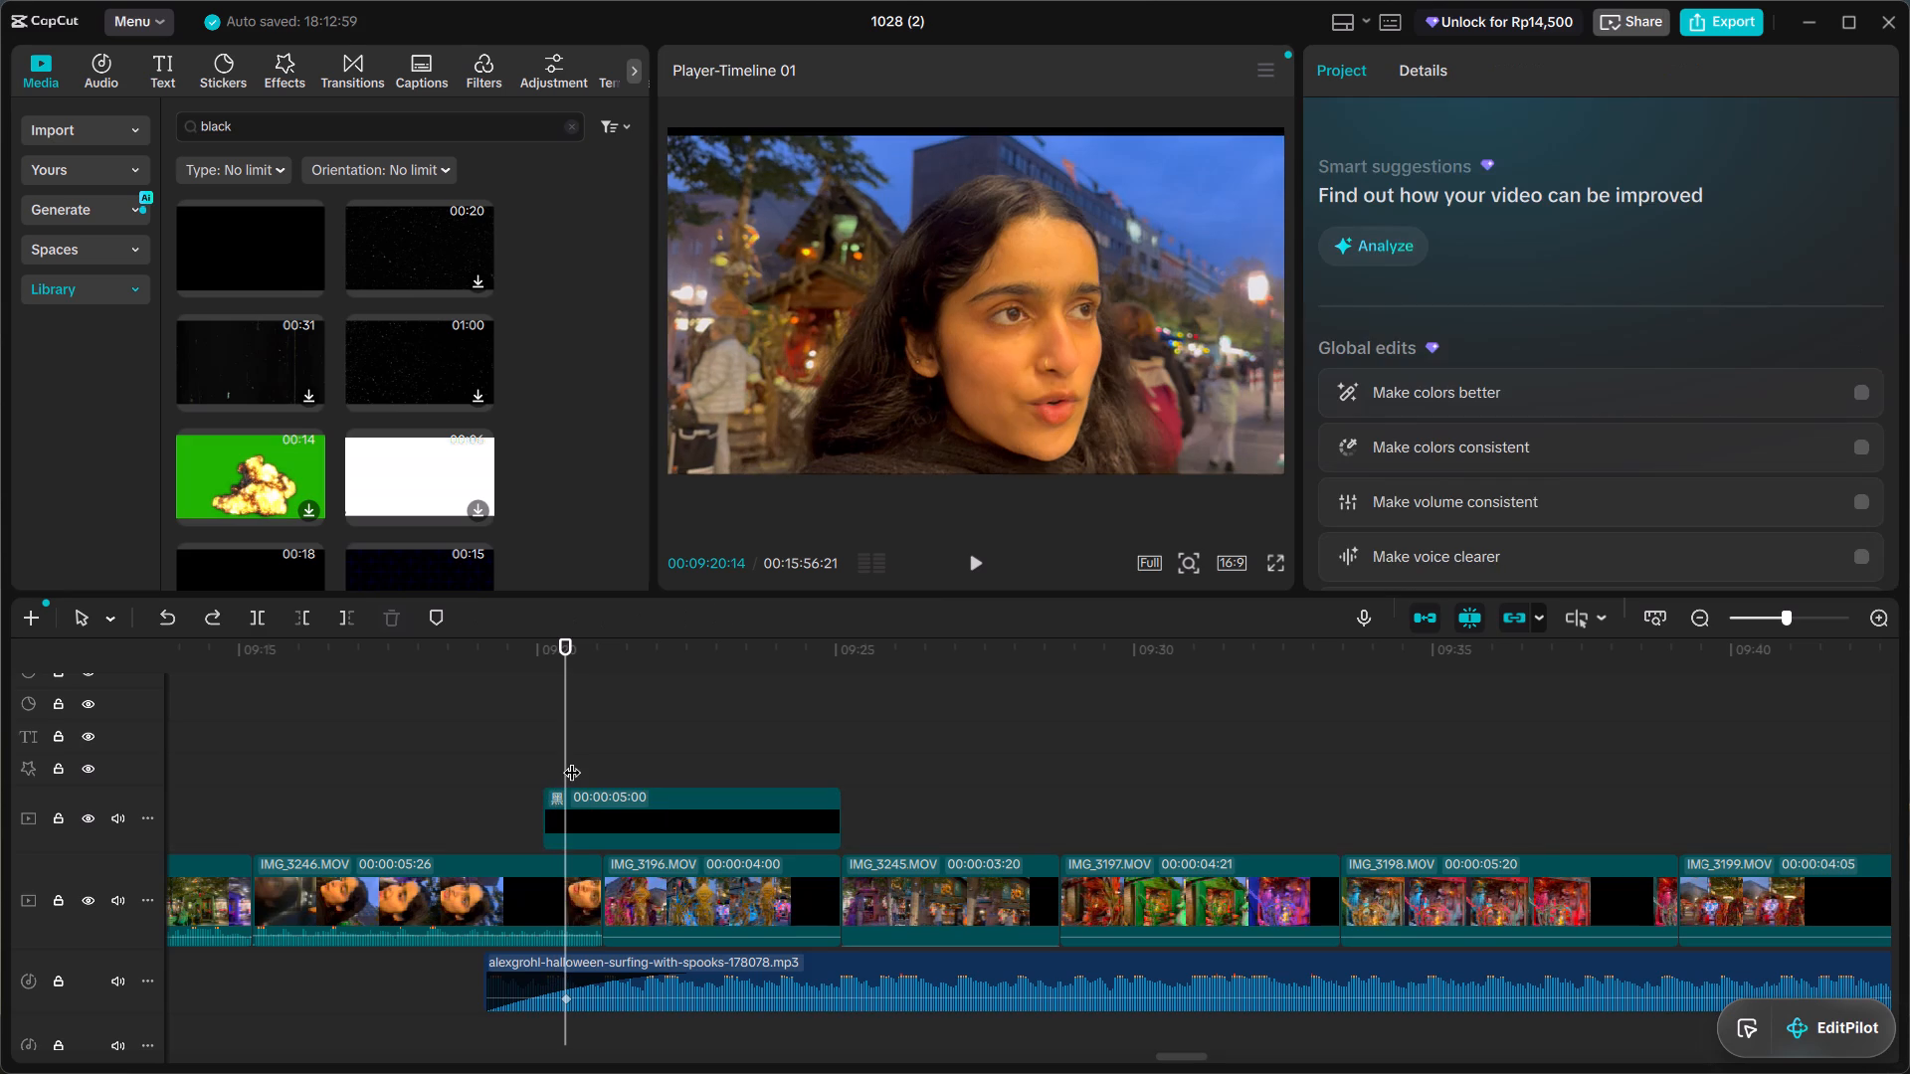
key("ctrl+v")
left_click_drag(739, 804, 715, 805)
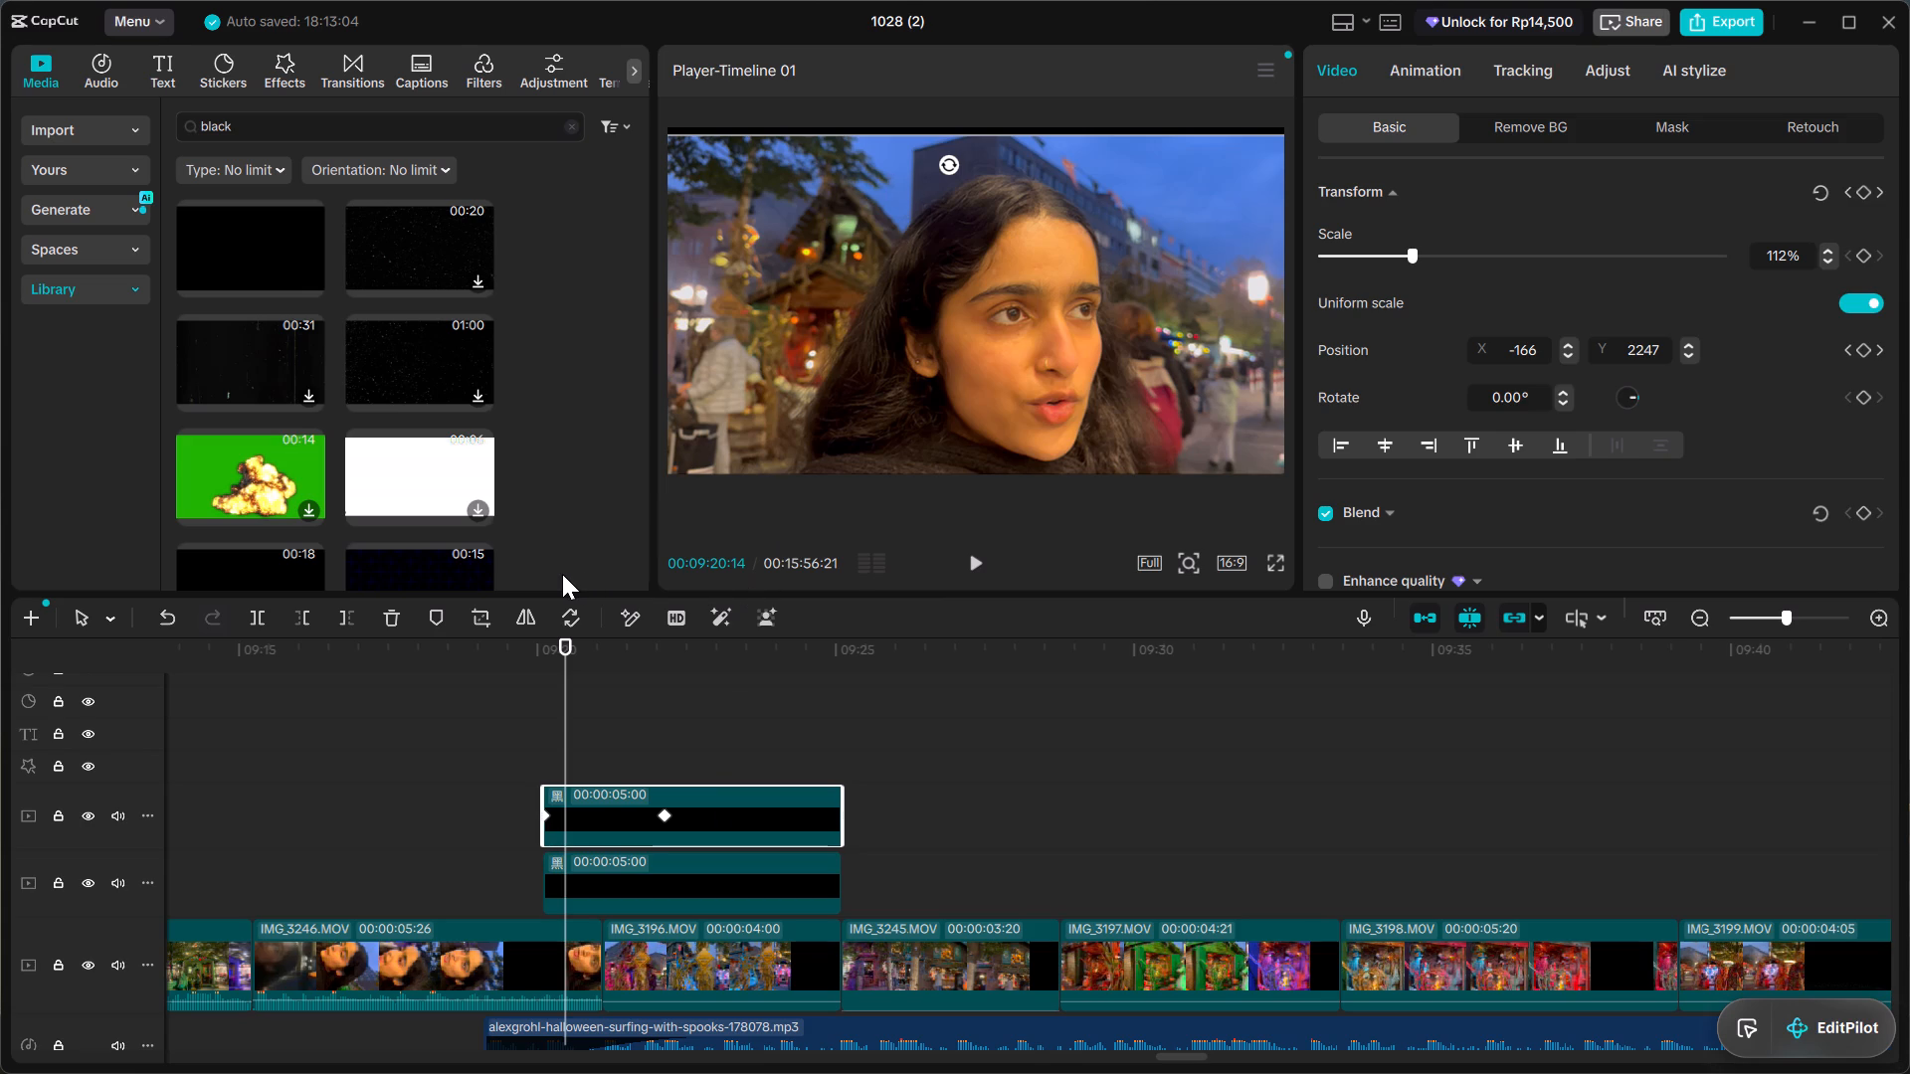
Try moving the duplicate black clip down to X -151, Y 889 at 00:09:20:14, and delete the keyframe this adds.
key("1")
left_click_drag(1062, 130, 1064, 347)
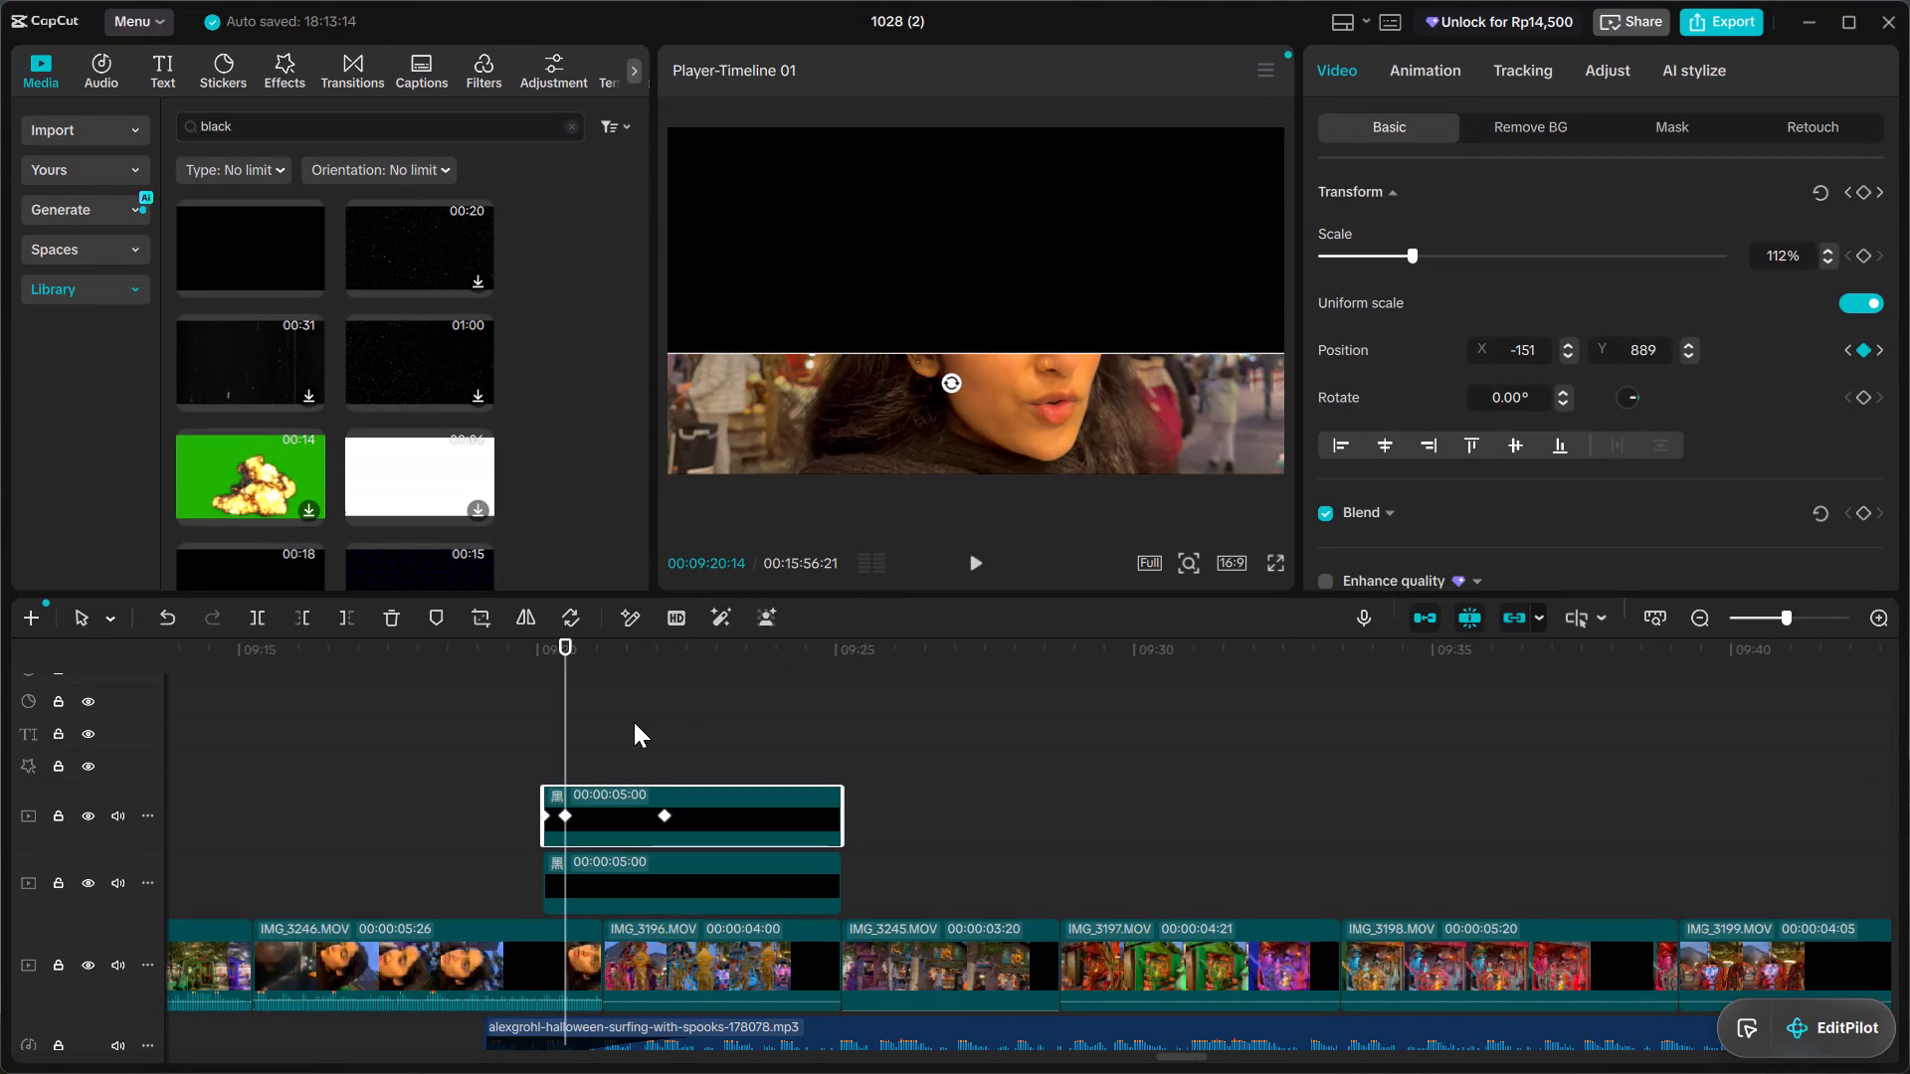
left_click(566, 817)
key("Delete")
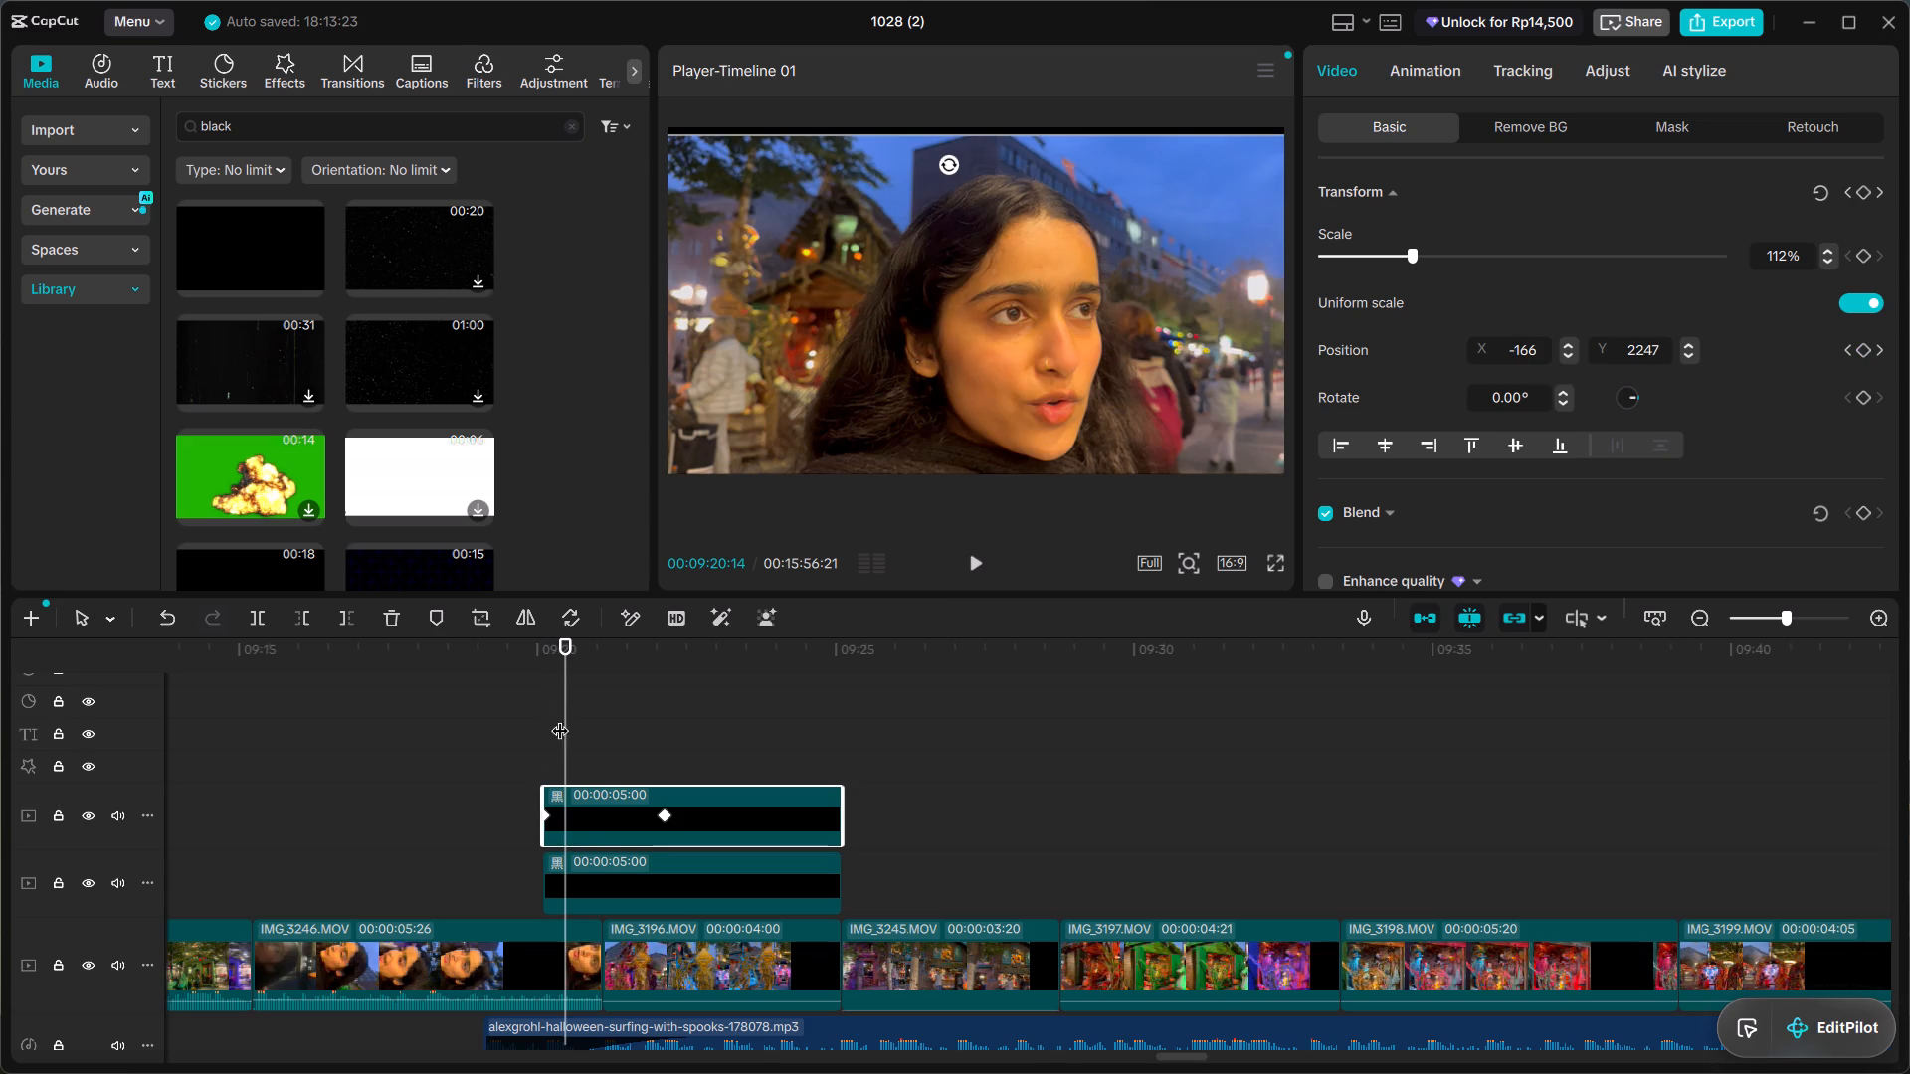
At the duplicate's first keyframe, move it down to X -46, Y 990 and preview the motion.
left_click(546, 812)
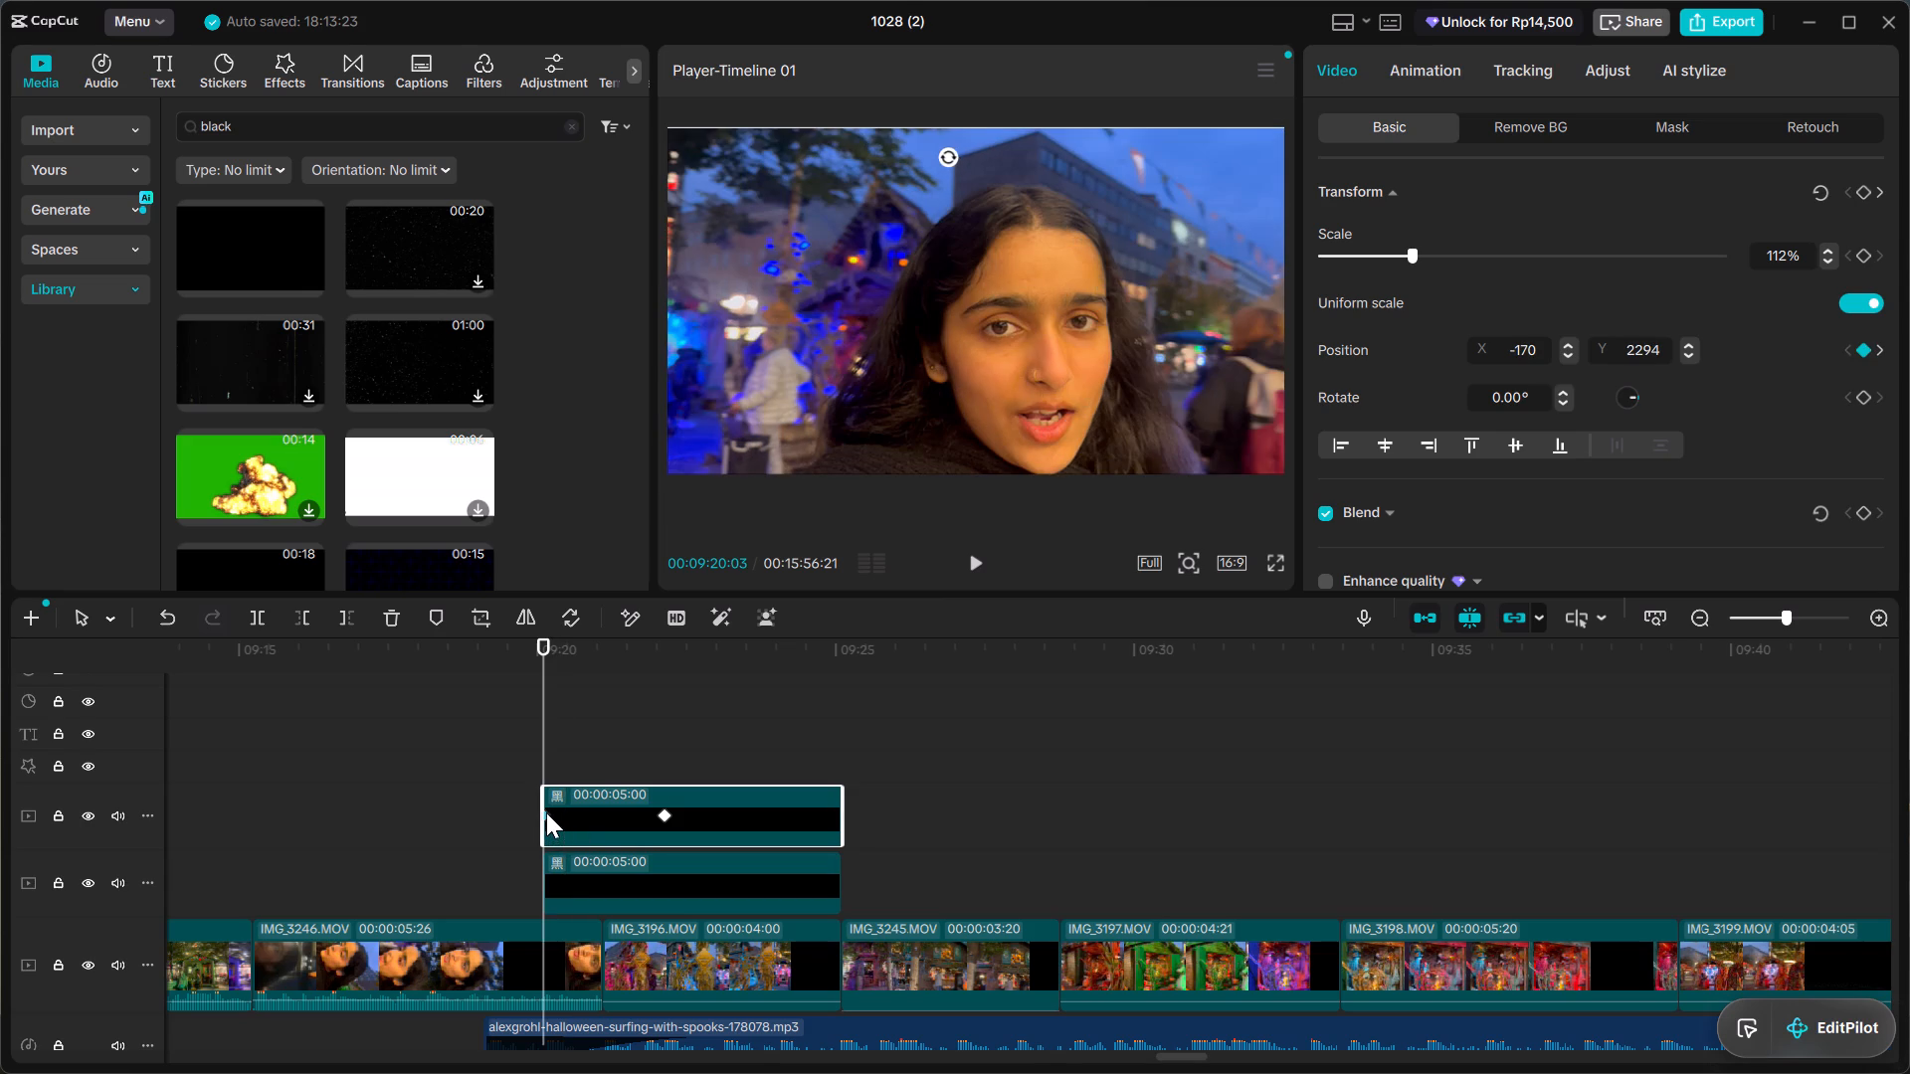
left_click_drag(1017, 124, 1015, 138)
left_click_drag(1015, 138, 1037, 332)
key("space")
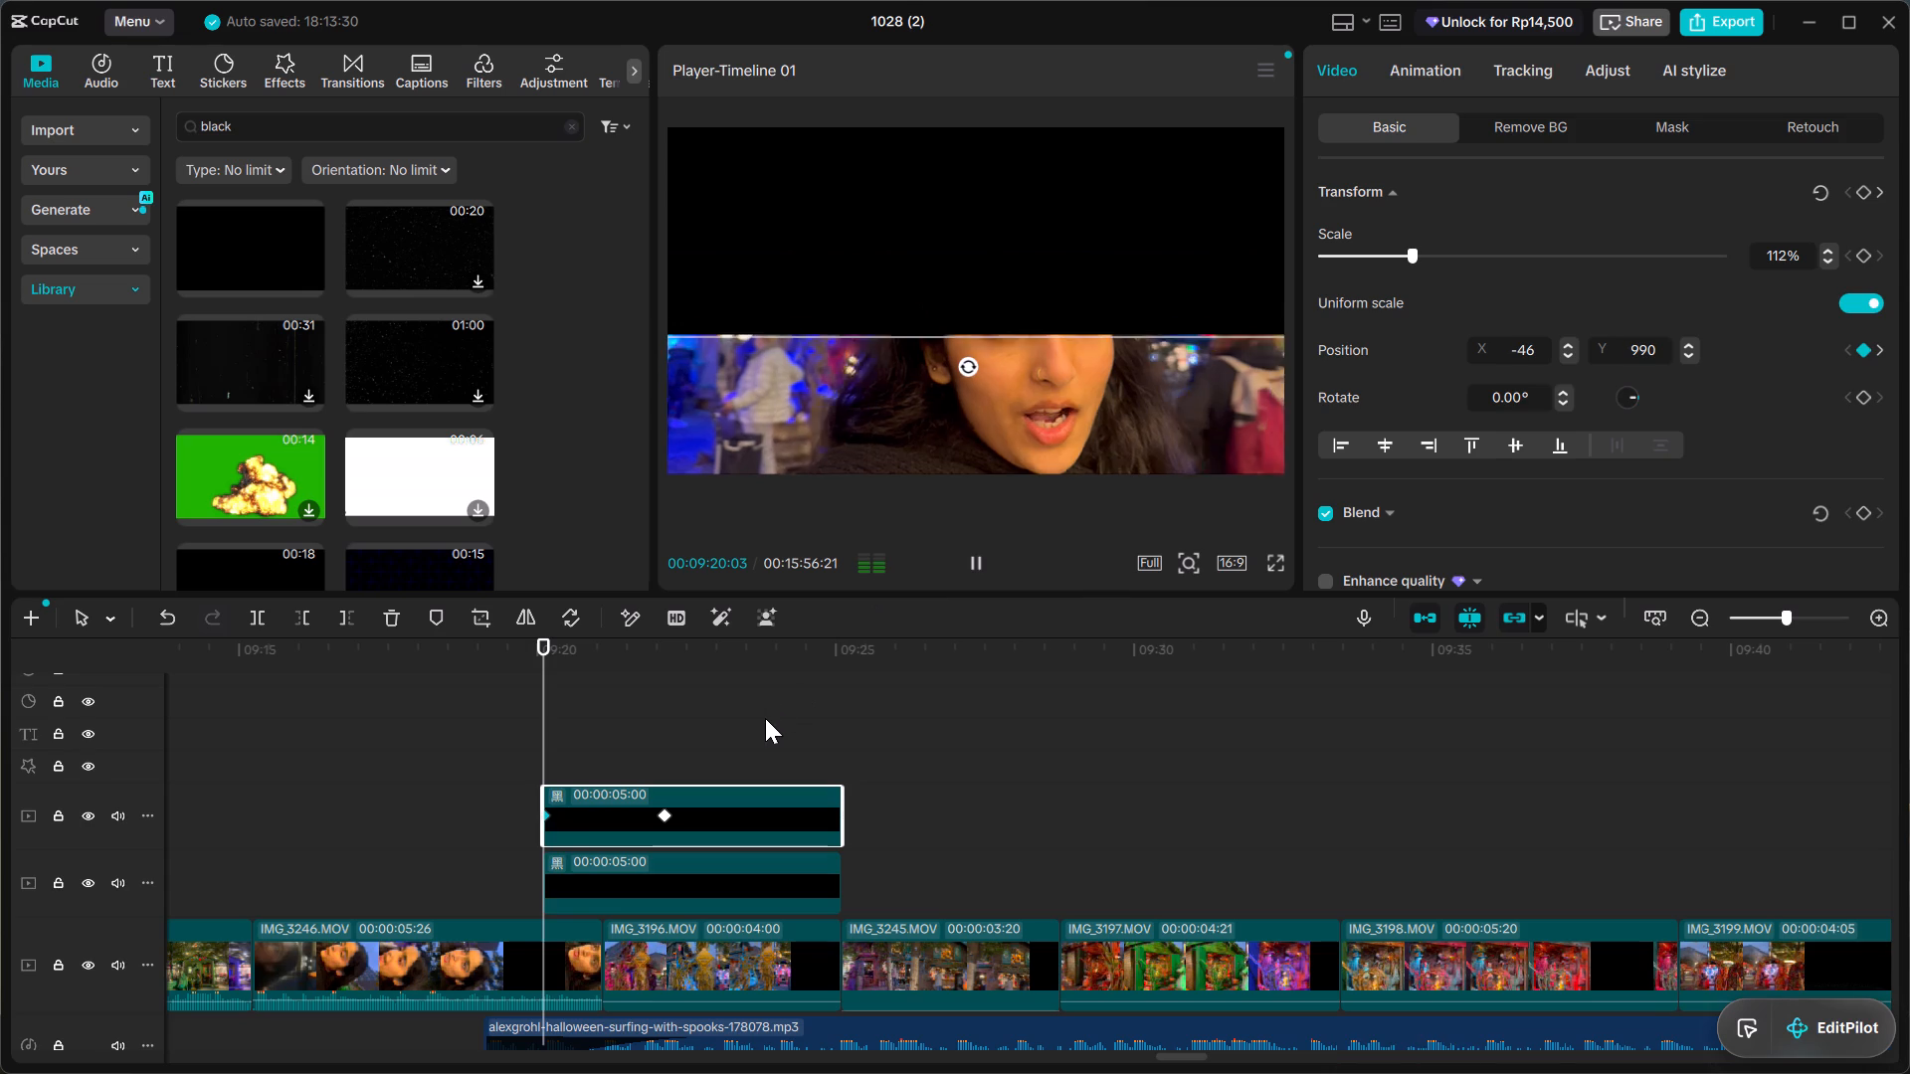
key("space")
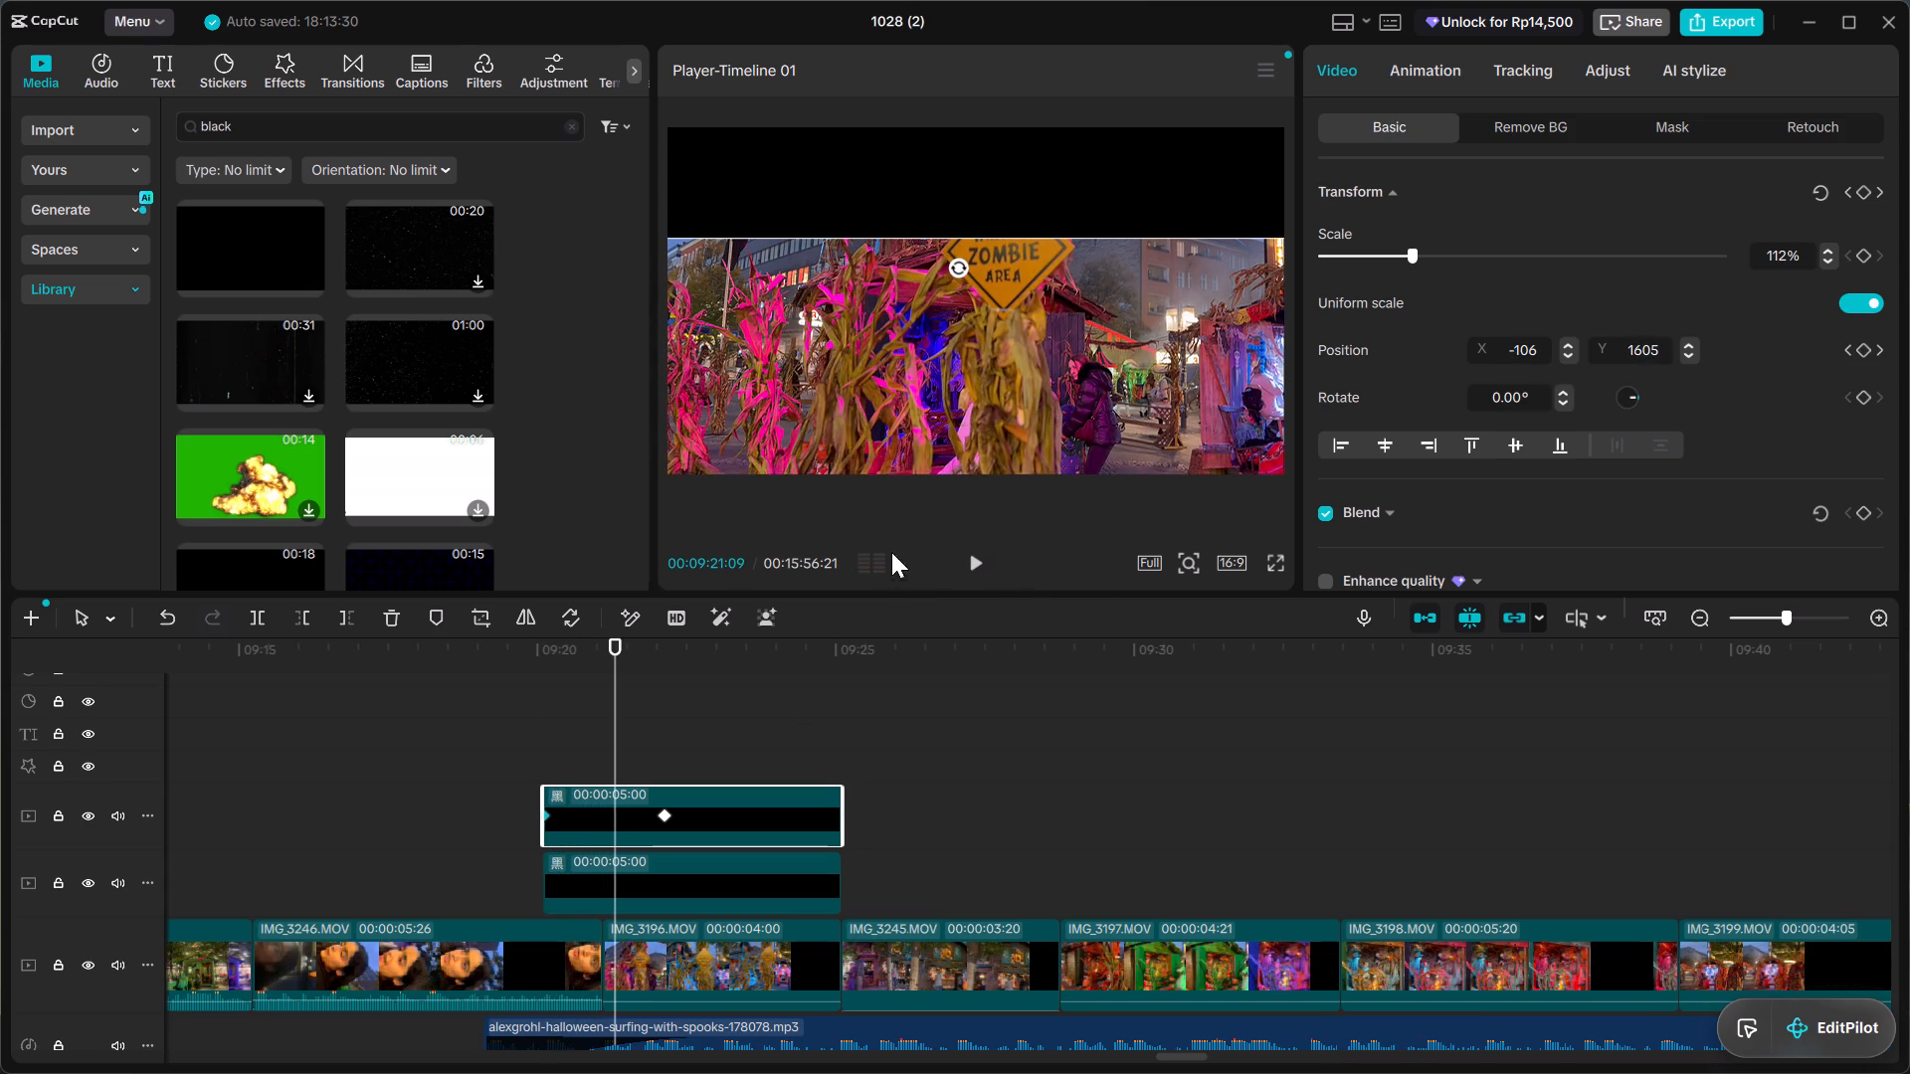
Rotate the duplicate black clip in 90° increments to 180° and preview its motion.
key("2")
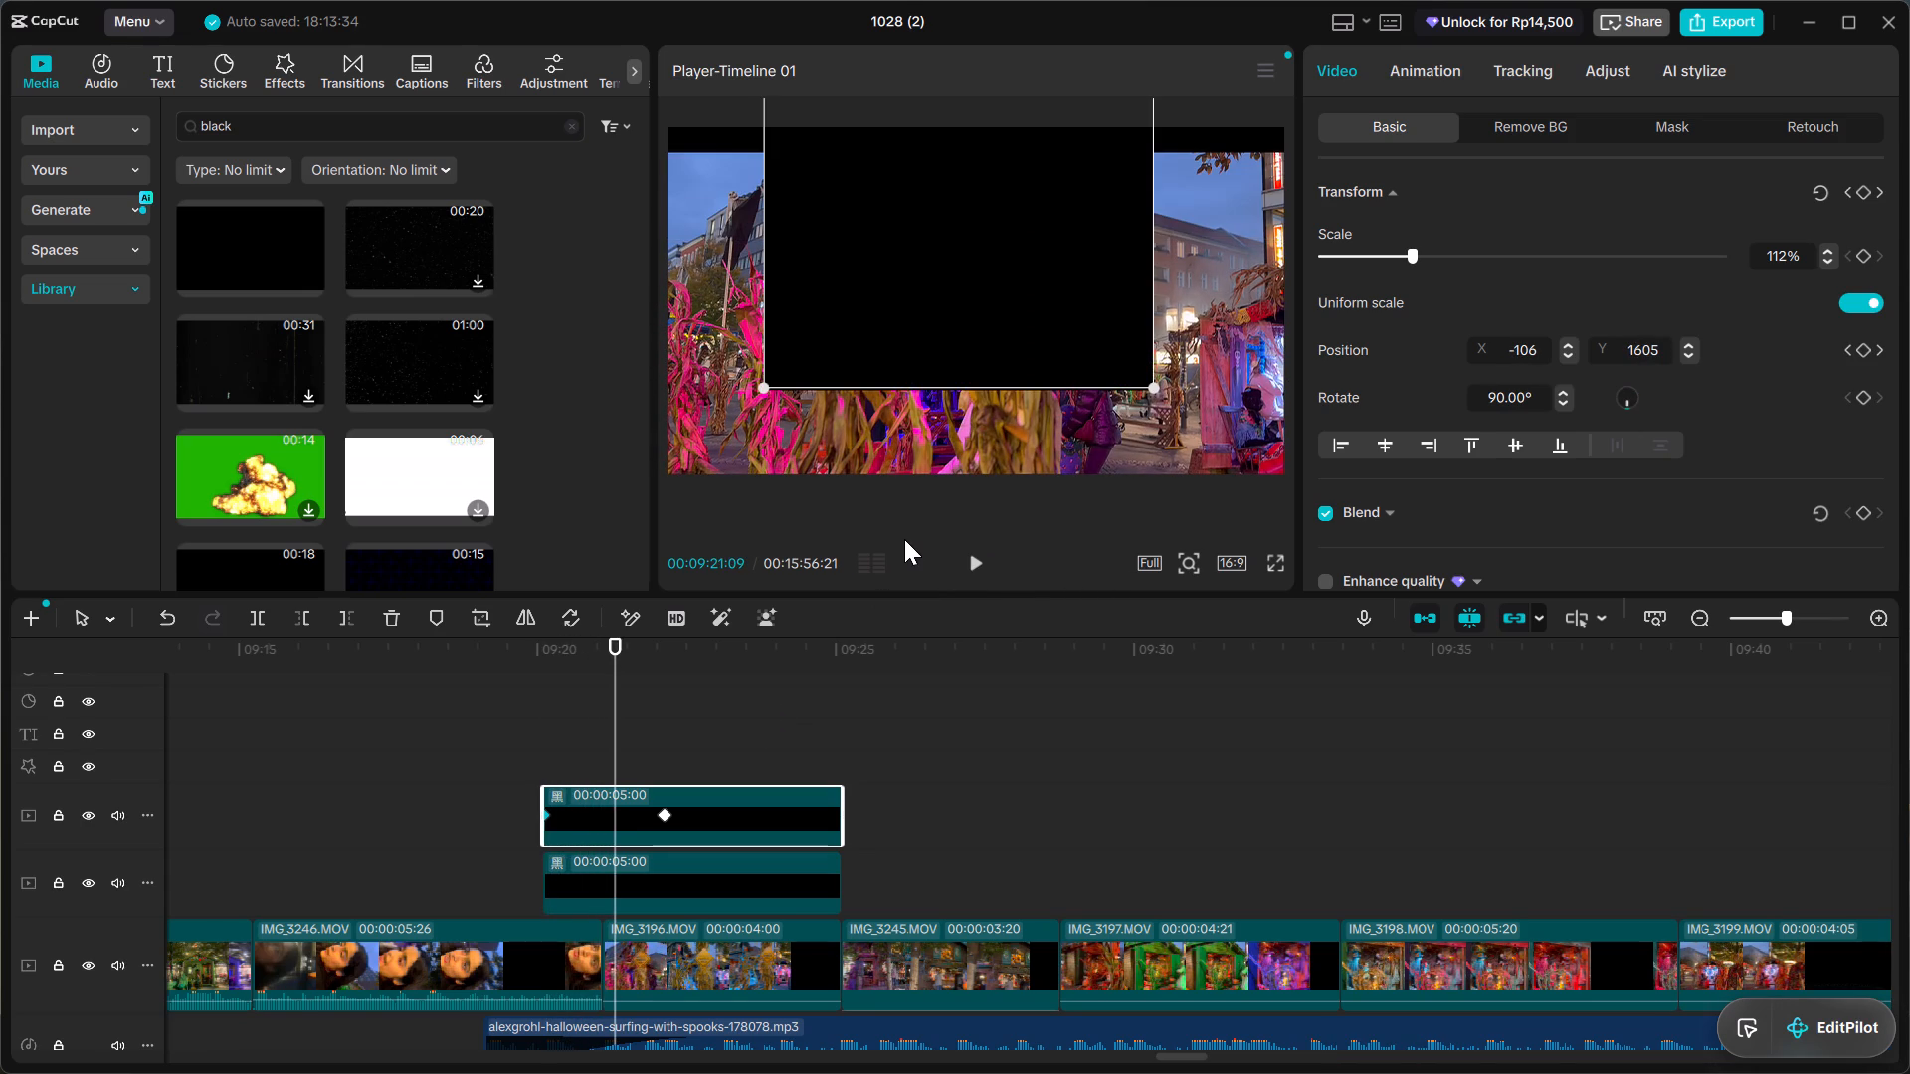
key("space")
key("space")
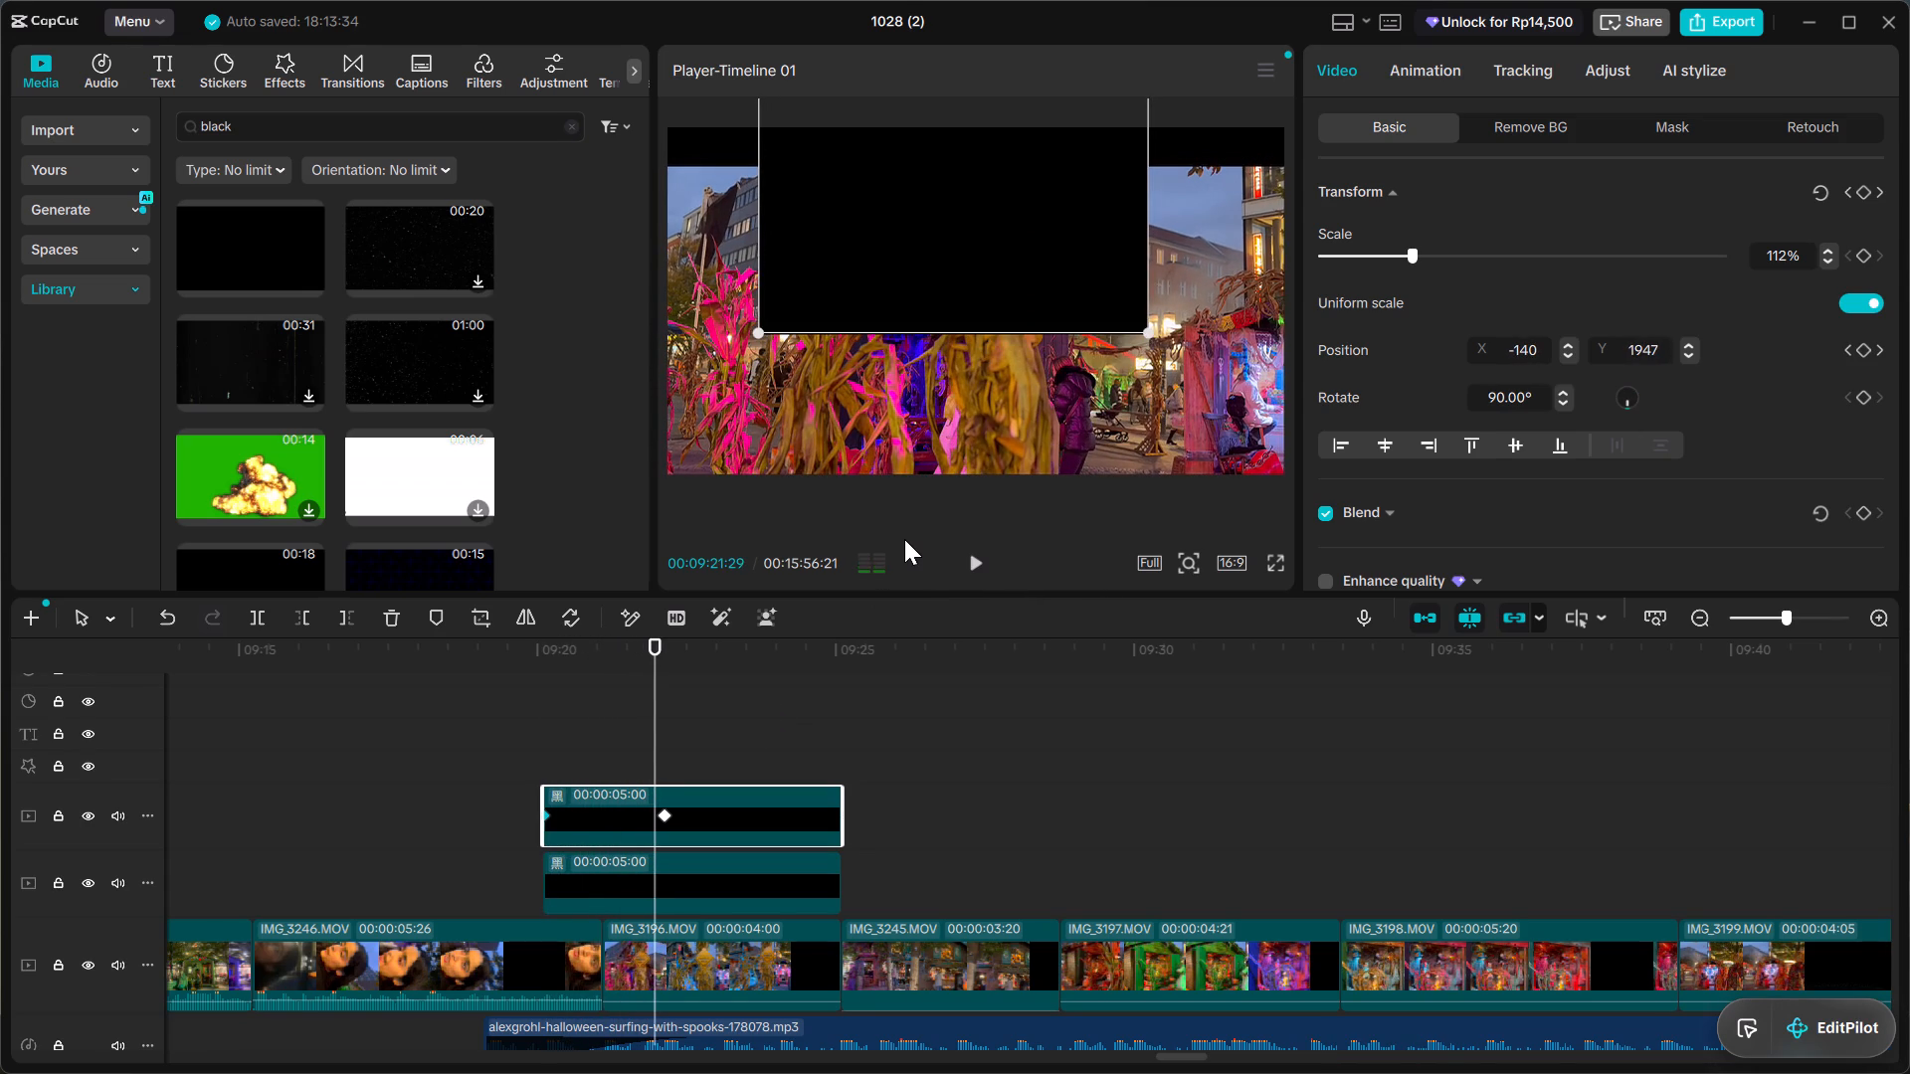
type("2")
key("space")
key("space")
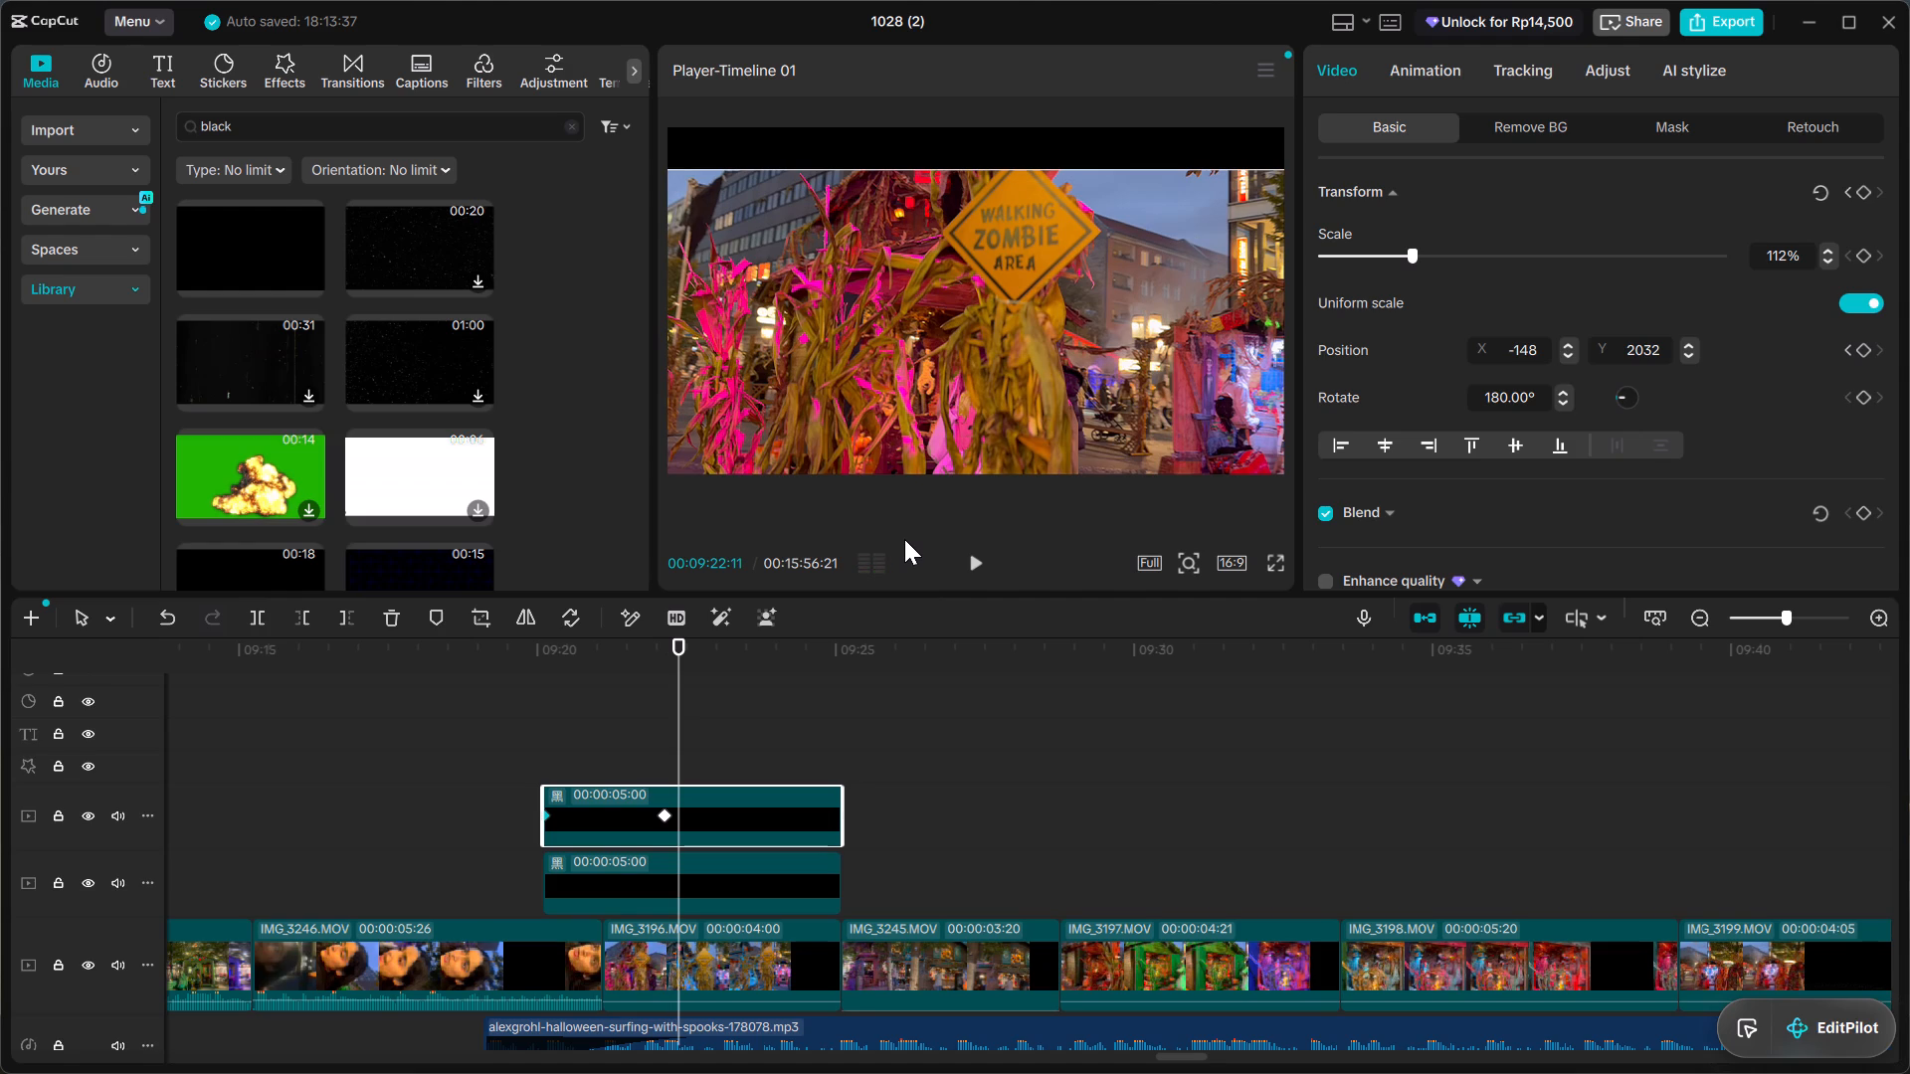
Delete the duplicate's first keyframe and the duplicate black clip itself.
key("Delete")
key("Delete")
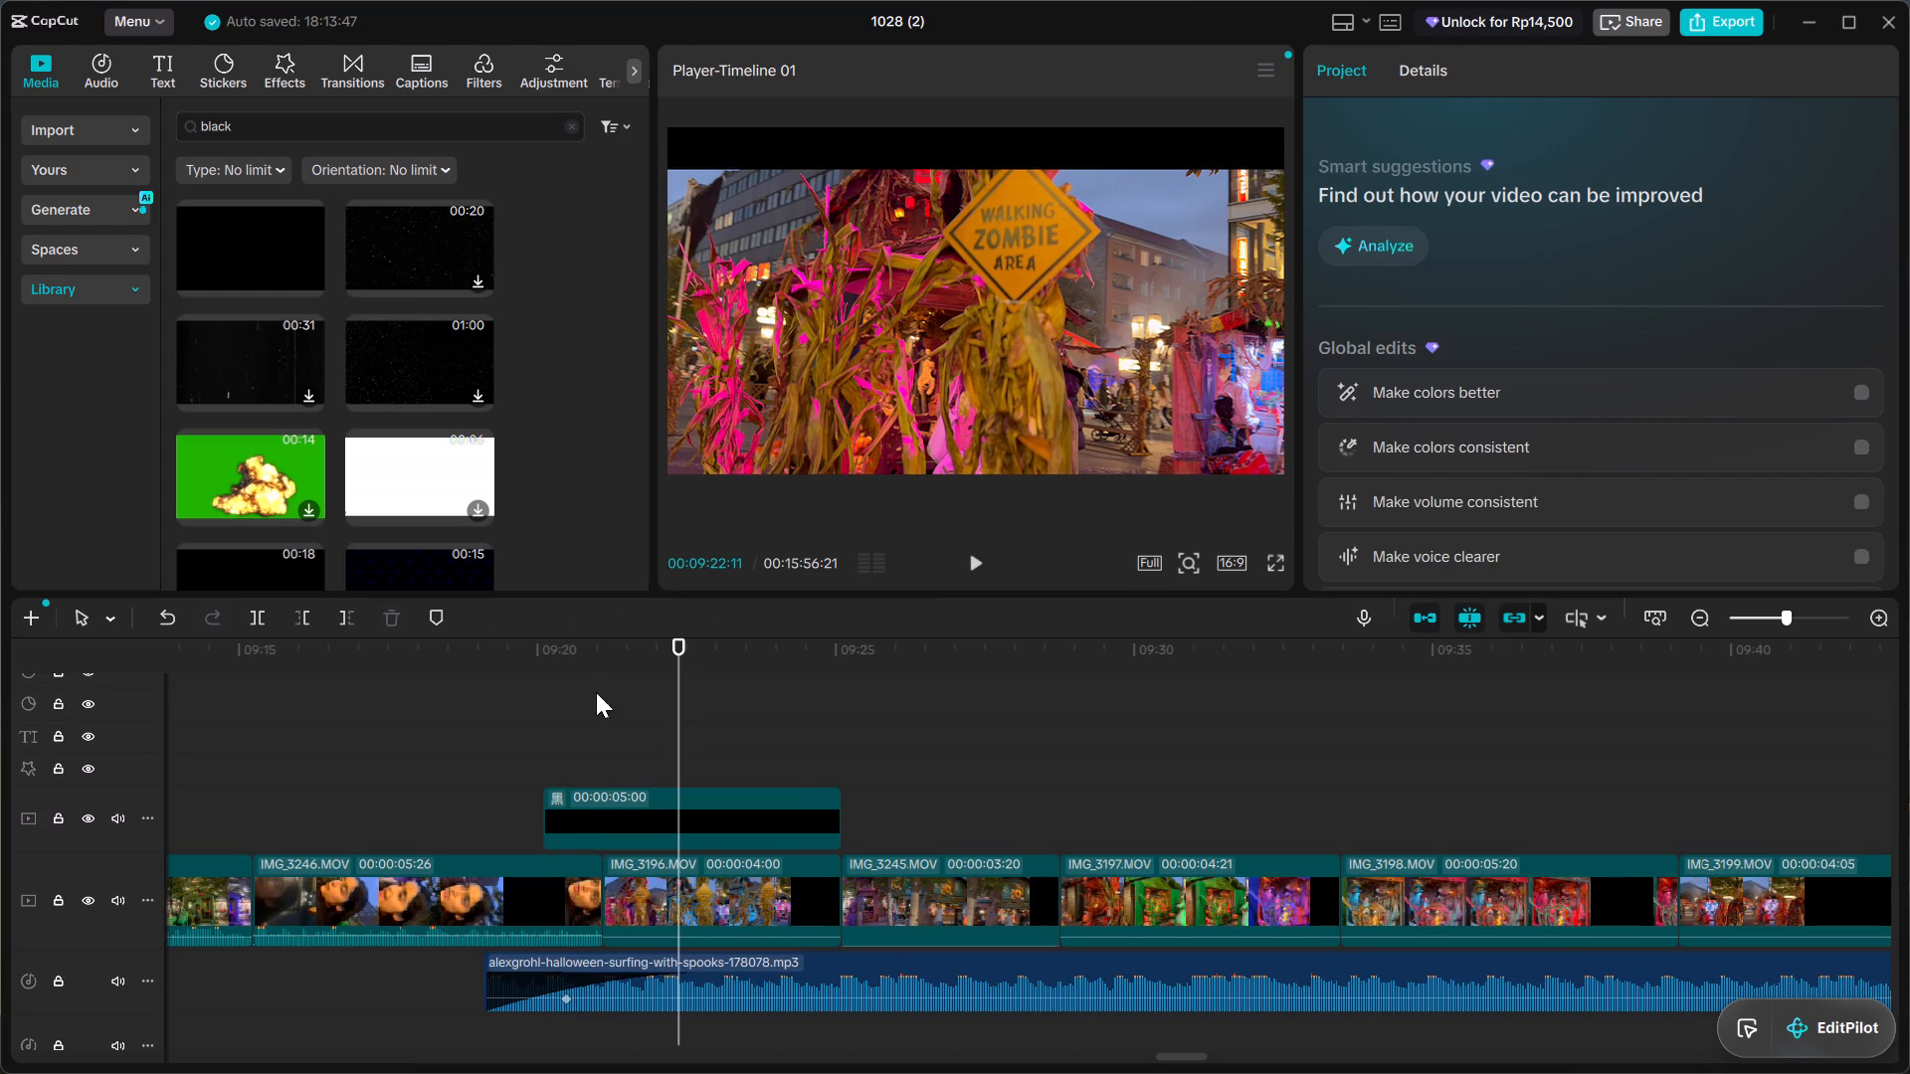
Add a second library black clip on a new track above the existing black clip, starting at 00:09:20:03.
left_click(559, 654)
left_click_drag(559, 654, 549, 664)
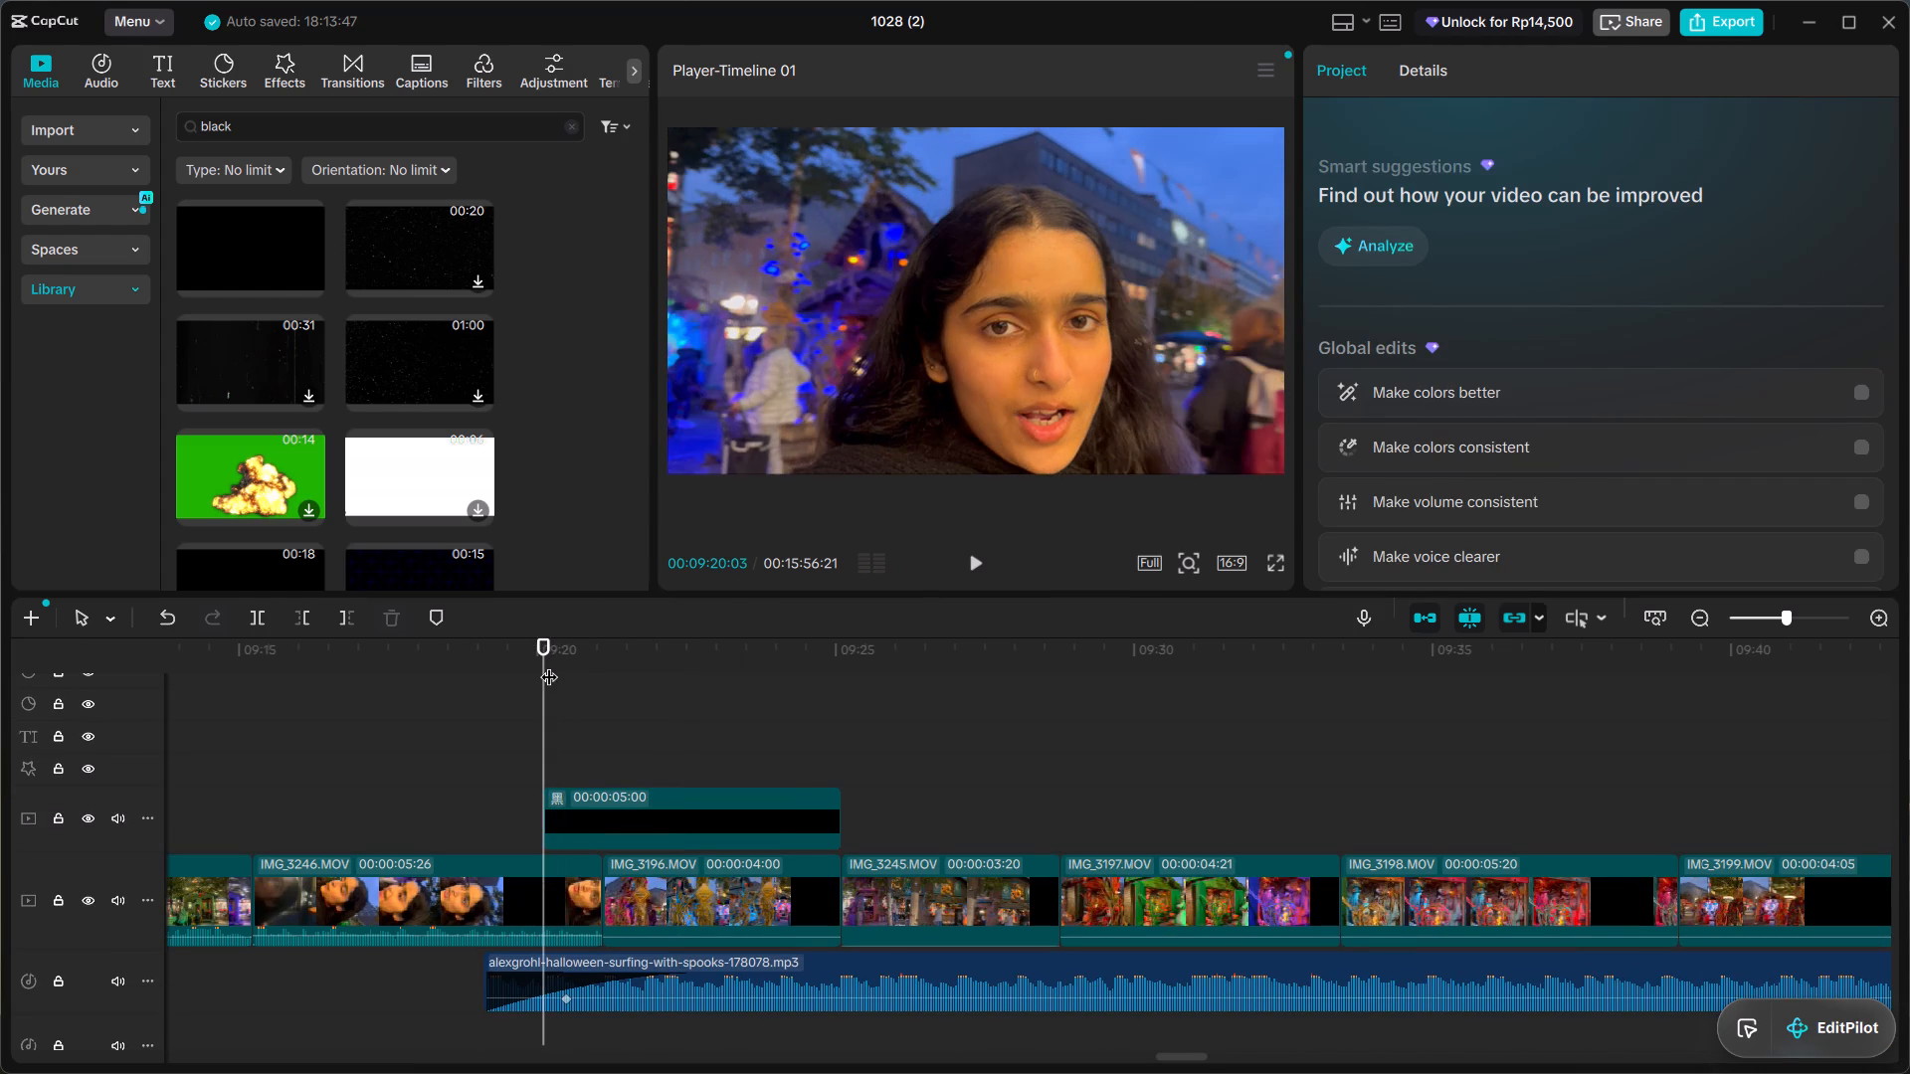
left_click_drag(281, 257, 591, 736)
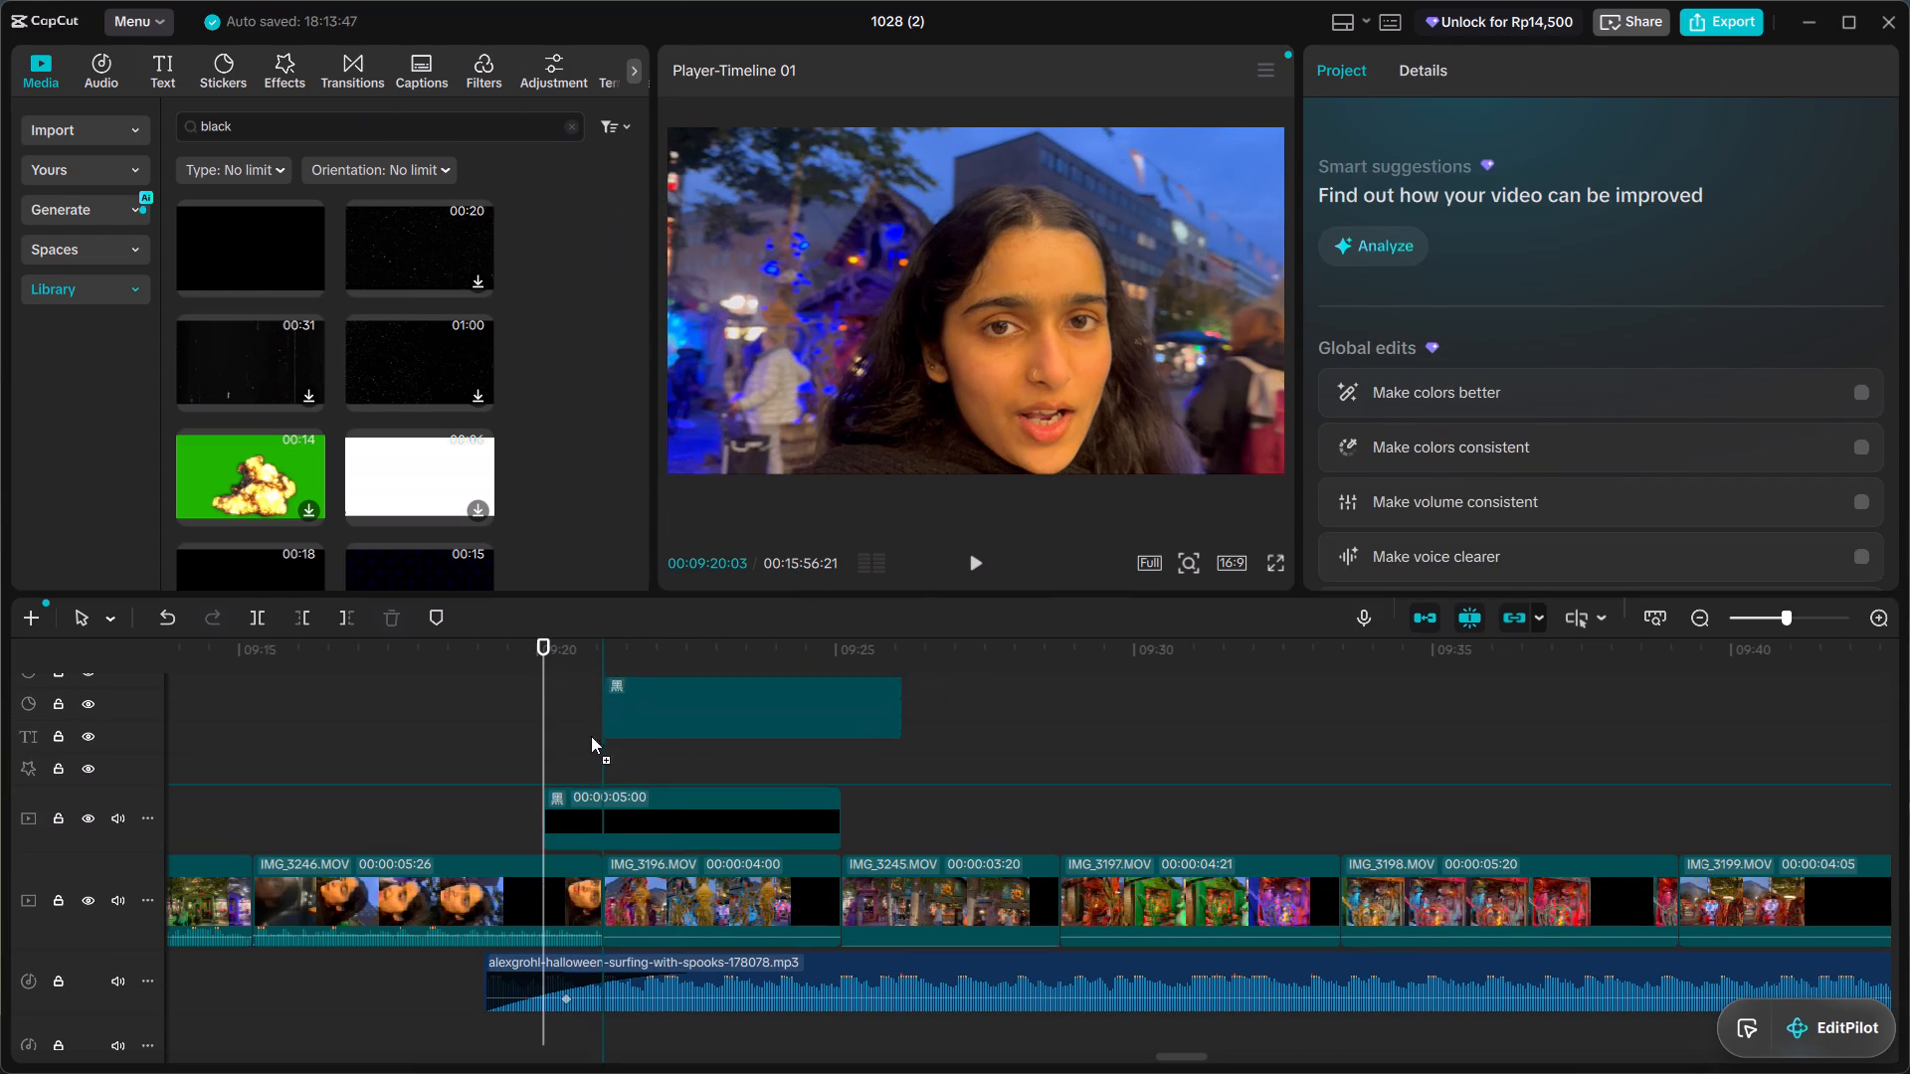
left_click_drag(591, 736, 537, 759)
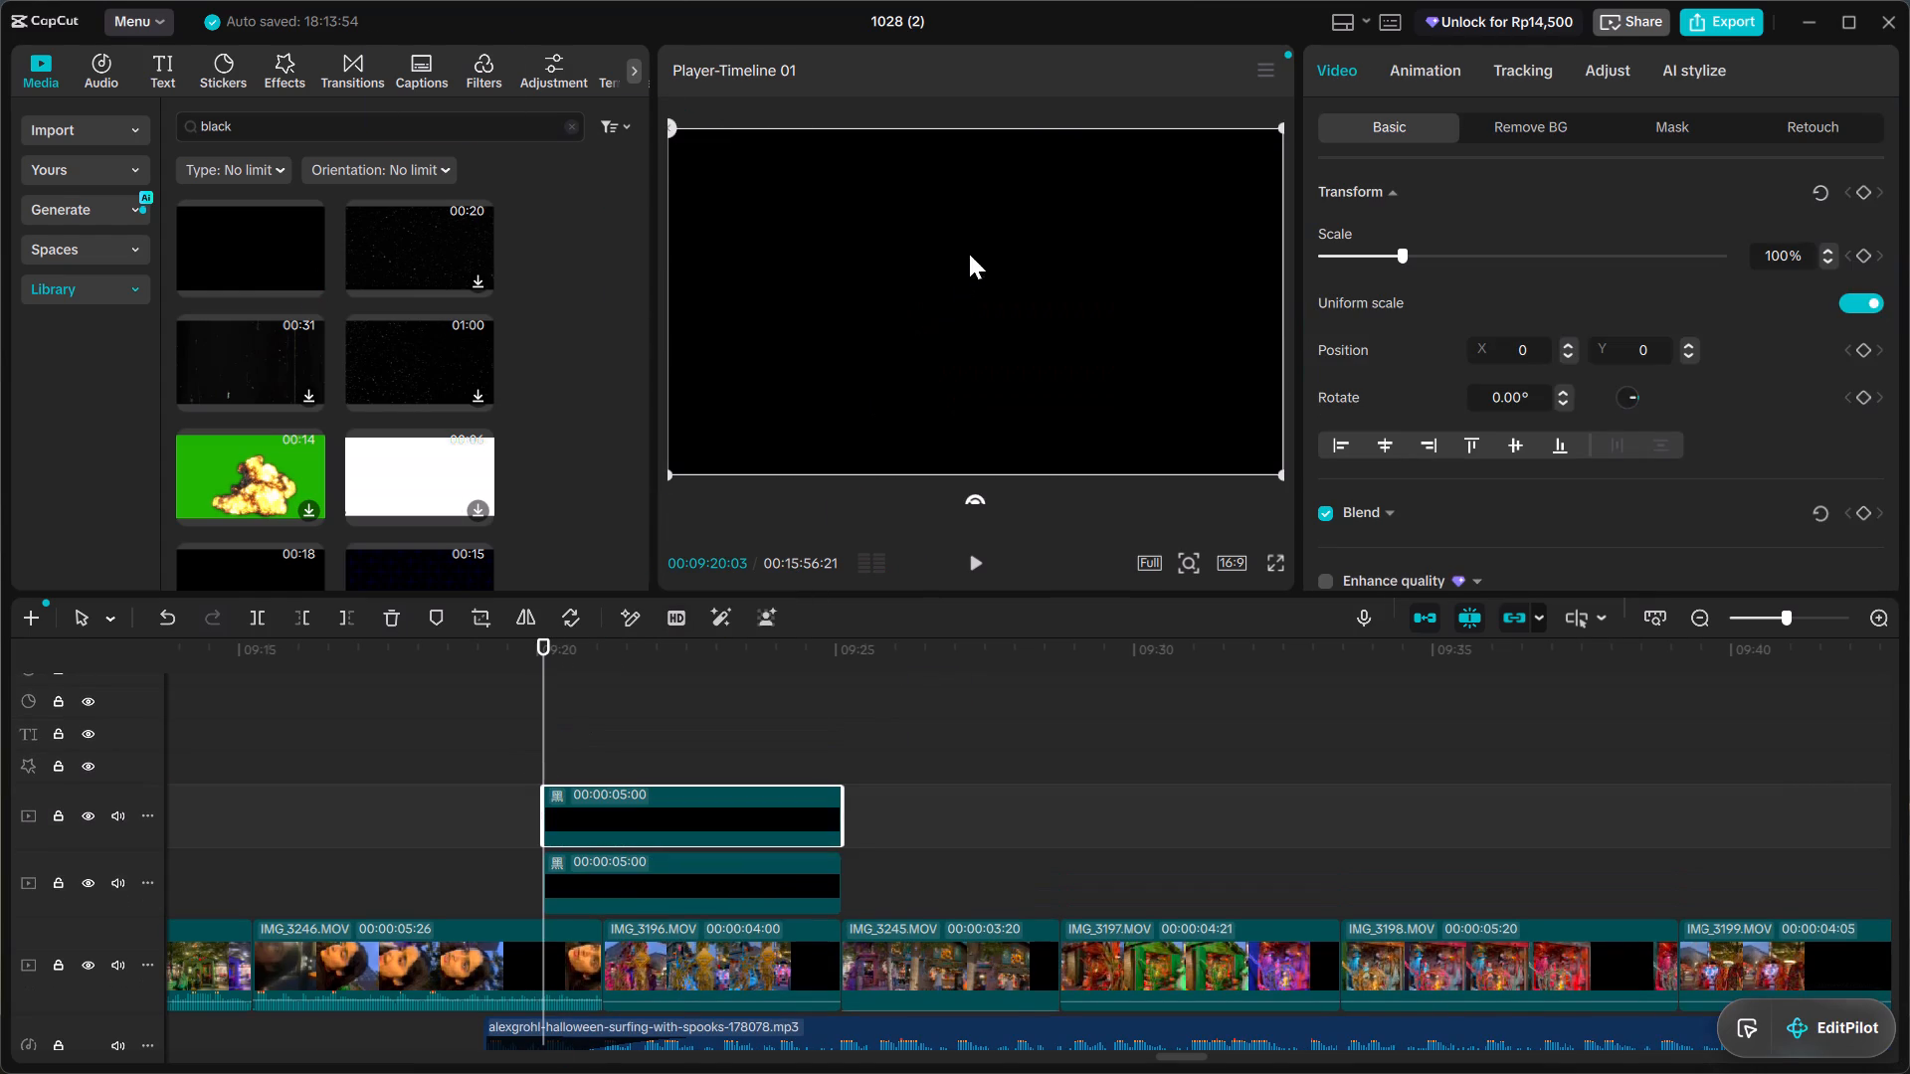
Scale the new black clip to 112%, move it below the frame at X 0, Y -2290, and add a position keyframe at its start.
left_click_drag(979, 233, 981, 548)
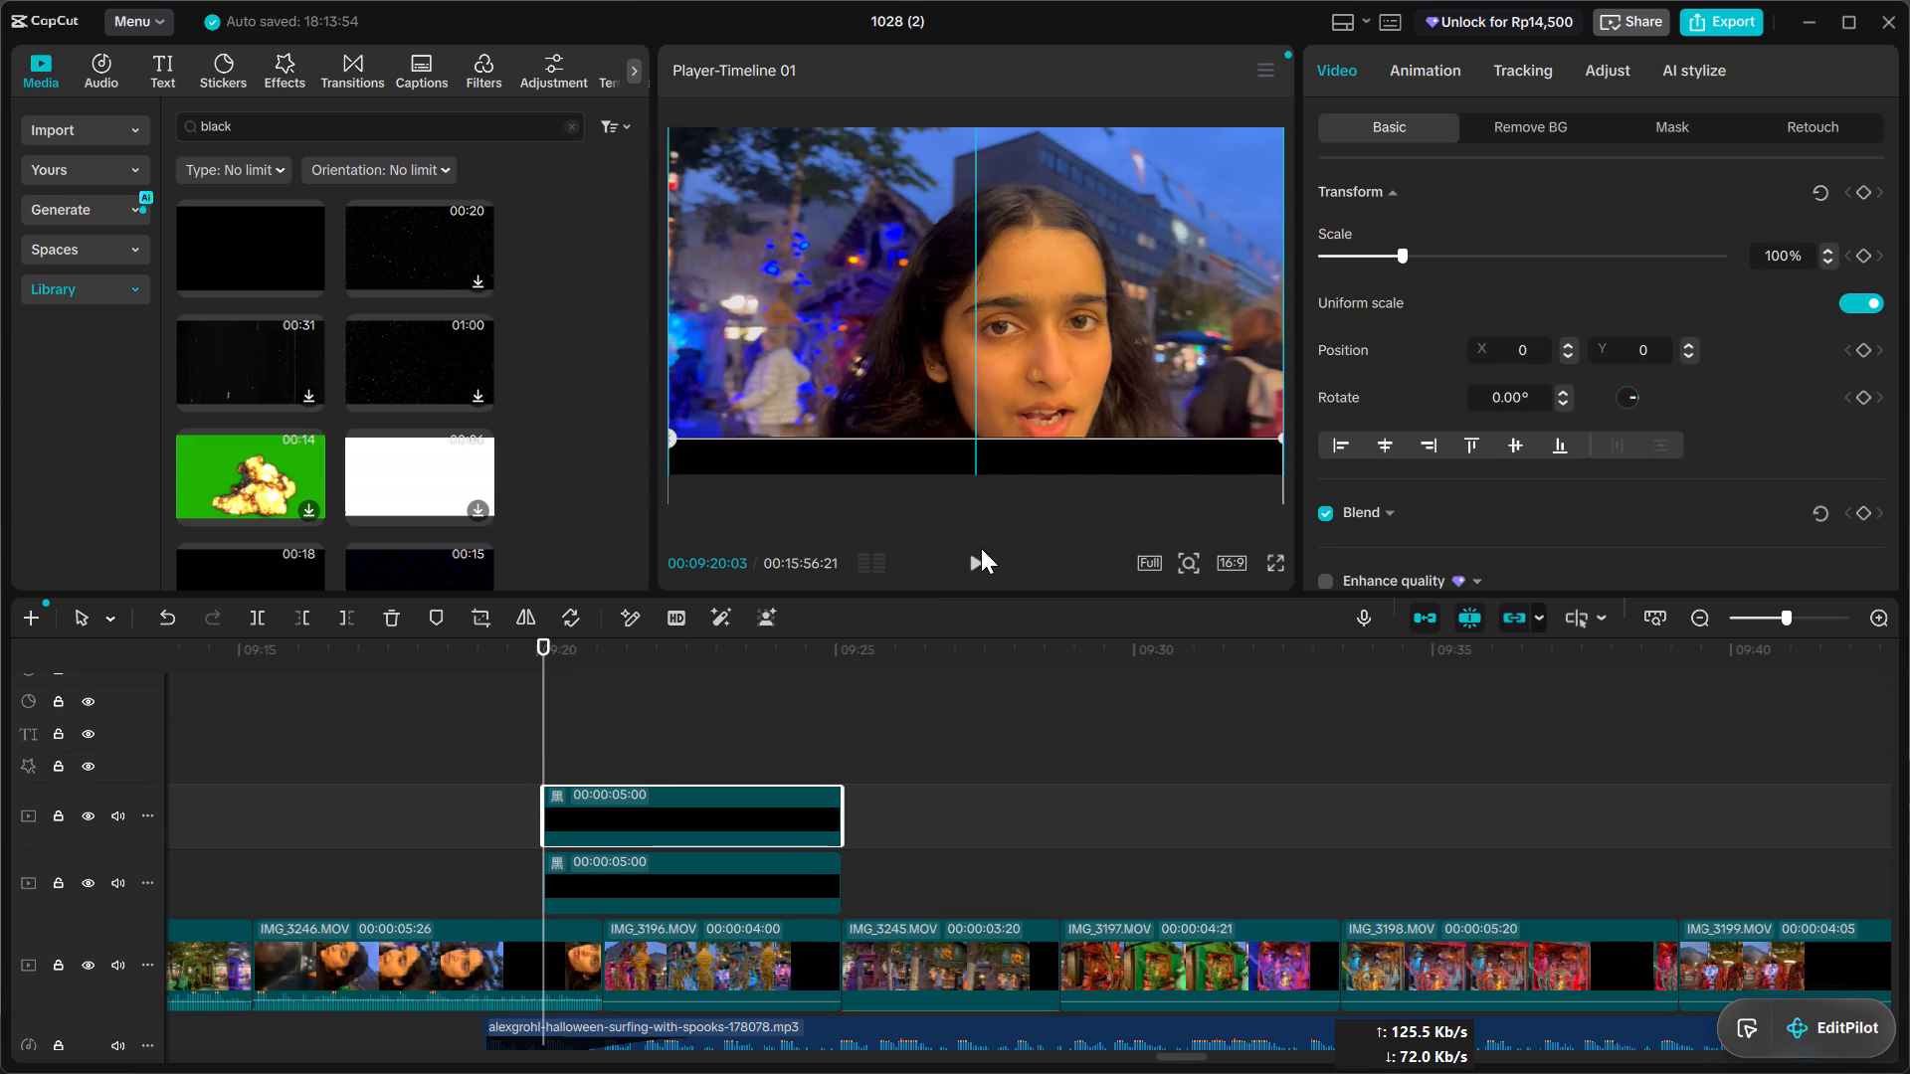
left_click_drag(981, 548, 981, 555)
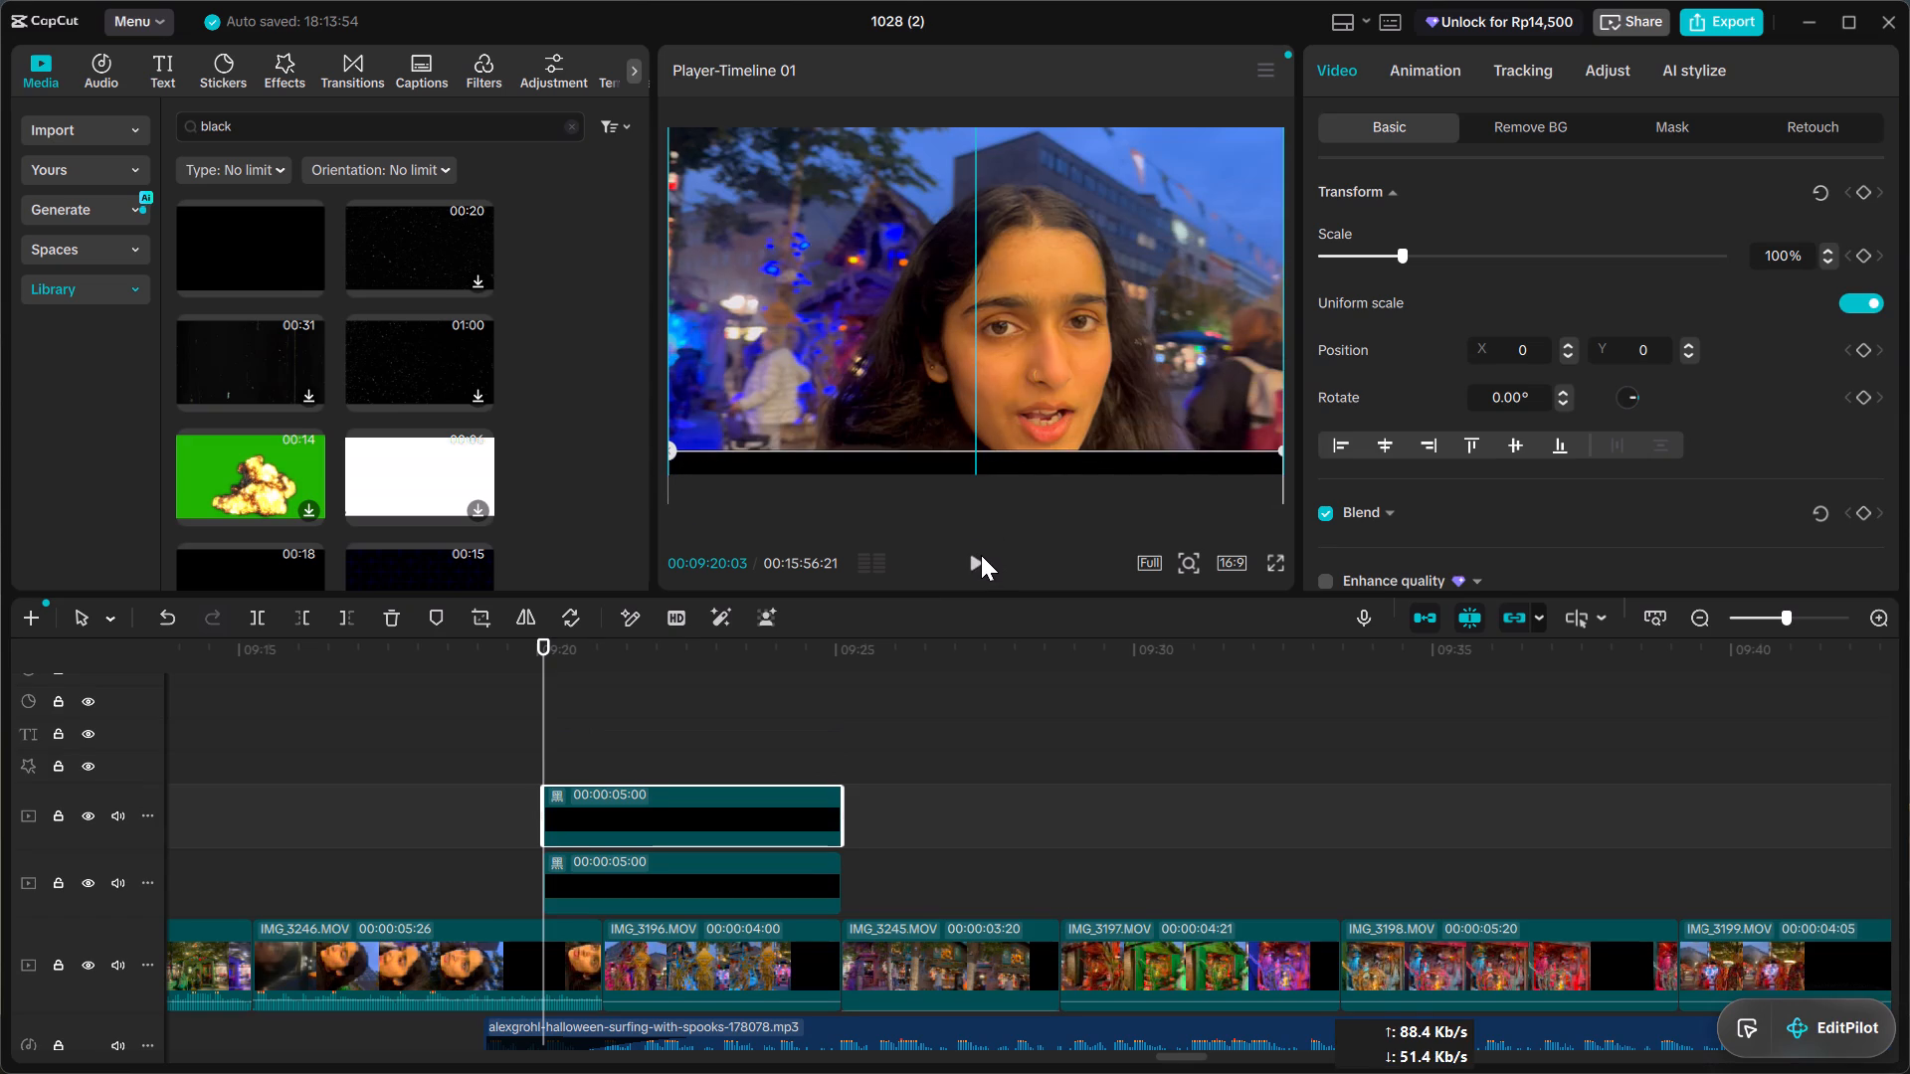
left_click_drag(981, 555, 945, 490)
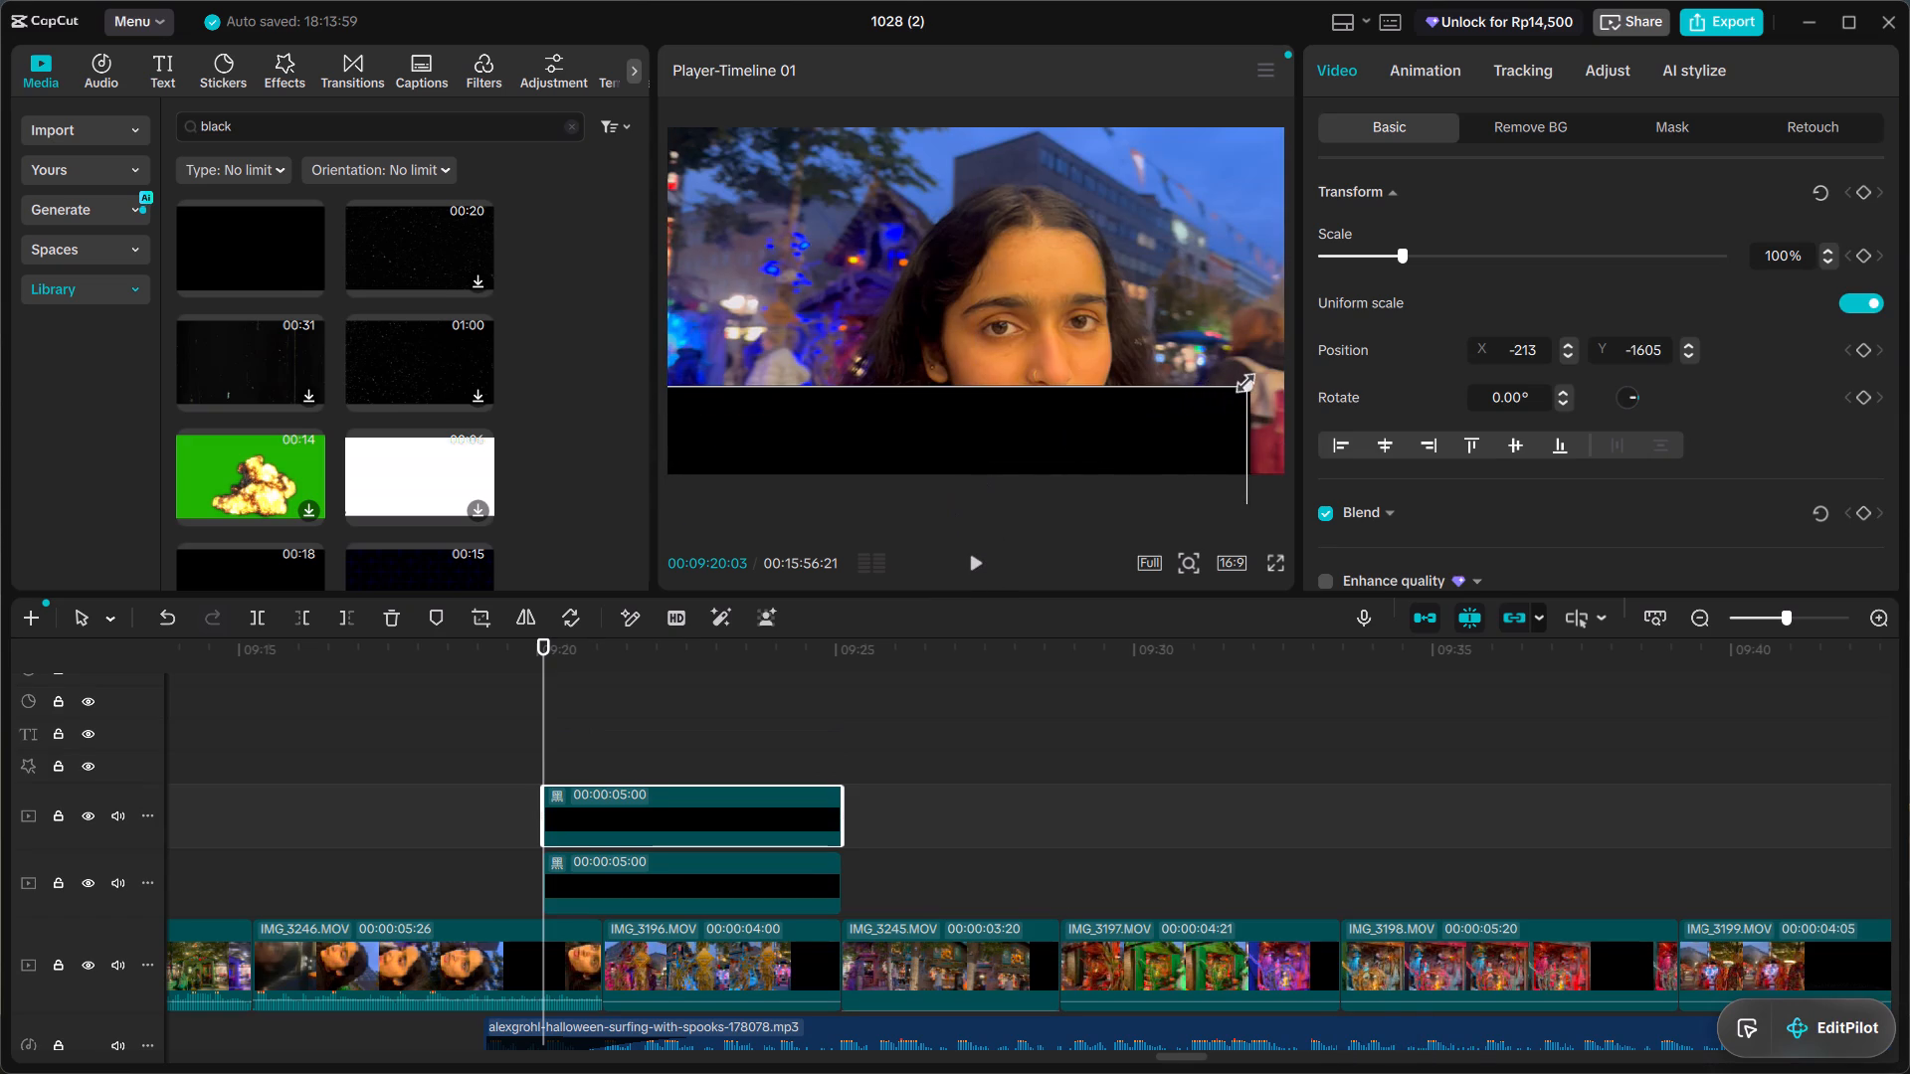
left_click_drag(1241, 379, 1297, 343)
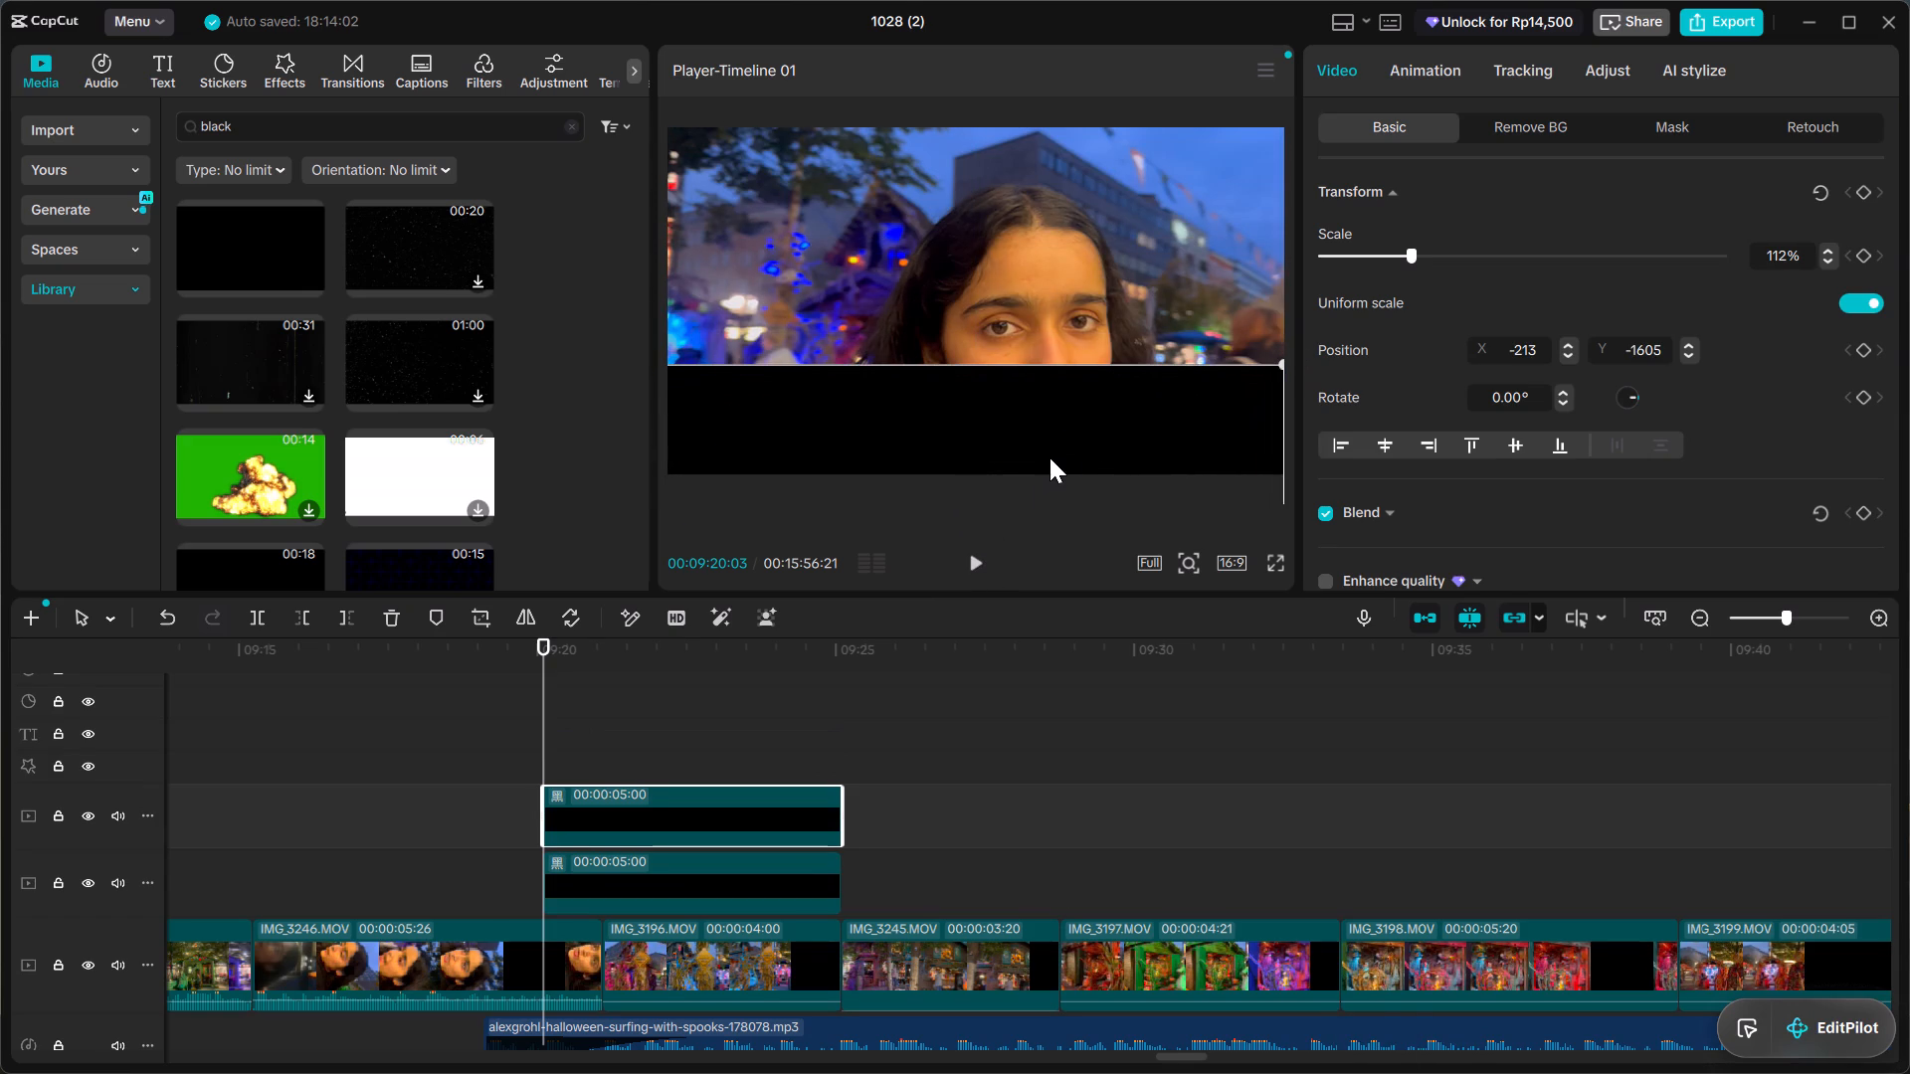
left_click_drag(1050, 457, 1084, 532)
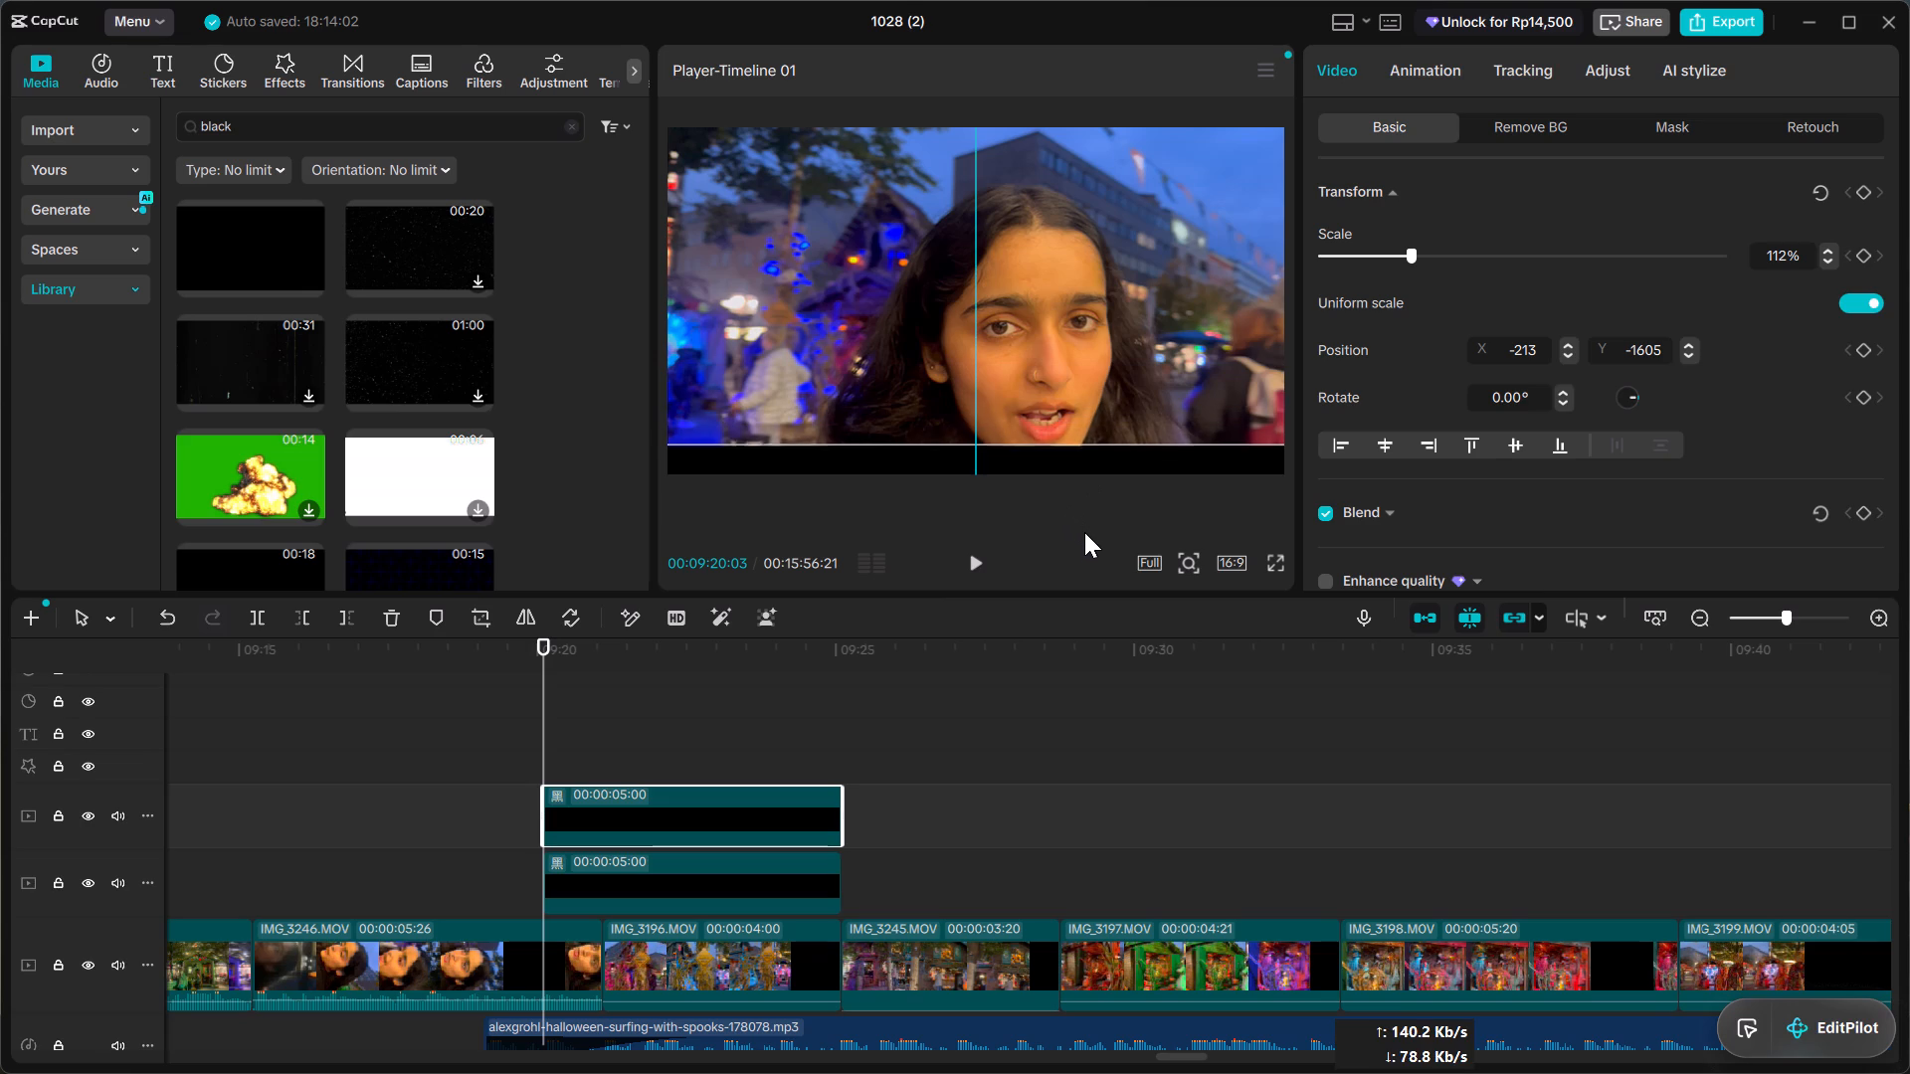
left_click_drag(1084, 532, 1077, 534)
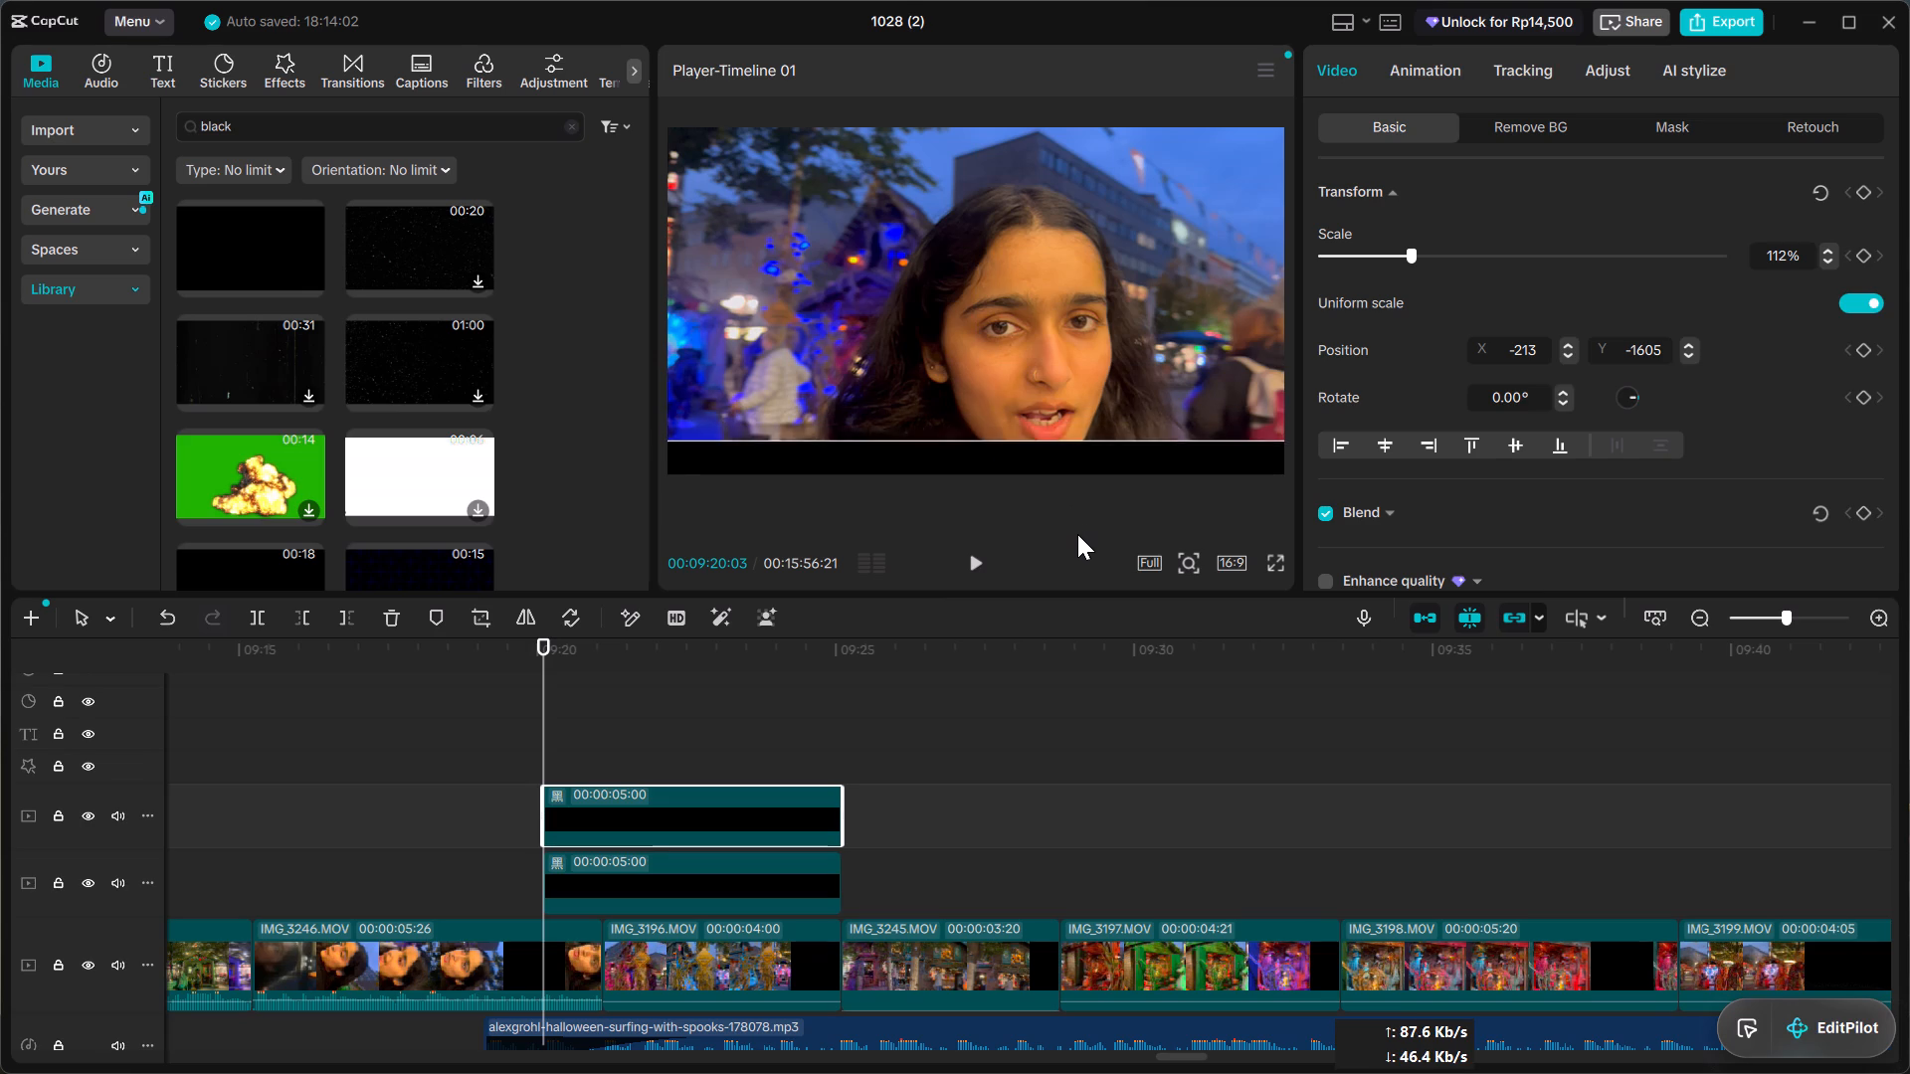
left_click_drag(1077, 534, 1079, 525)
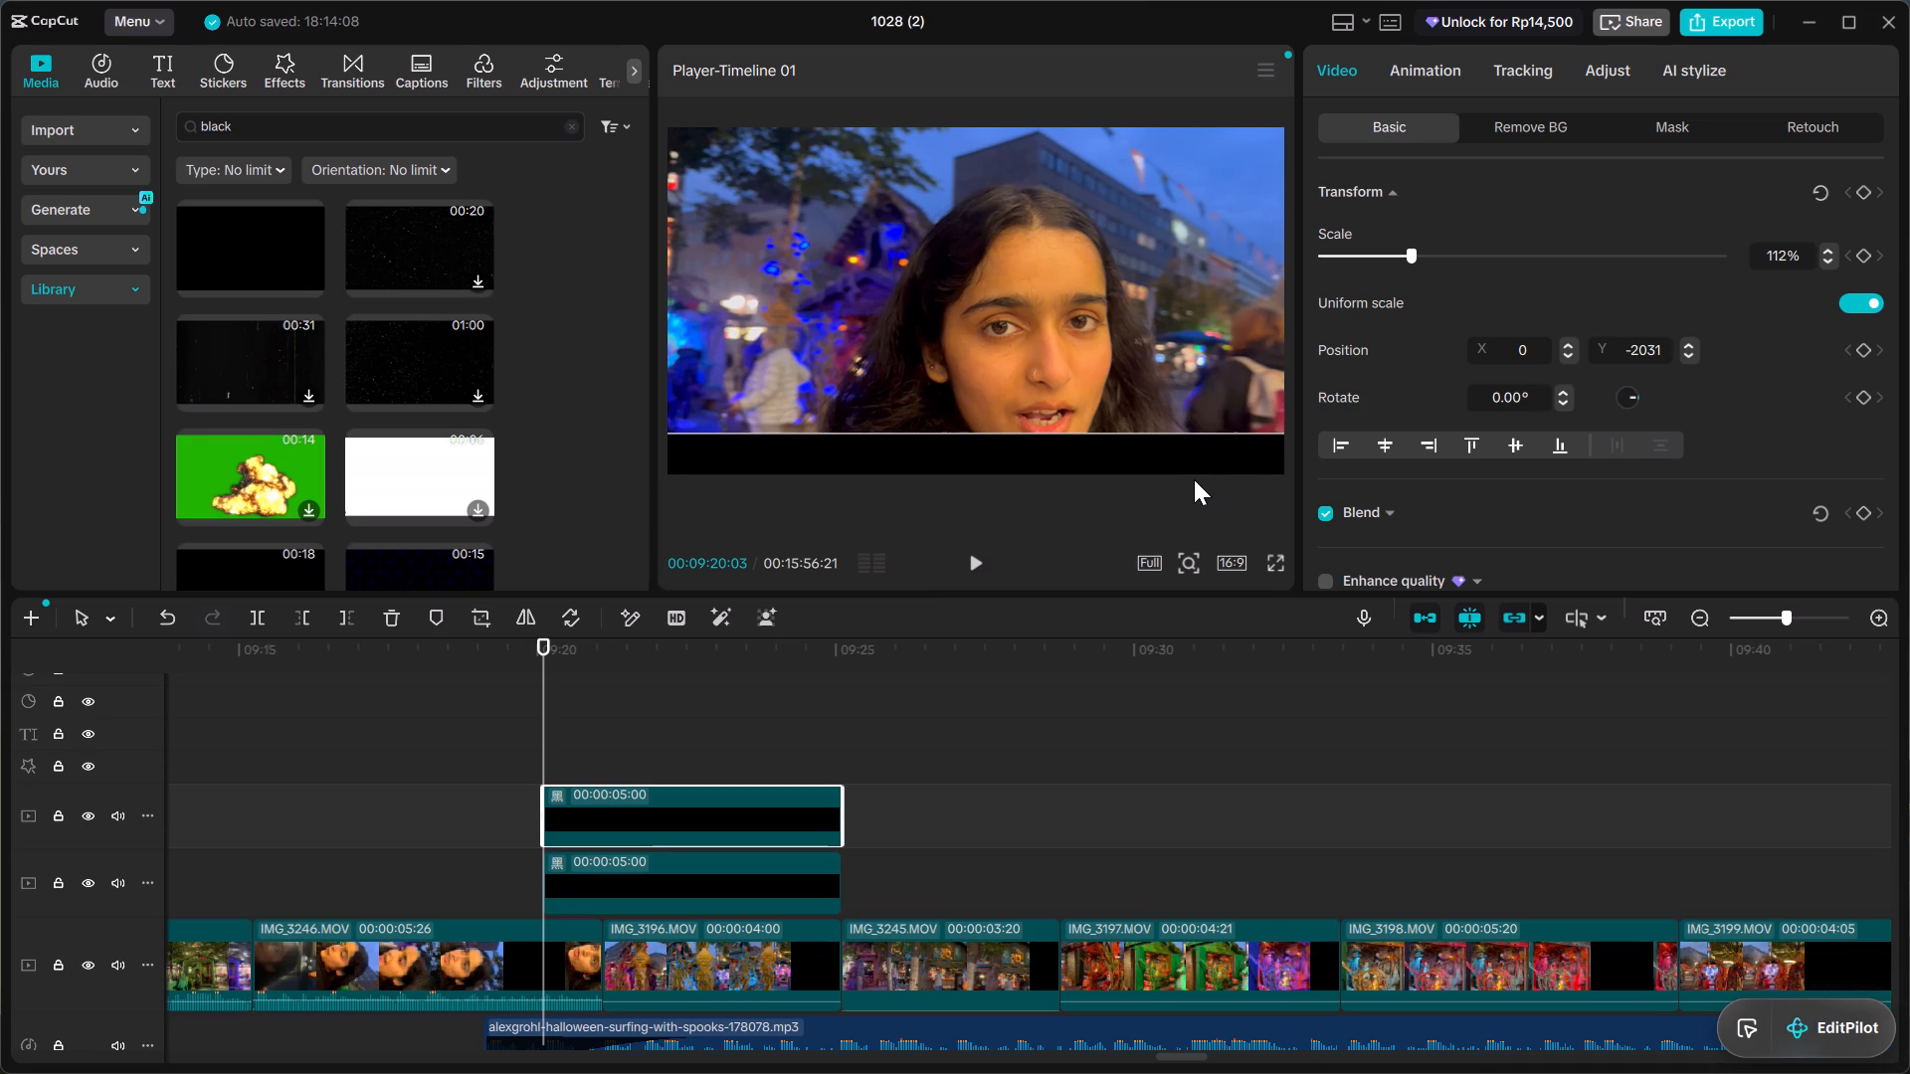
left_click_drag(1193, 471, 1195, 508)
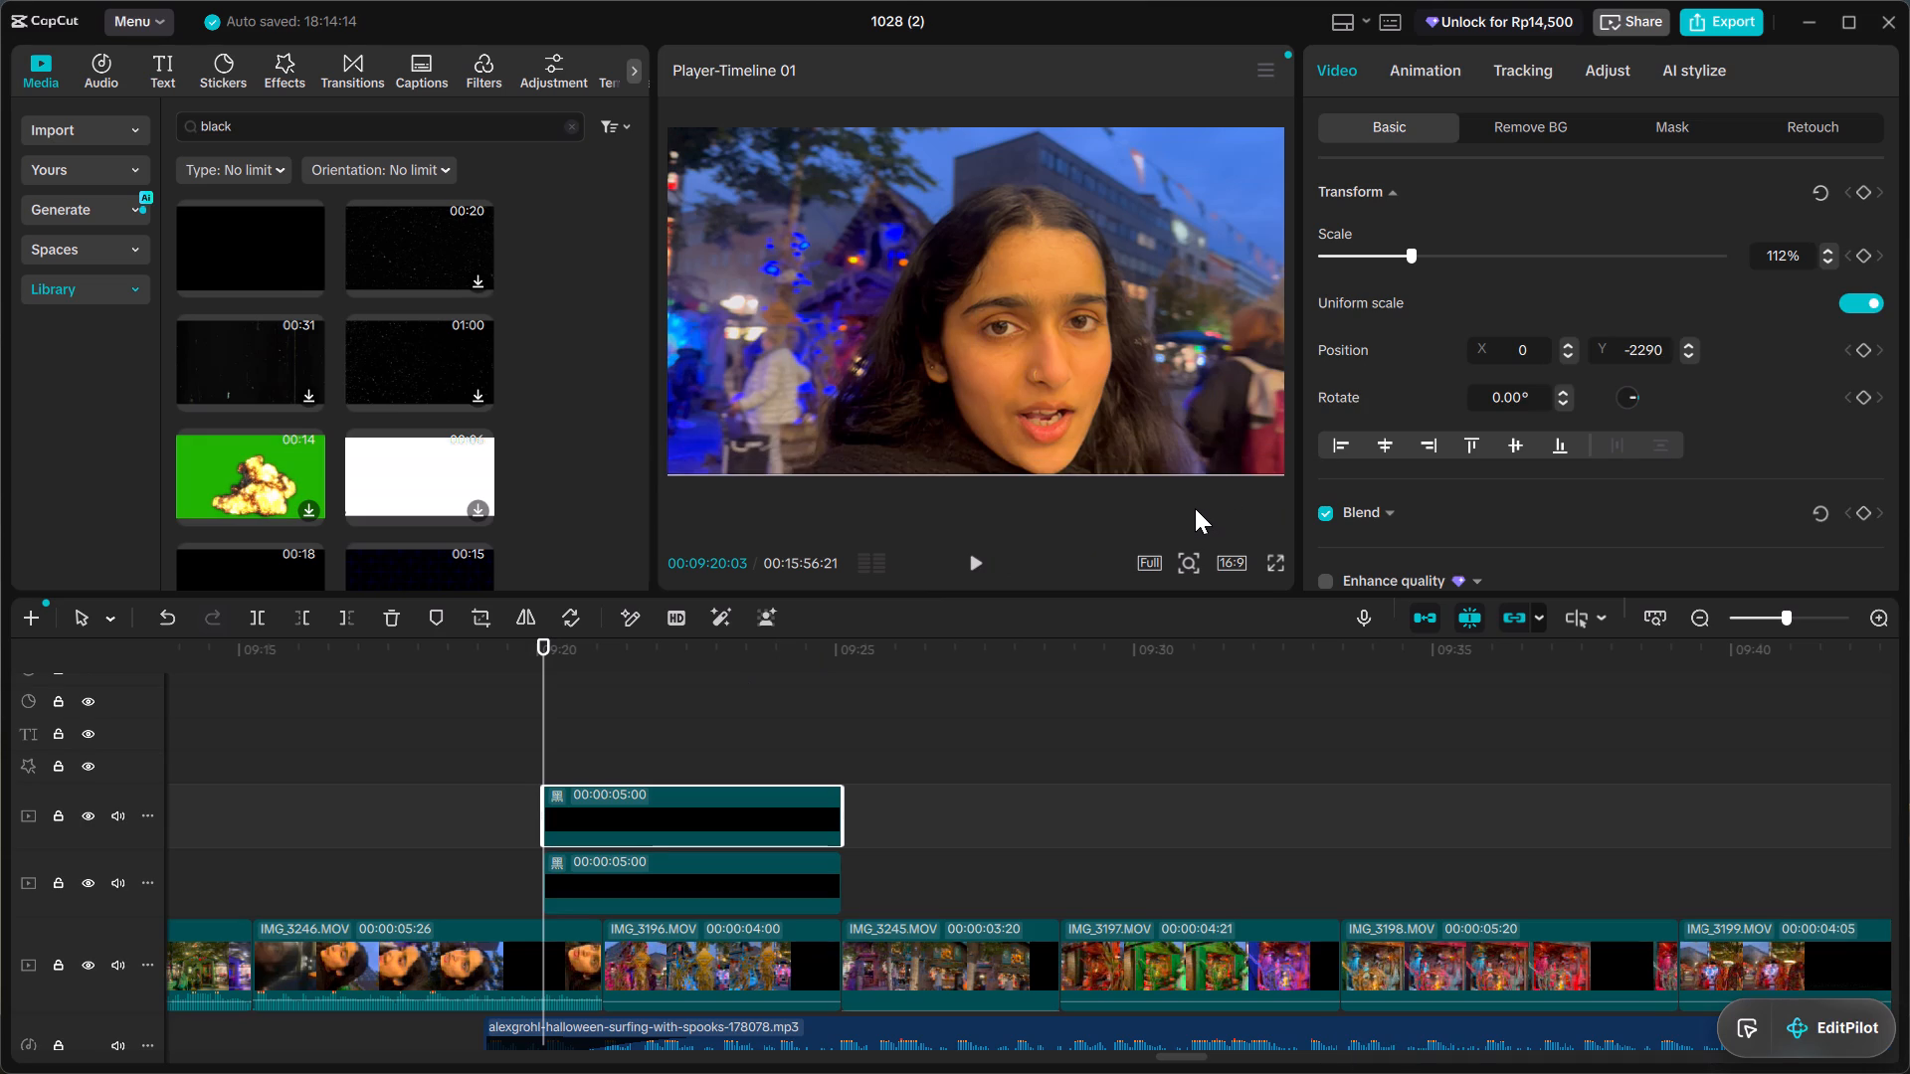
left_click(1864, 350)
At the existing bar's second keyframe, 00:09:22:04, raise the new black clip to Y -2006 to form the bottom bar.
left_click(632, 863)
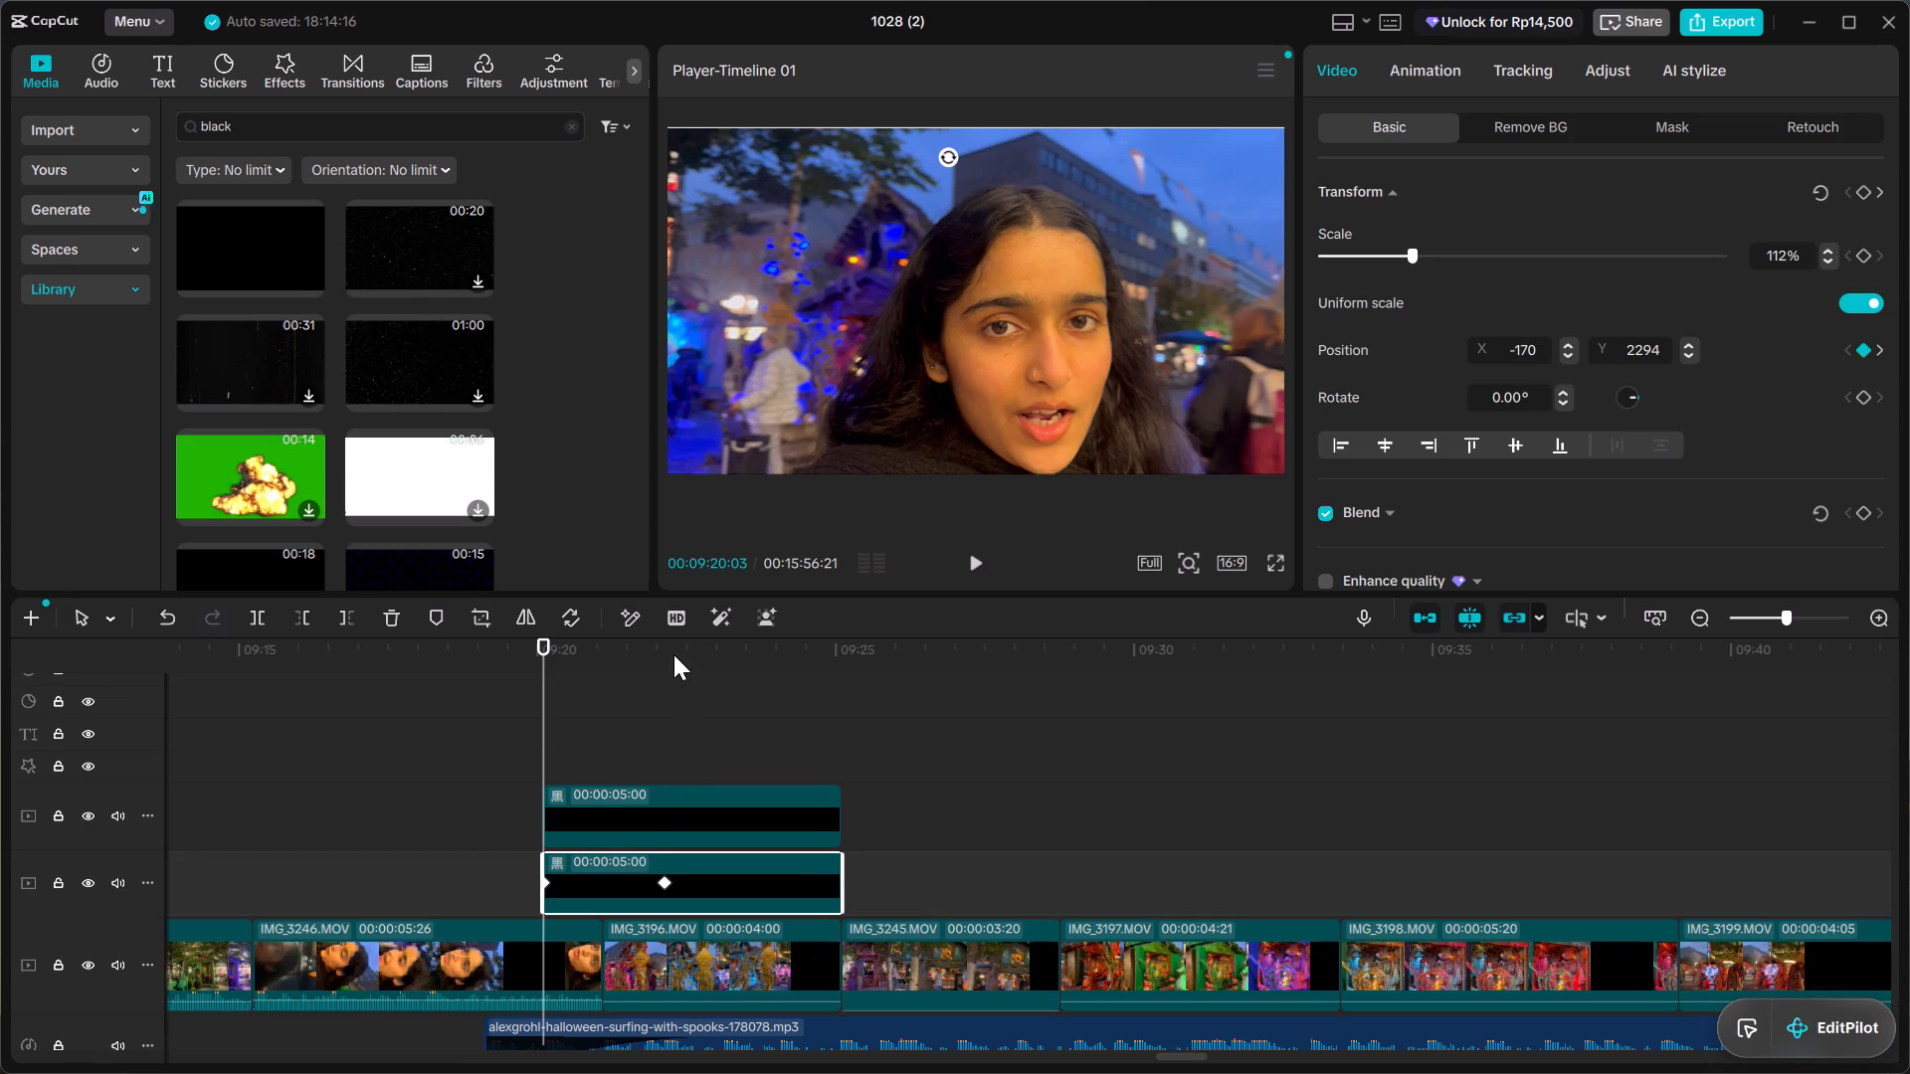
left_click(674, 646)
left_click(674, 646)
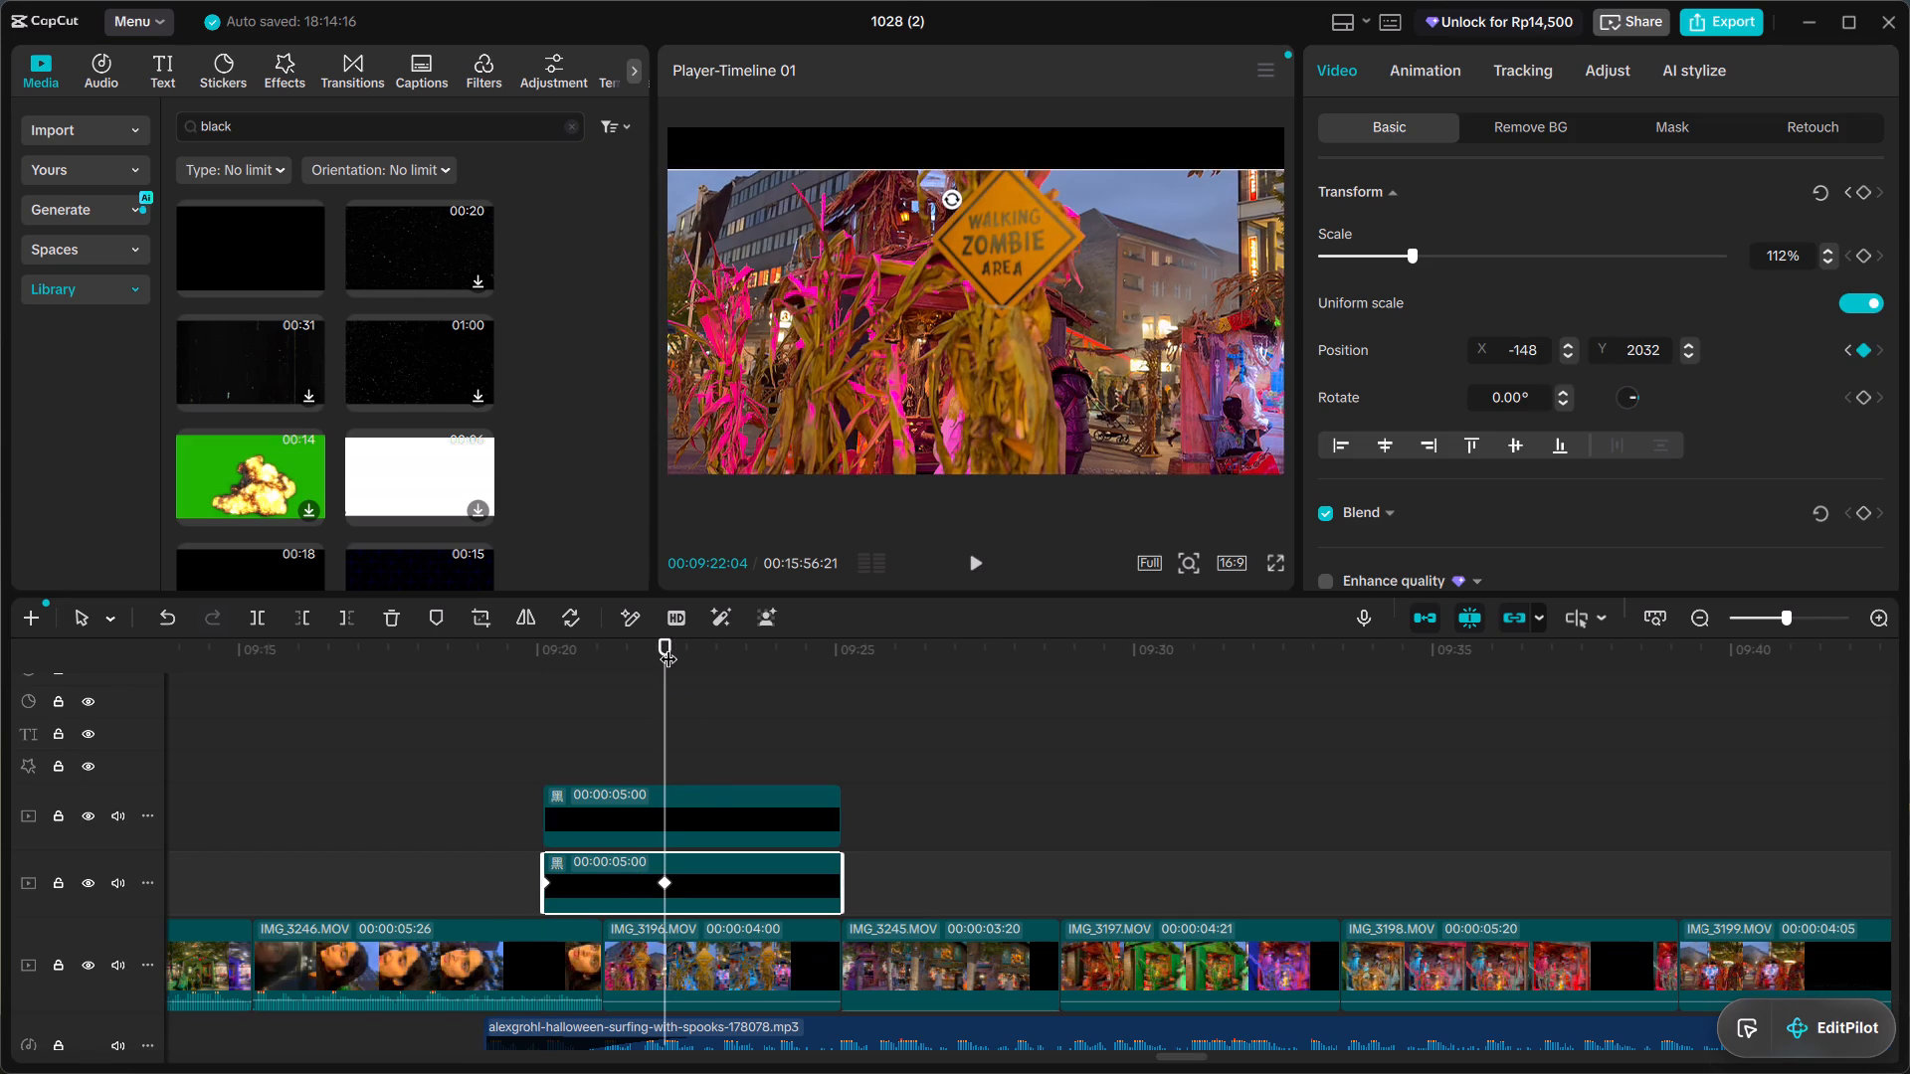
left_click(672, 820)
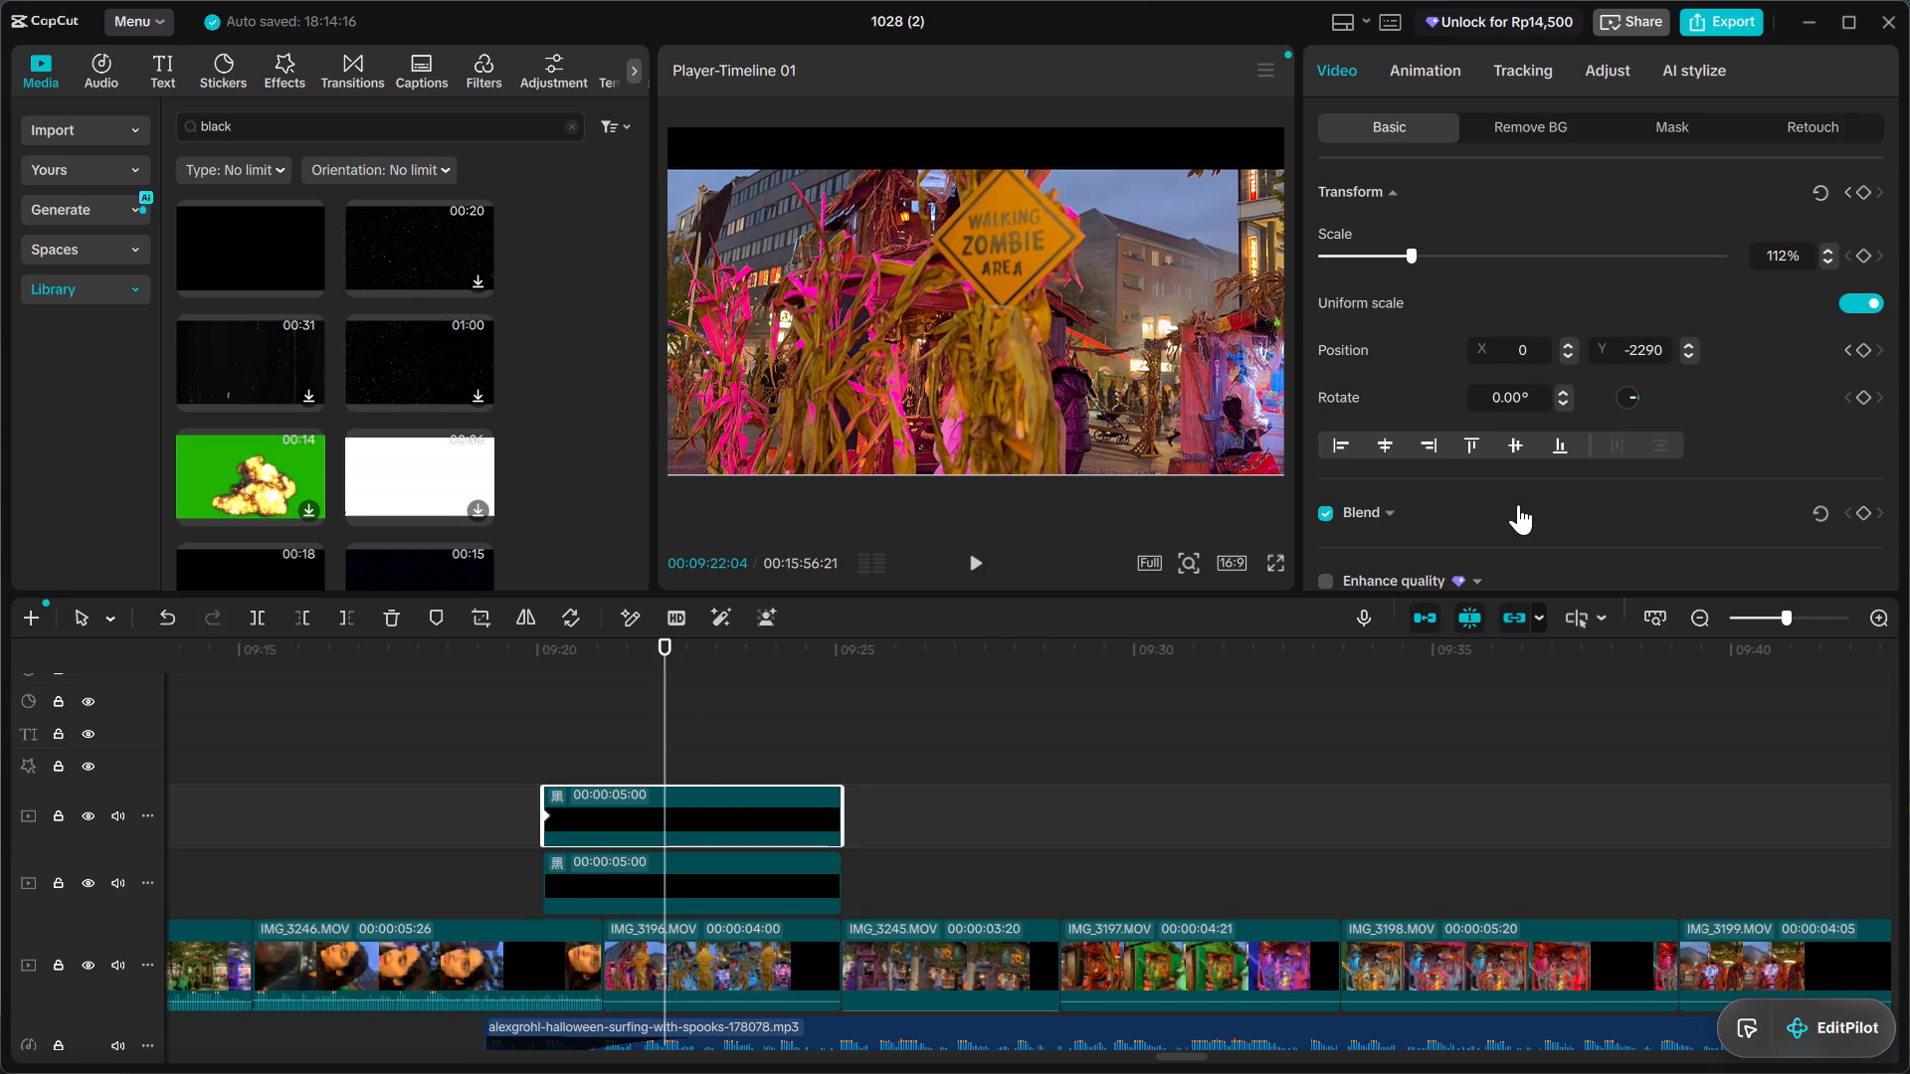
double_click(1693, 344)
left_click(1693, 344)
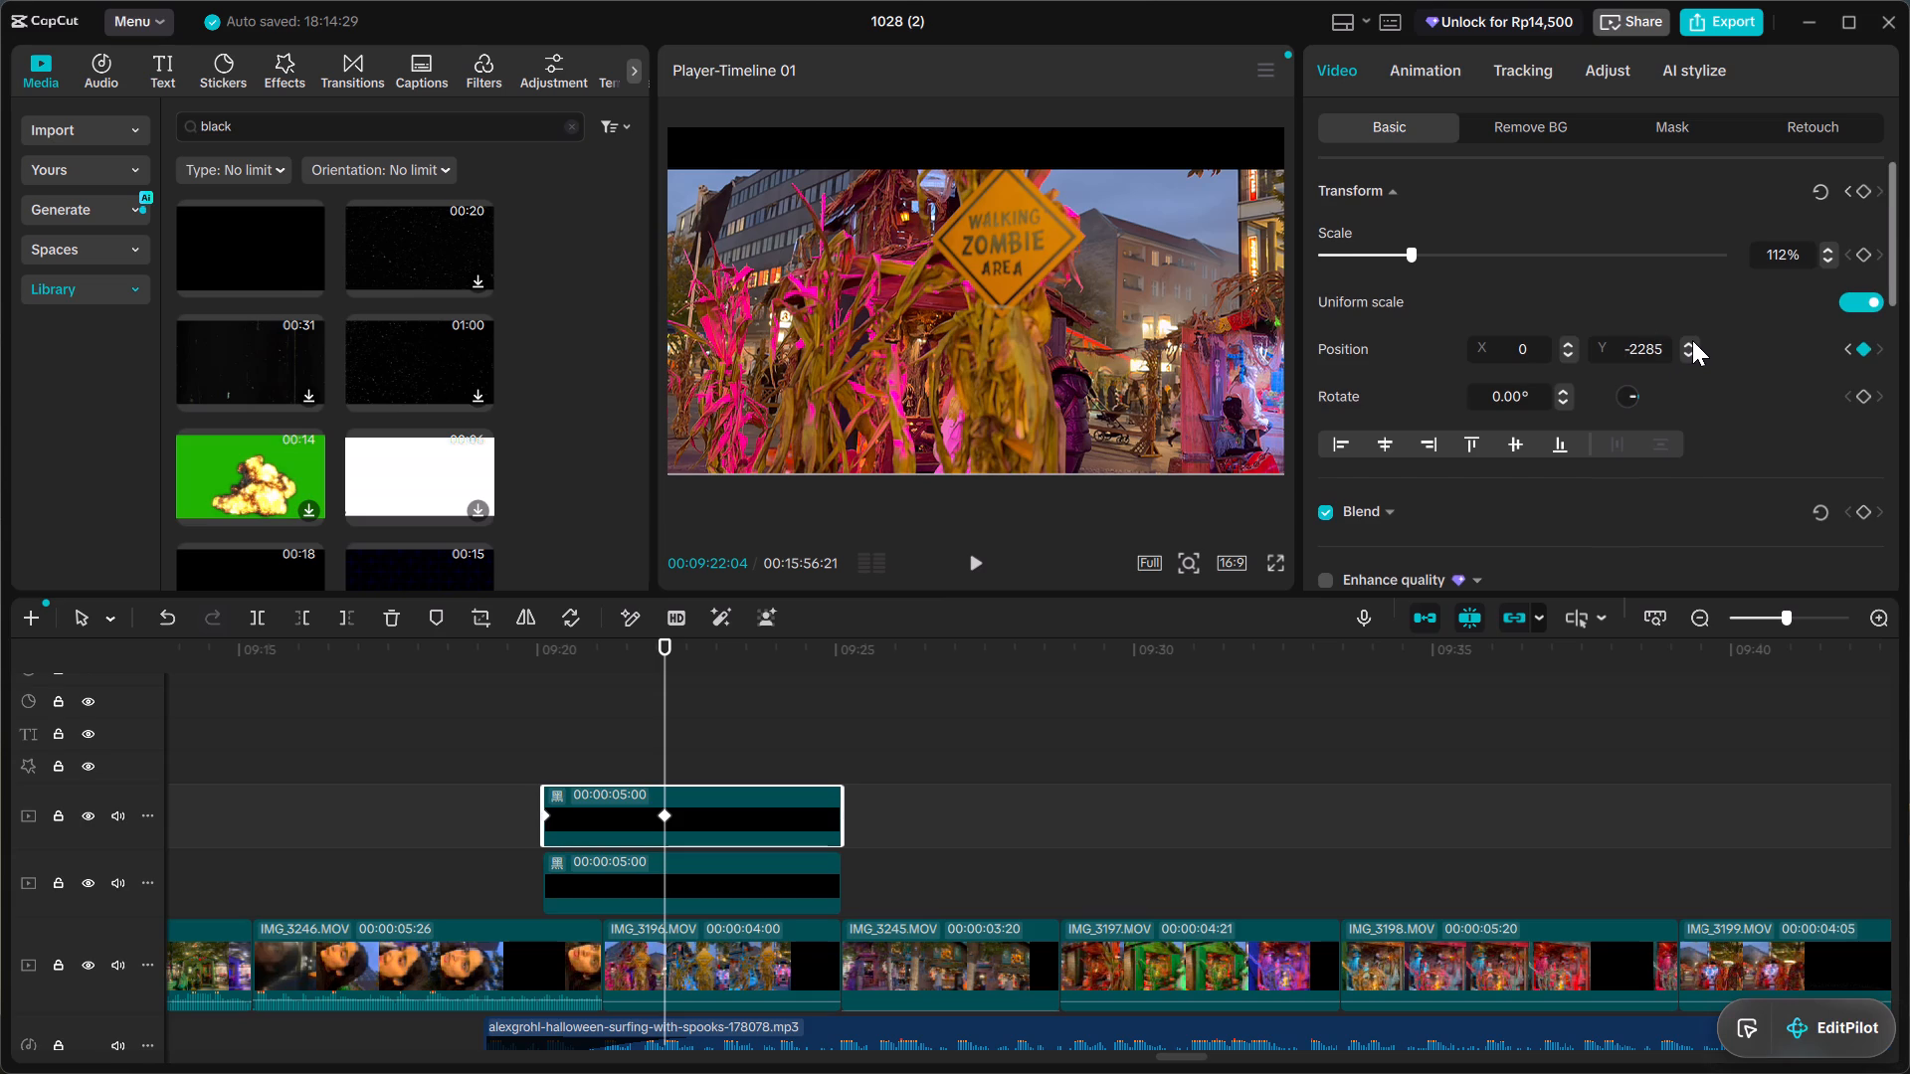
triple_click(1693, 338)
left_click(1693, 338)
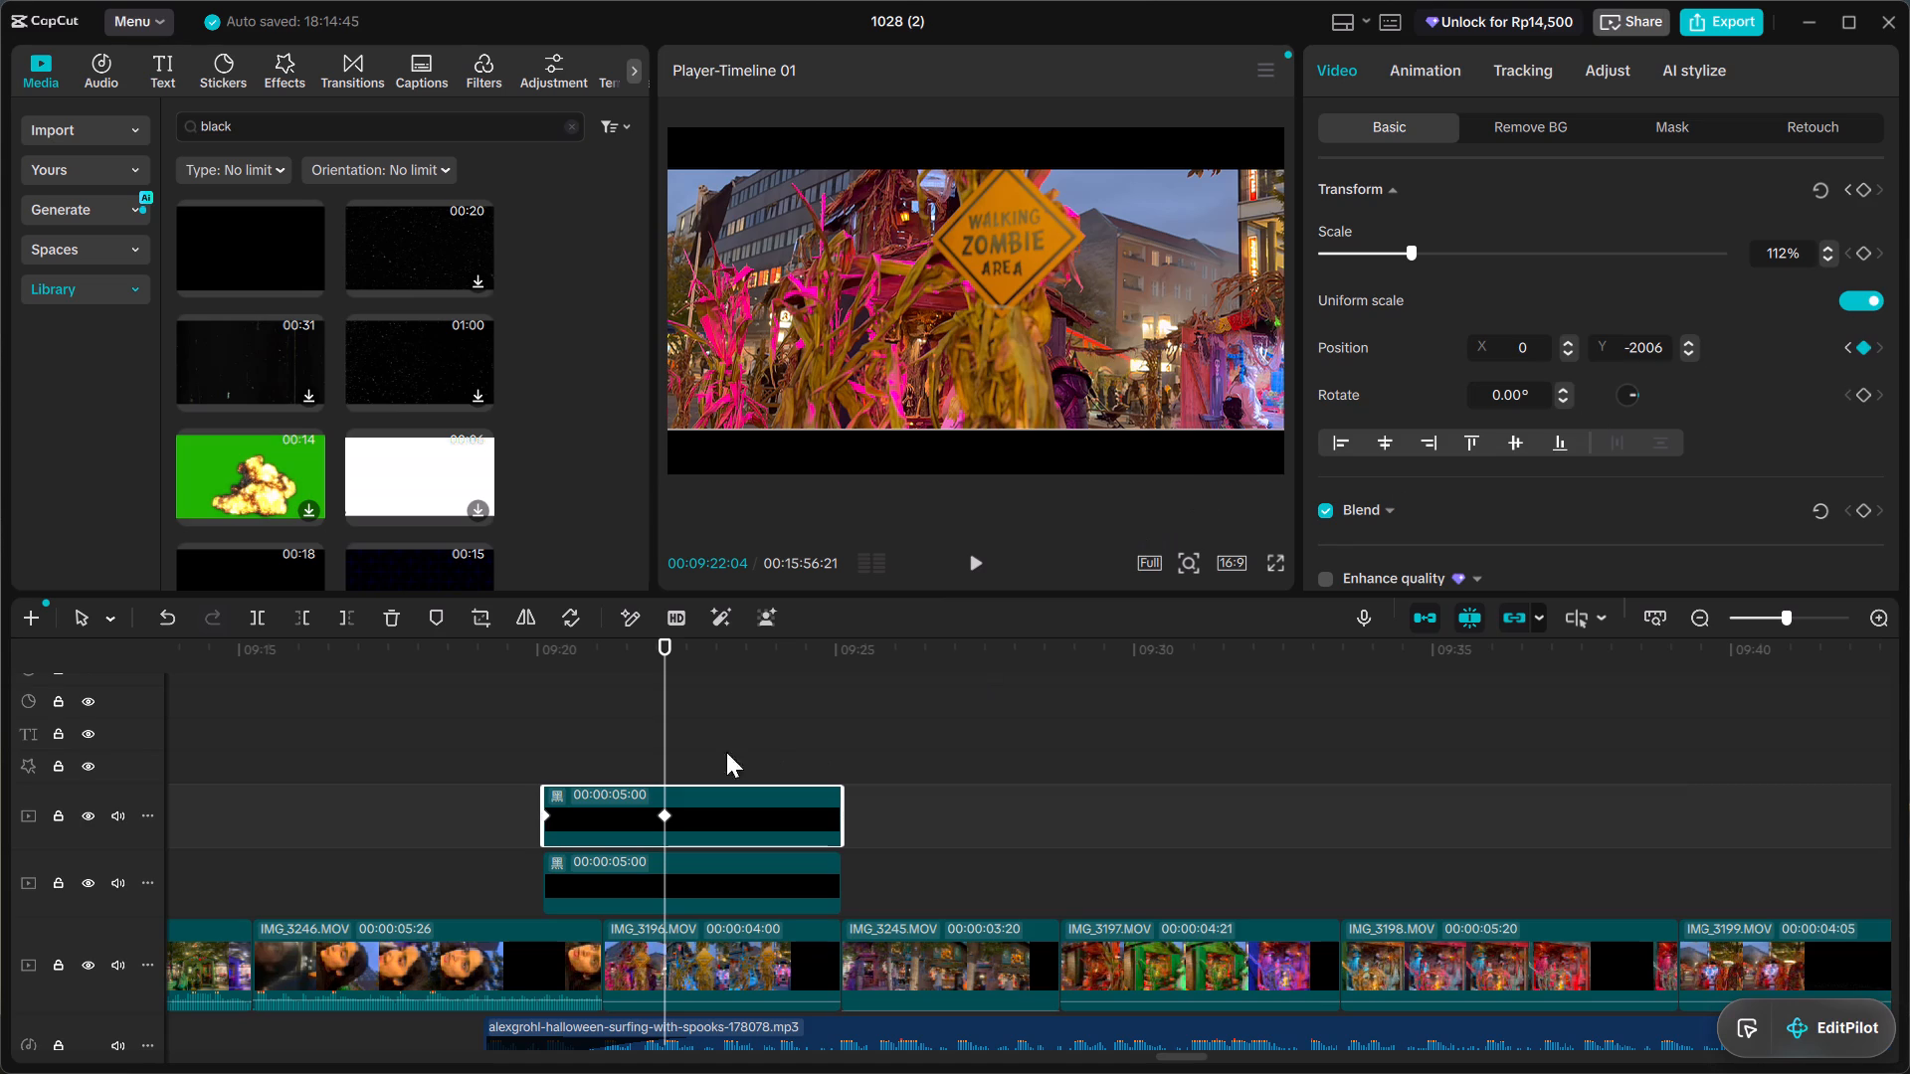
Play back from 00:09:20:03 to examine how the top and bottom black bars move into the frame.
left_click(545, 666)
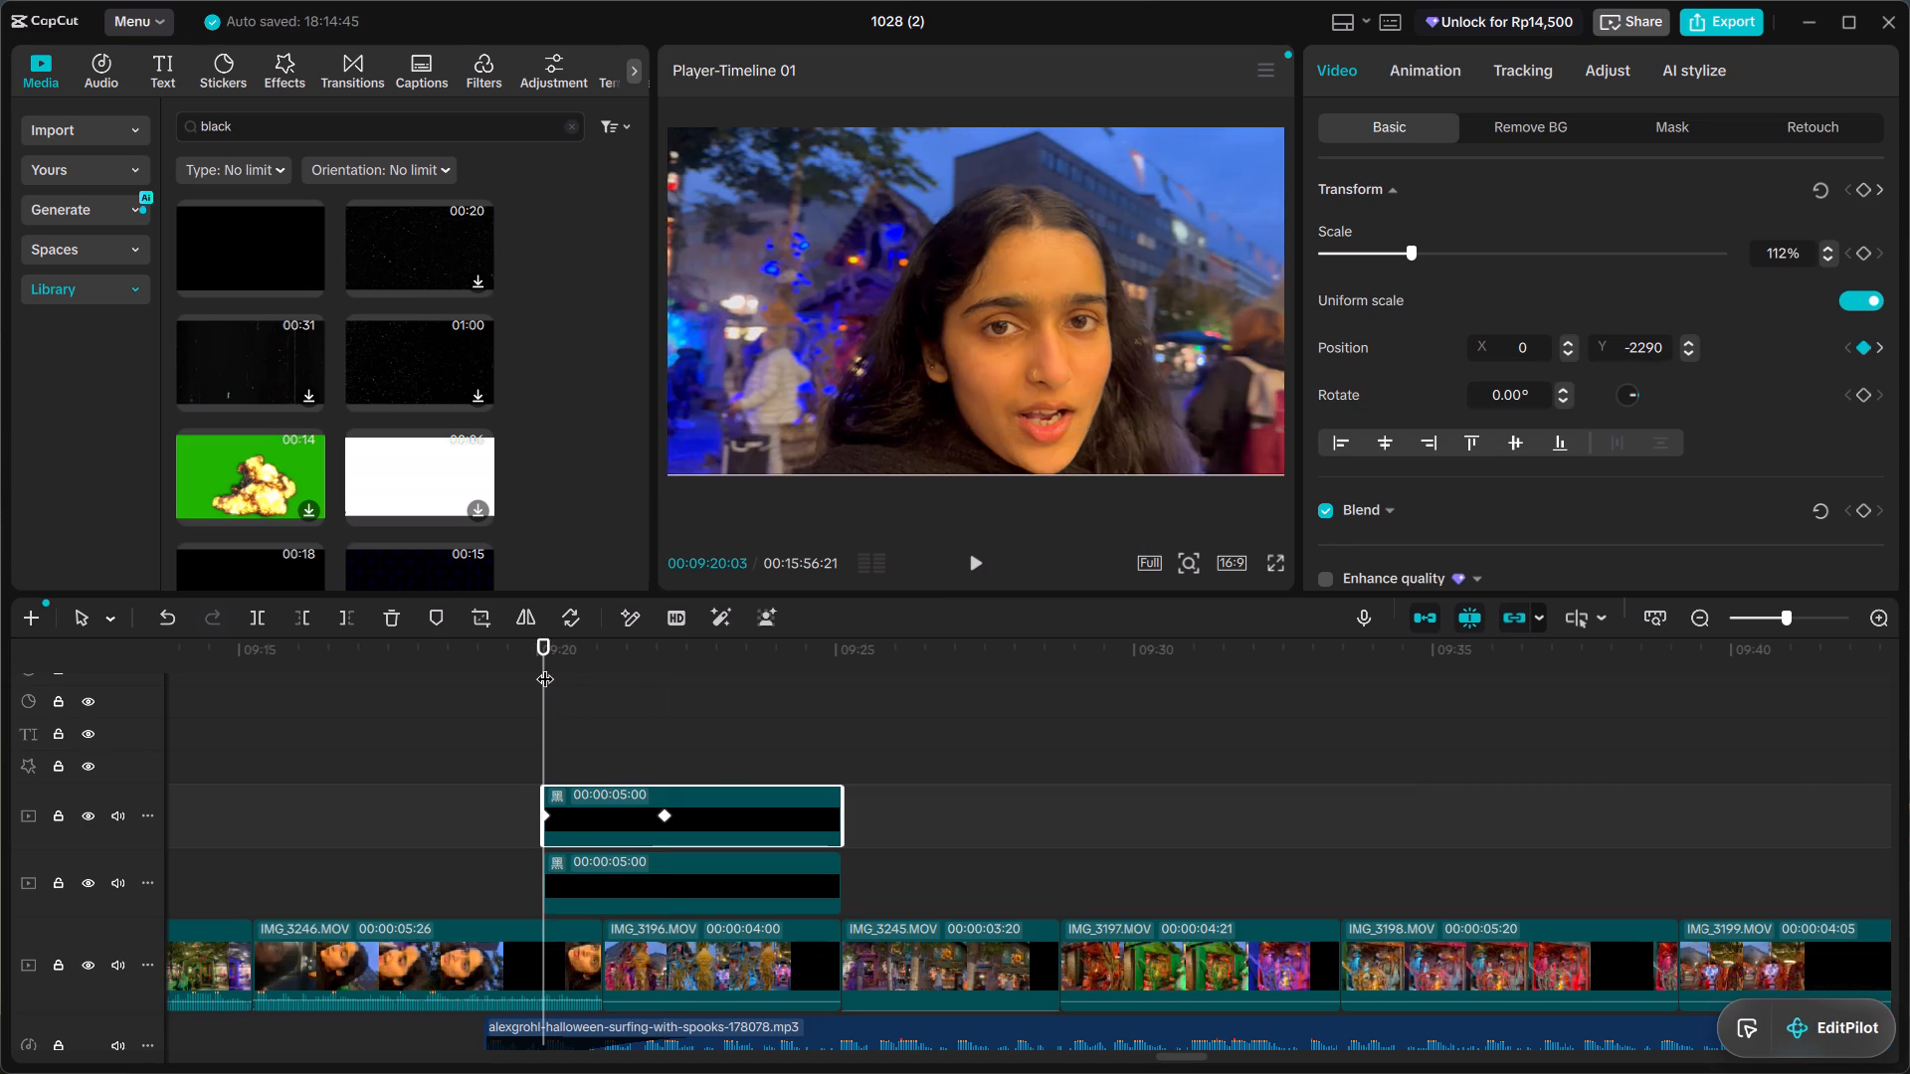
key("space")
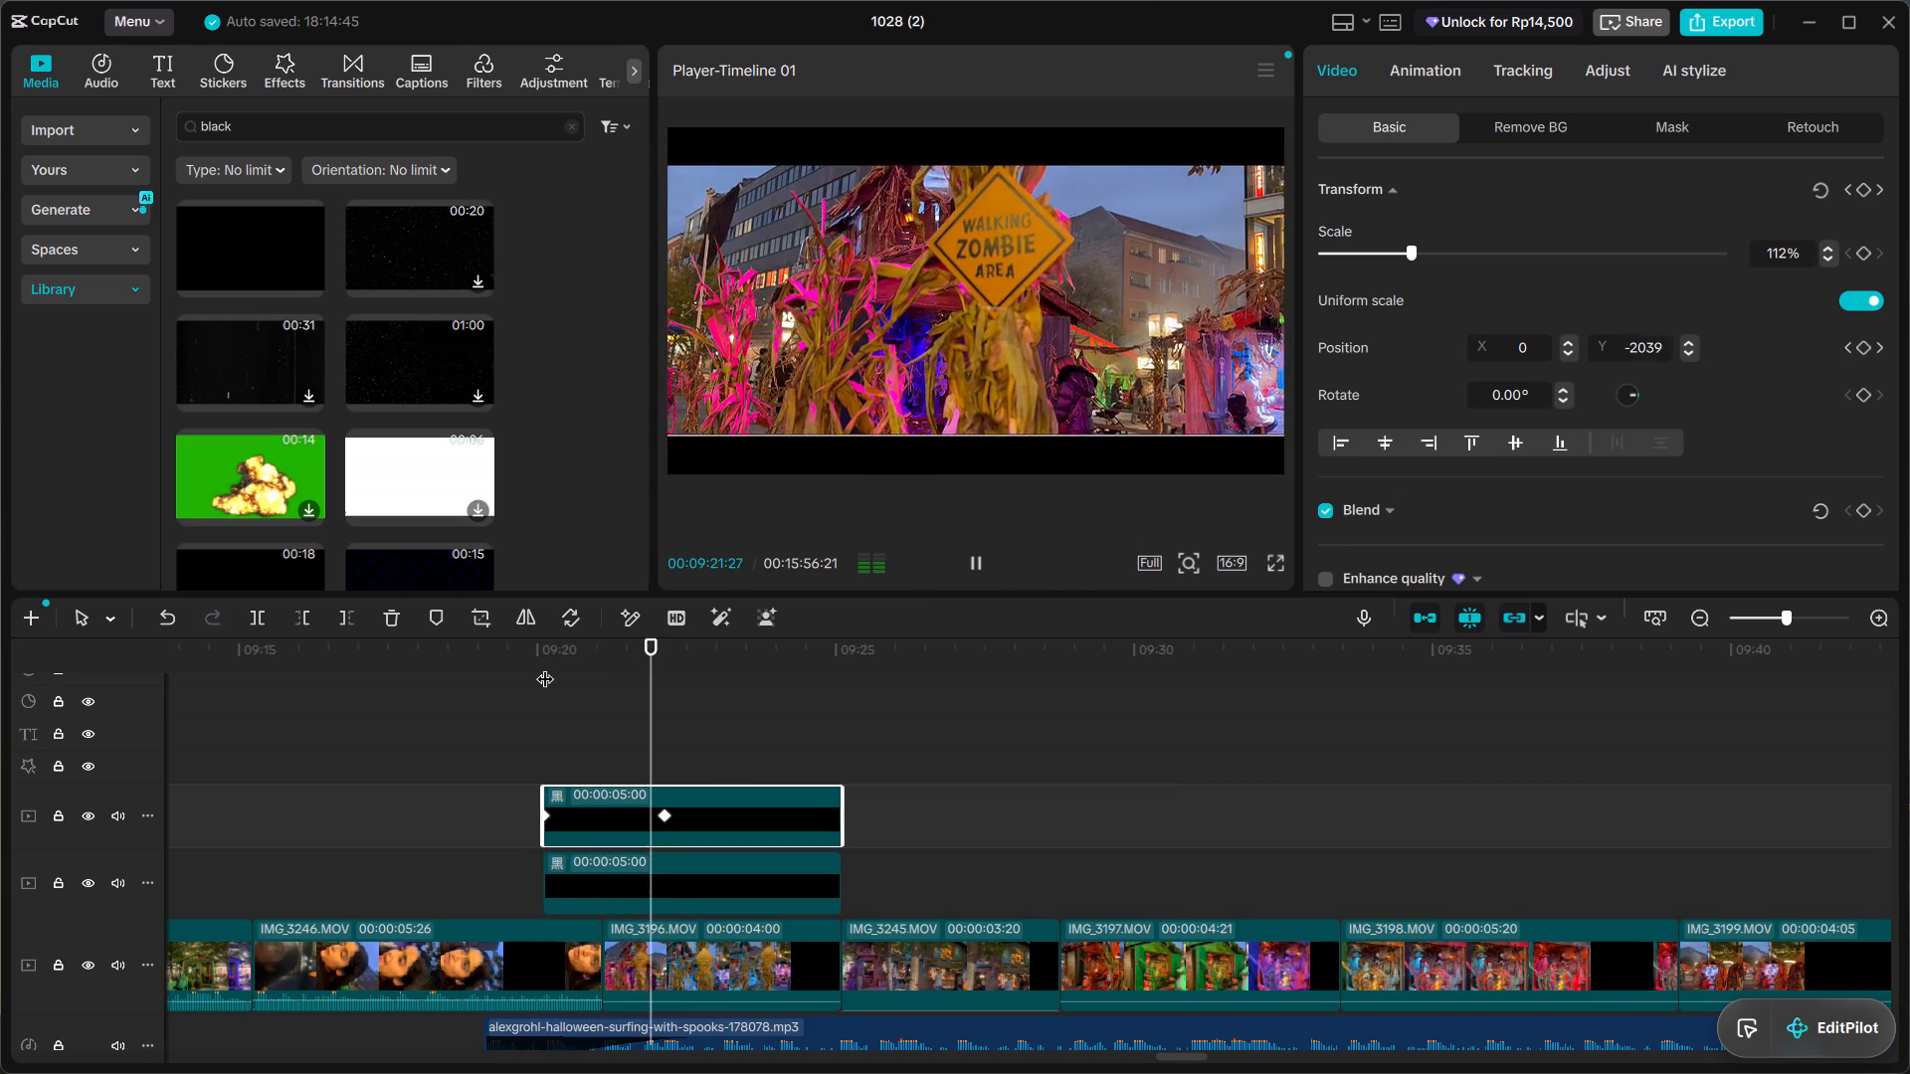
left_click(545, 666)
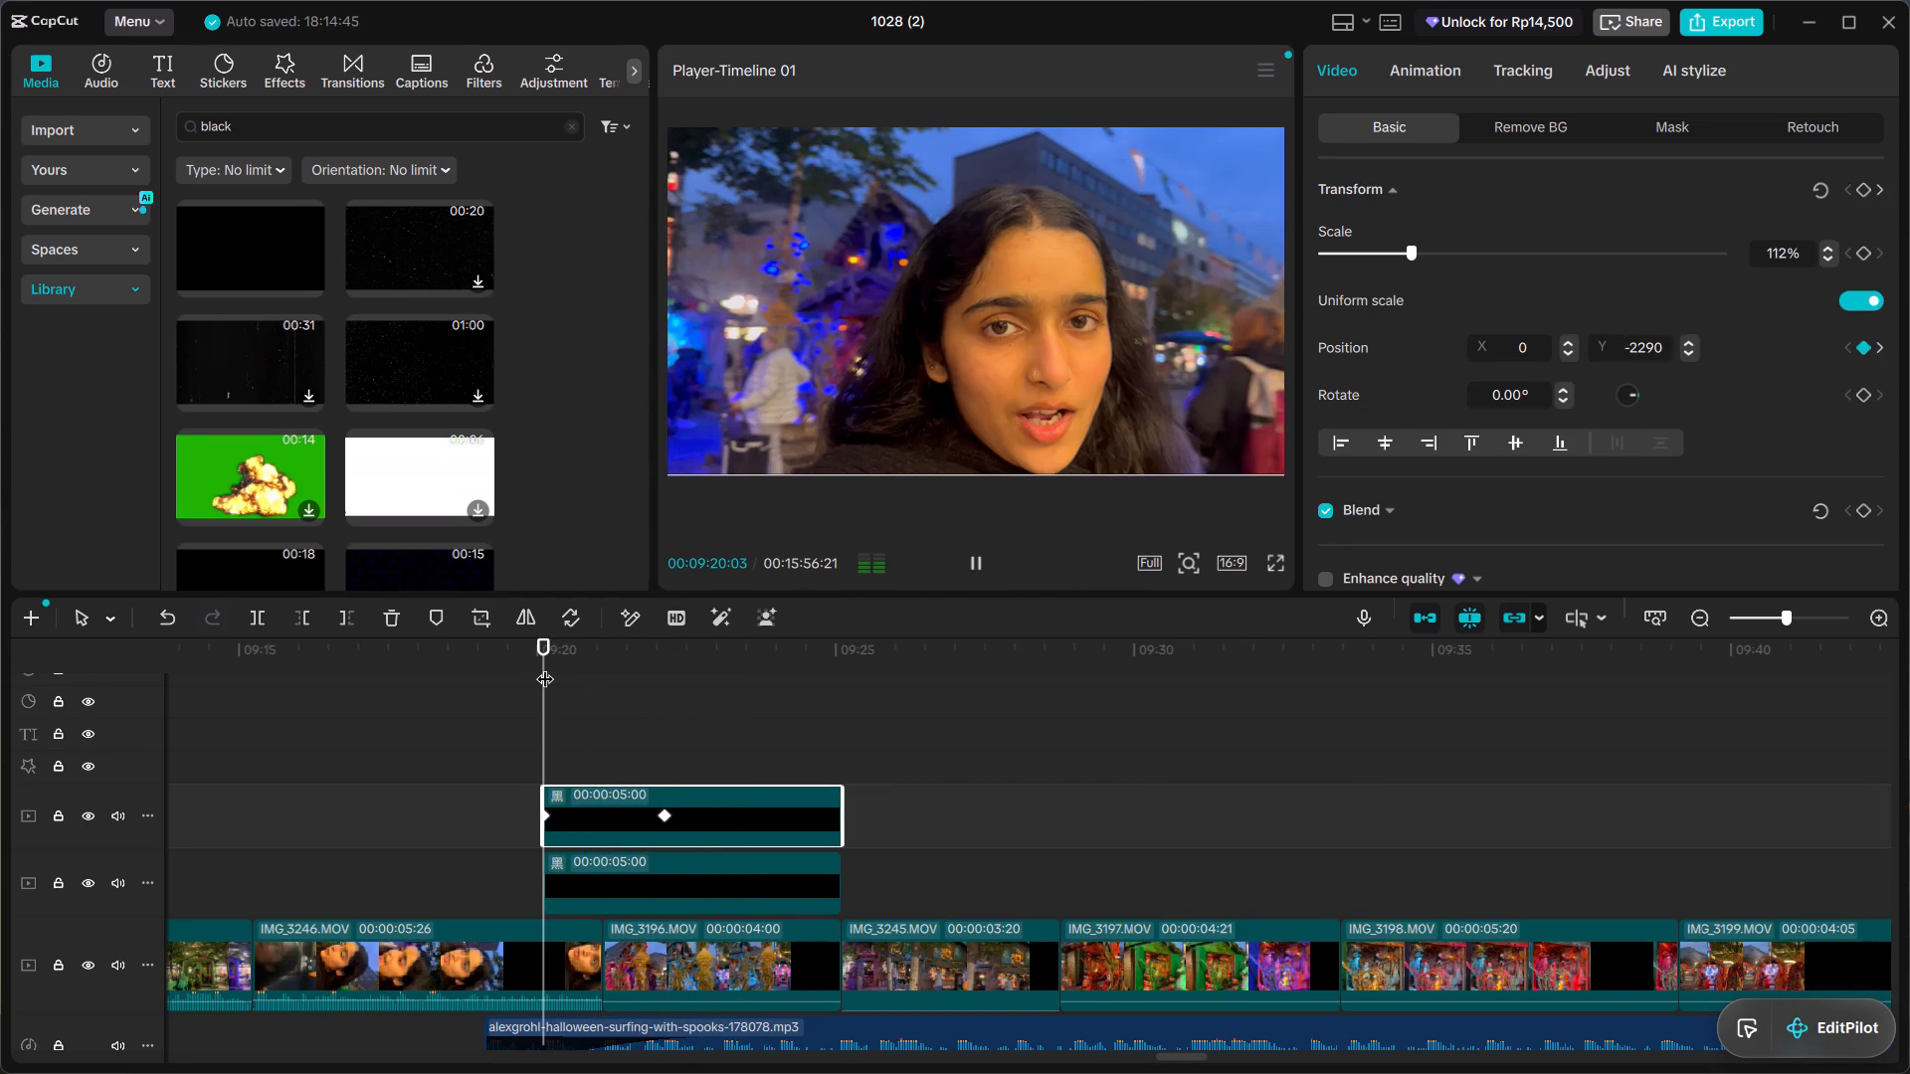
left_click(545, 666)
double_click(573, 709)
key("space")
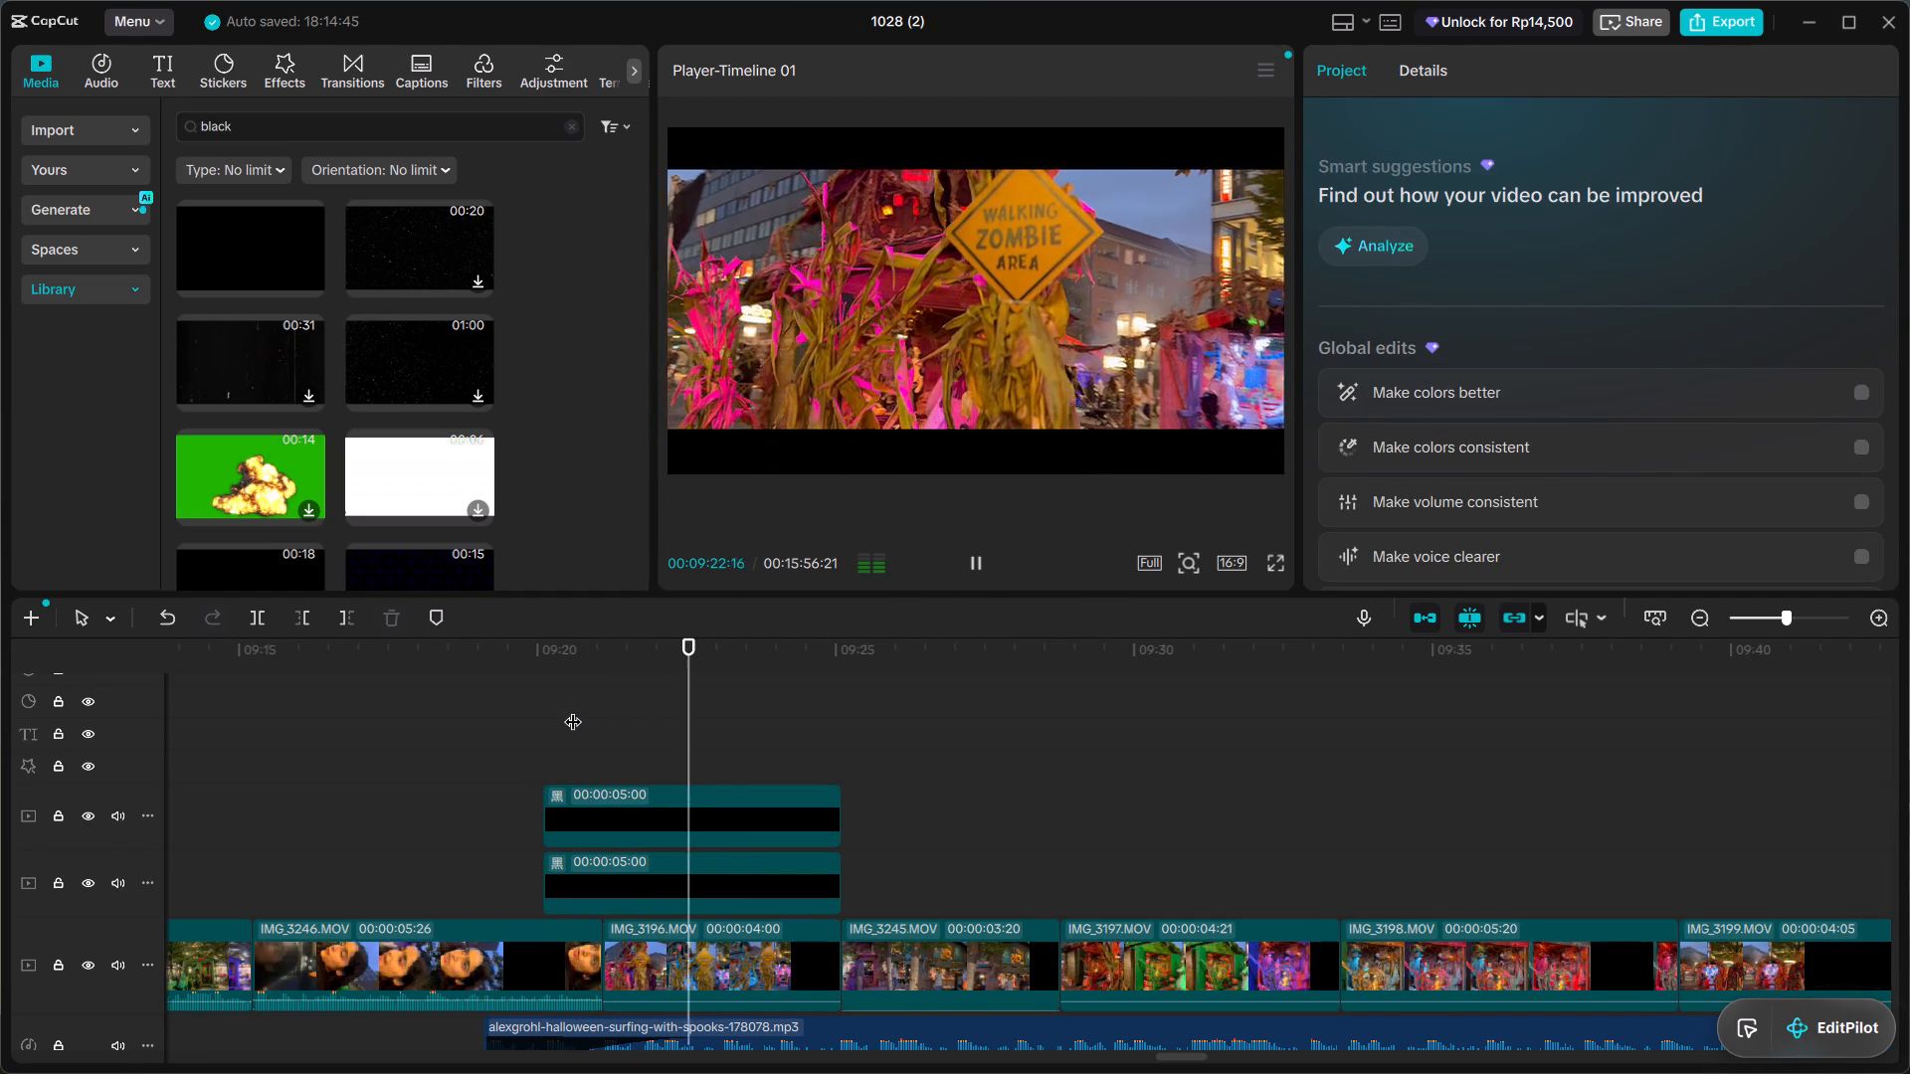
key("space")
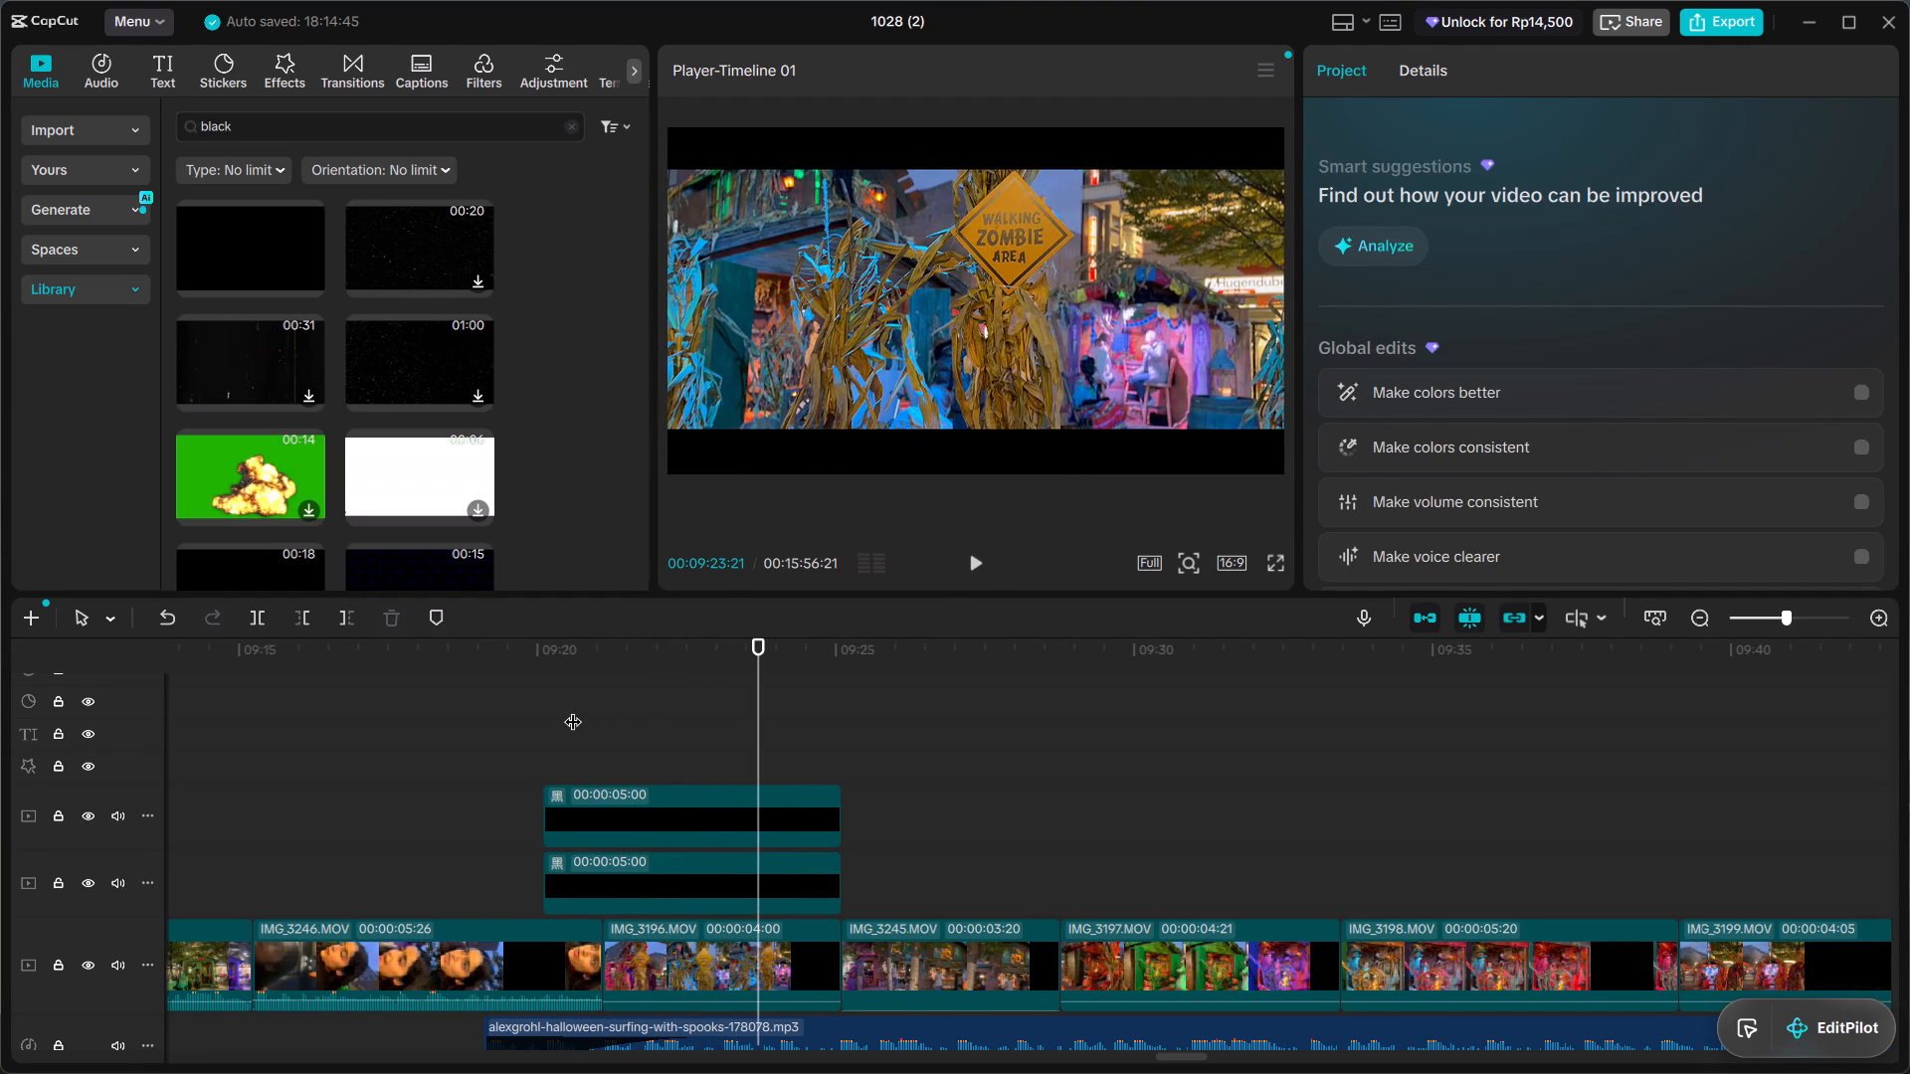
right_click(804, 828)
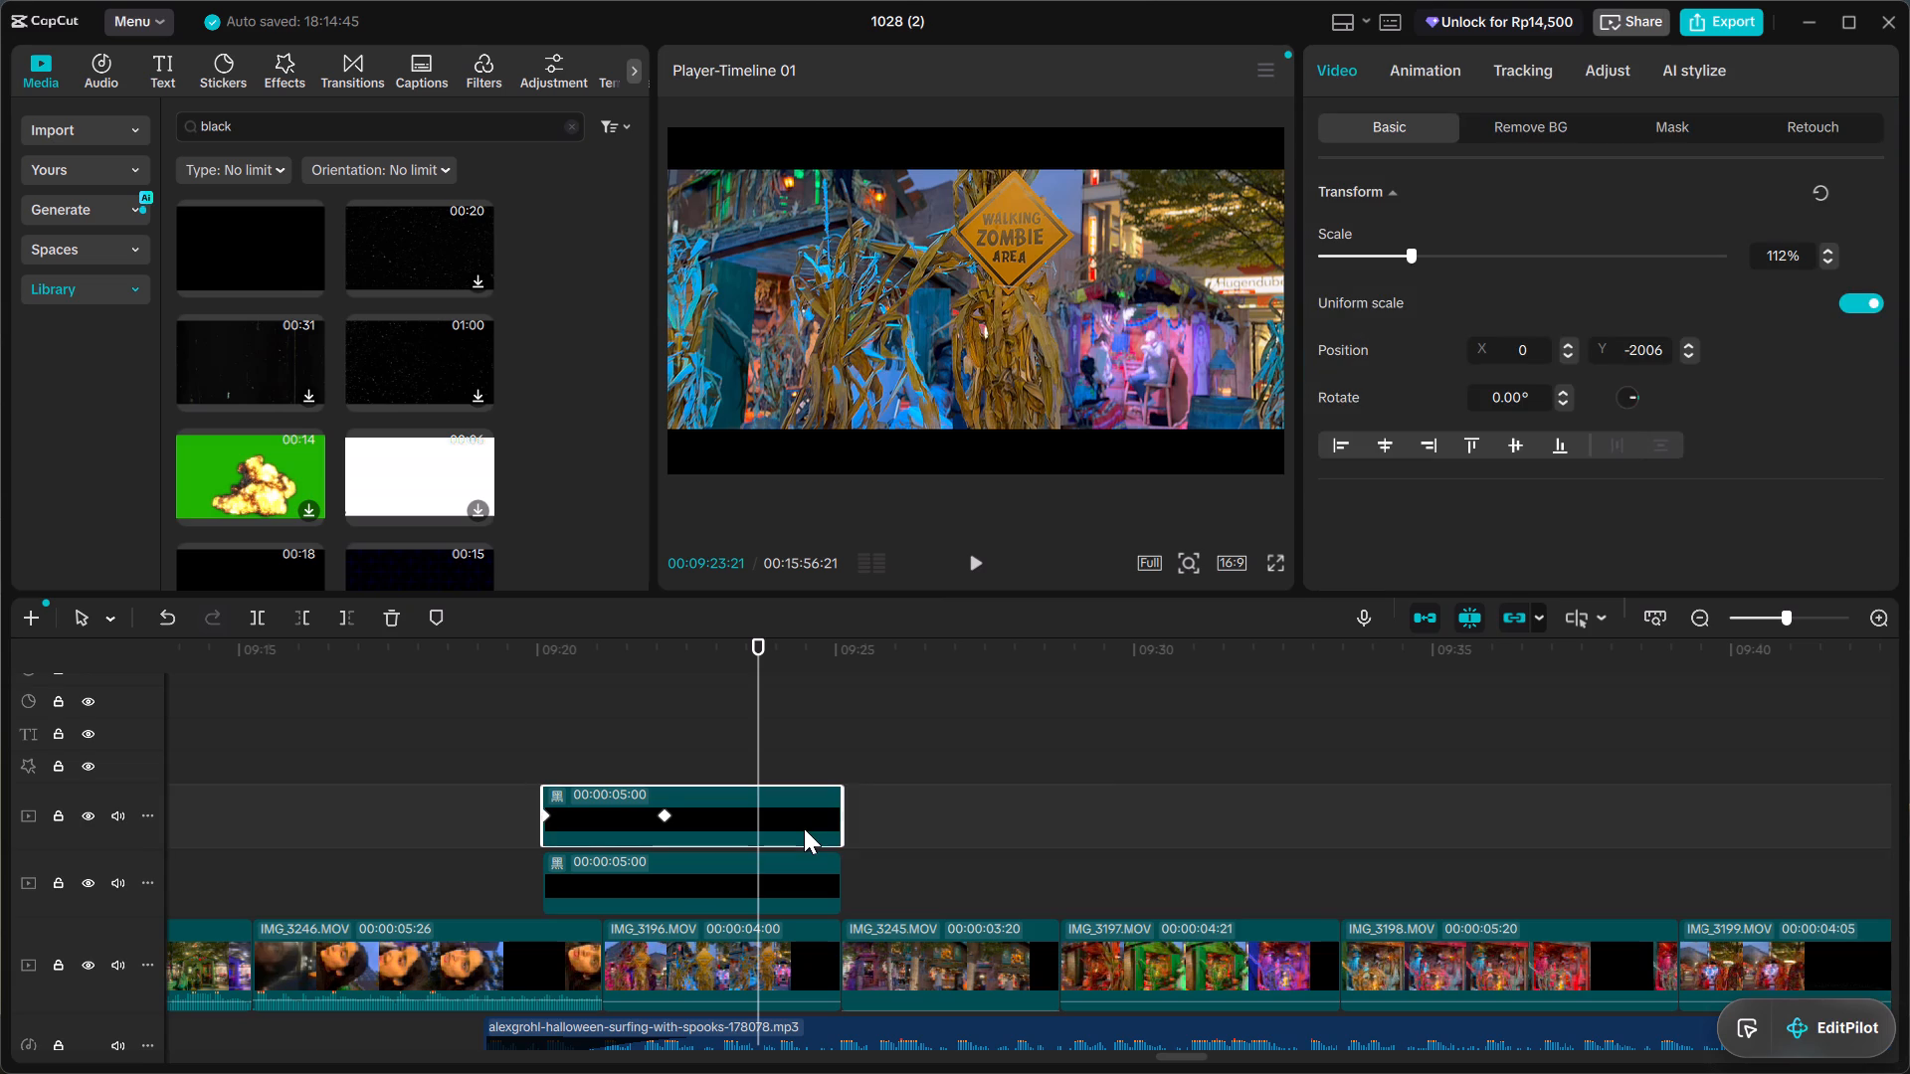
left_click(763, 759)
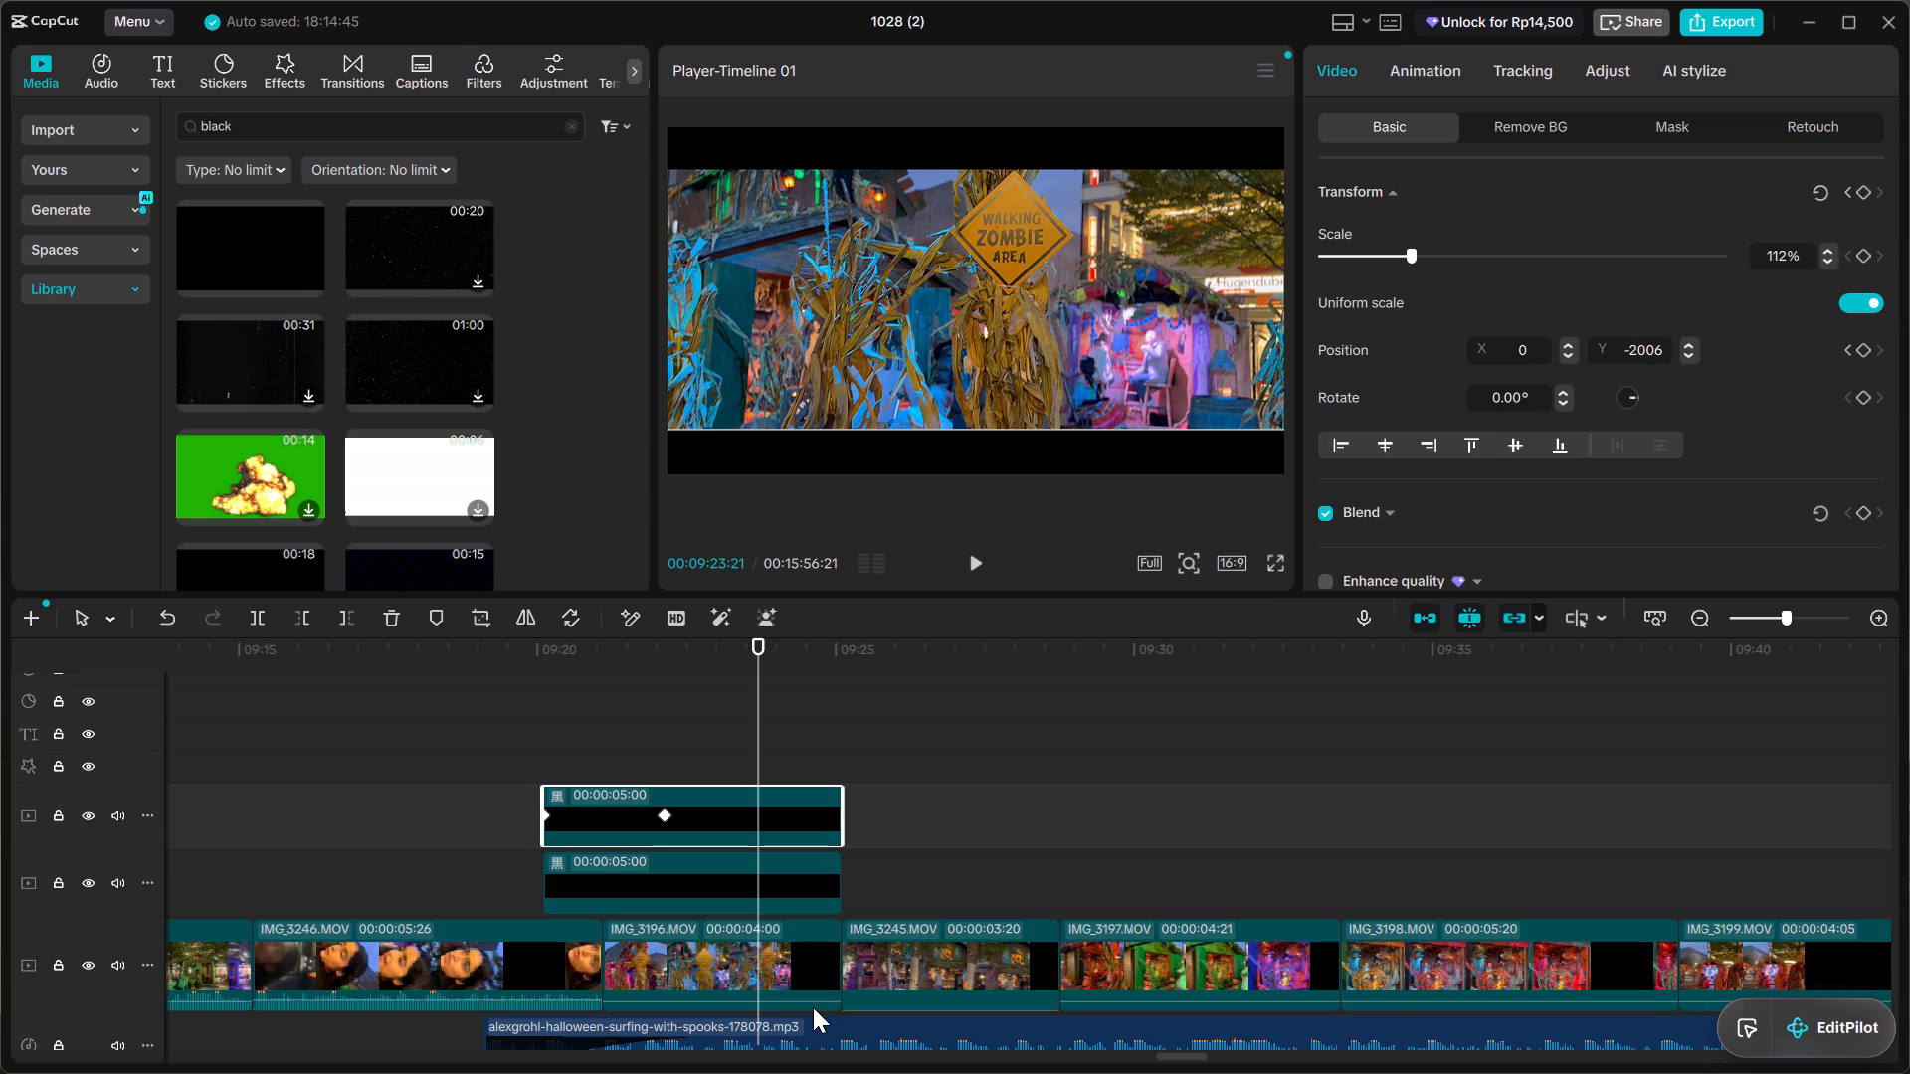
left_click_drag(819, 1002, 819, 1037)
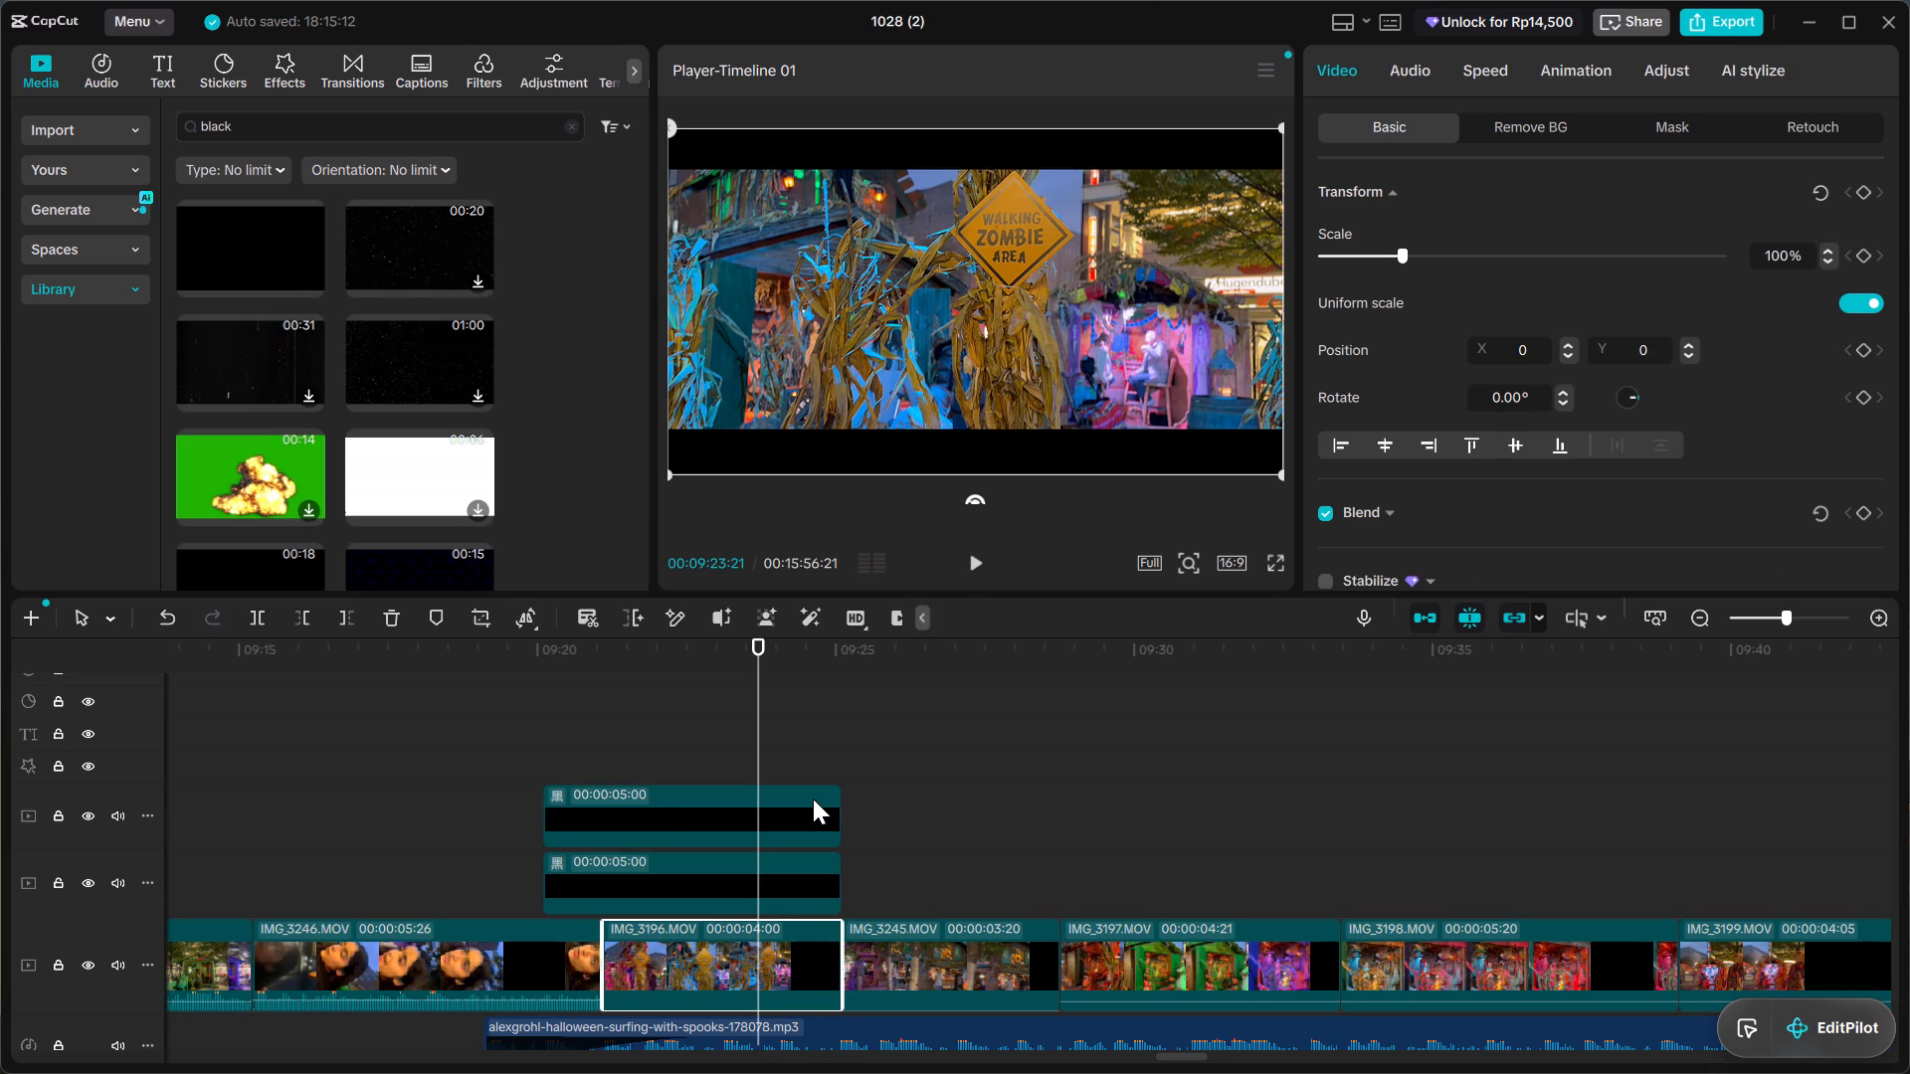
Extend the bottom bar's black clip to the end of IMG_3209.MOV, for a duration of 00:00:59:23.
left_click(813, 799)
left_click_drag(845, 811, 1133, 842)
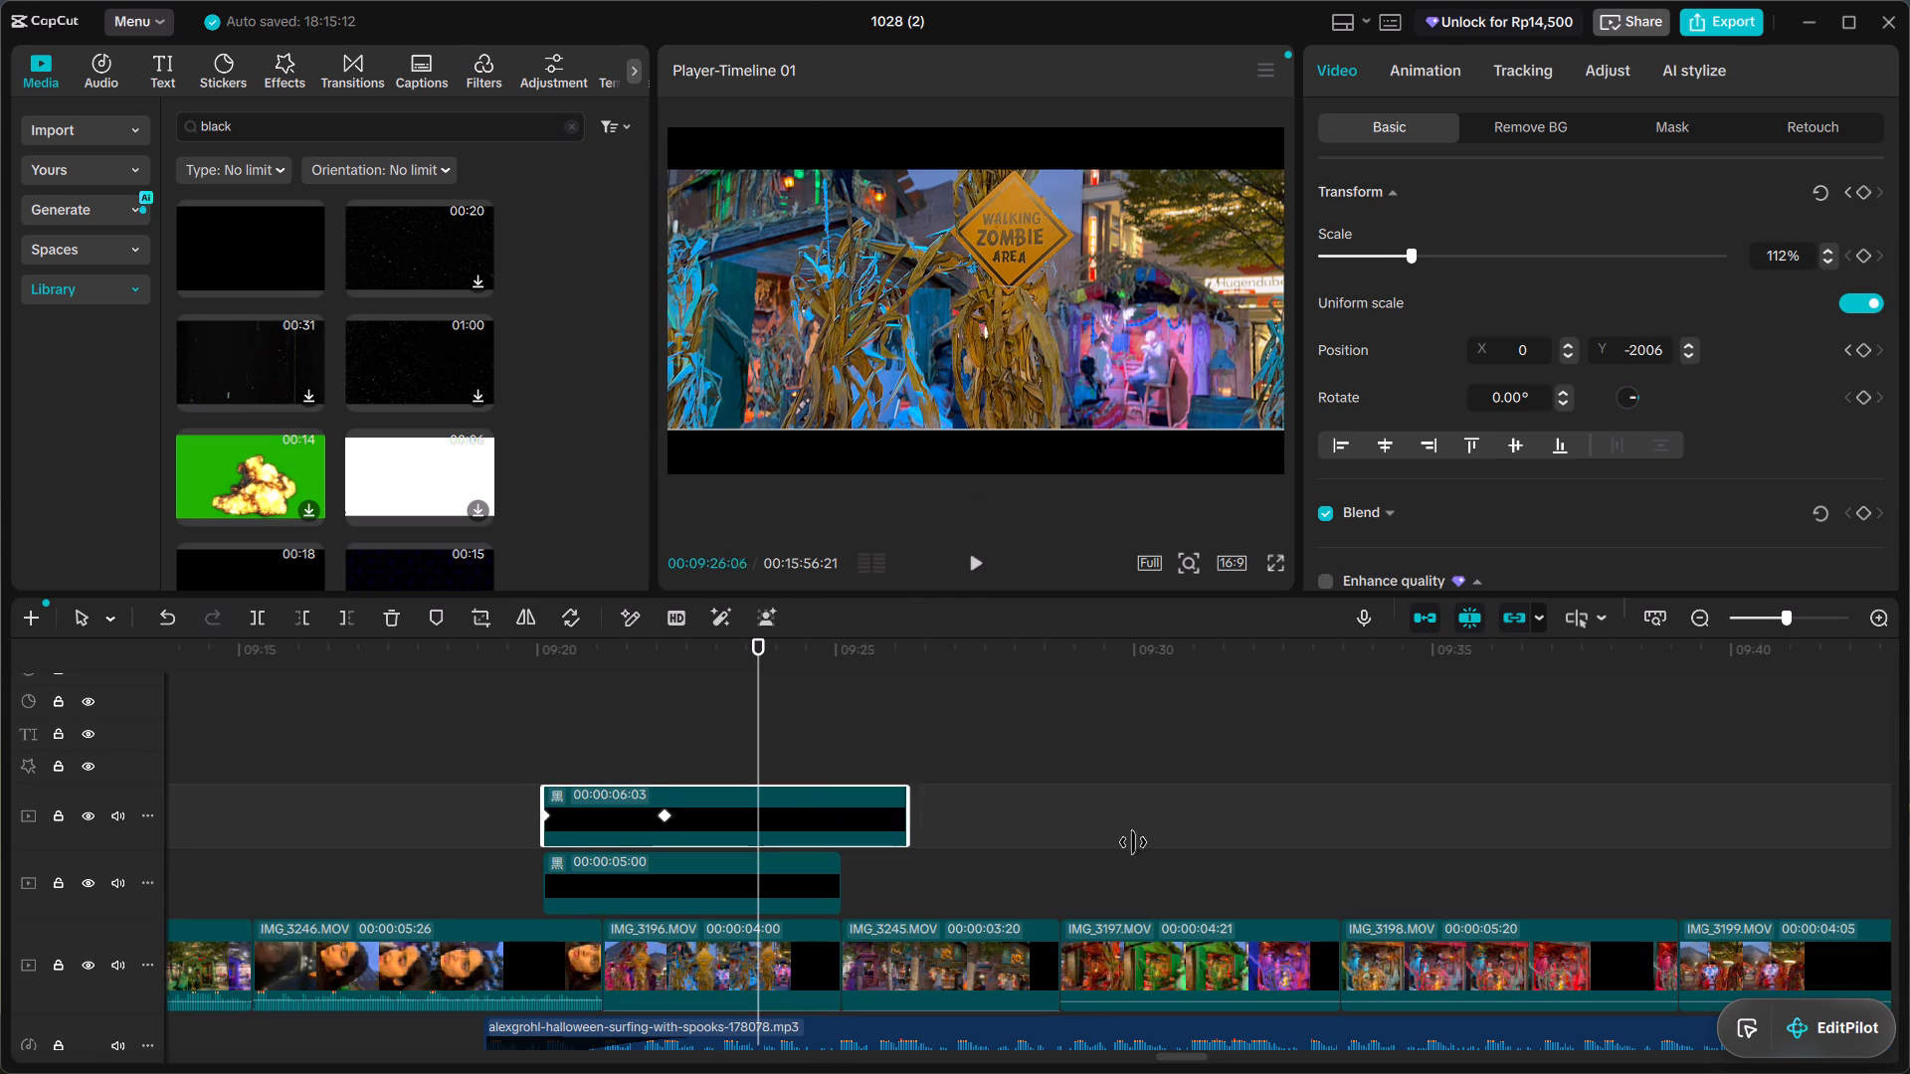
left_click_drag(1133, 842, 1909, 891)
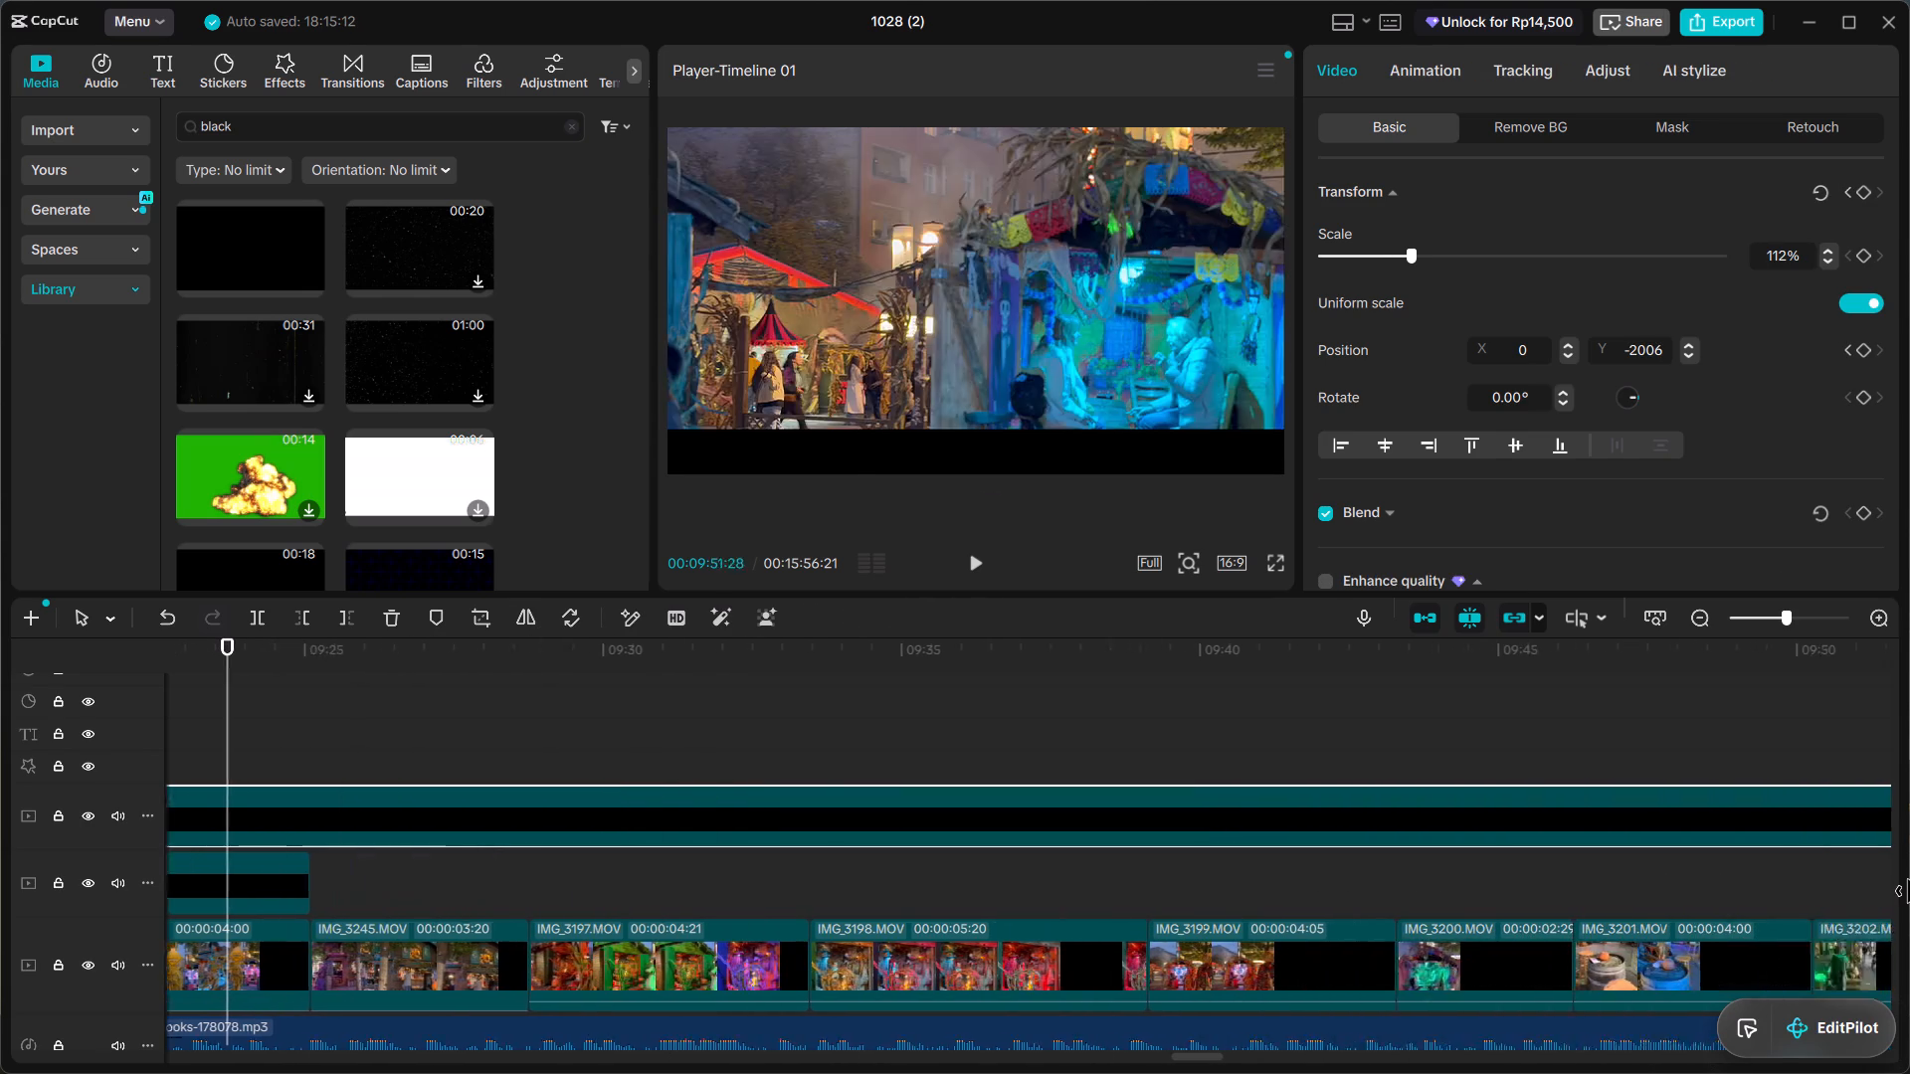
left_click_drag(1909, 891, 1909, 887)
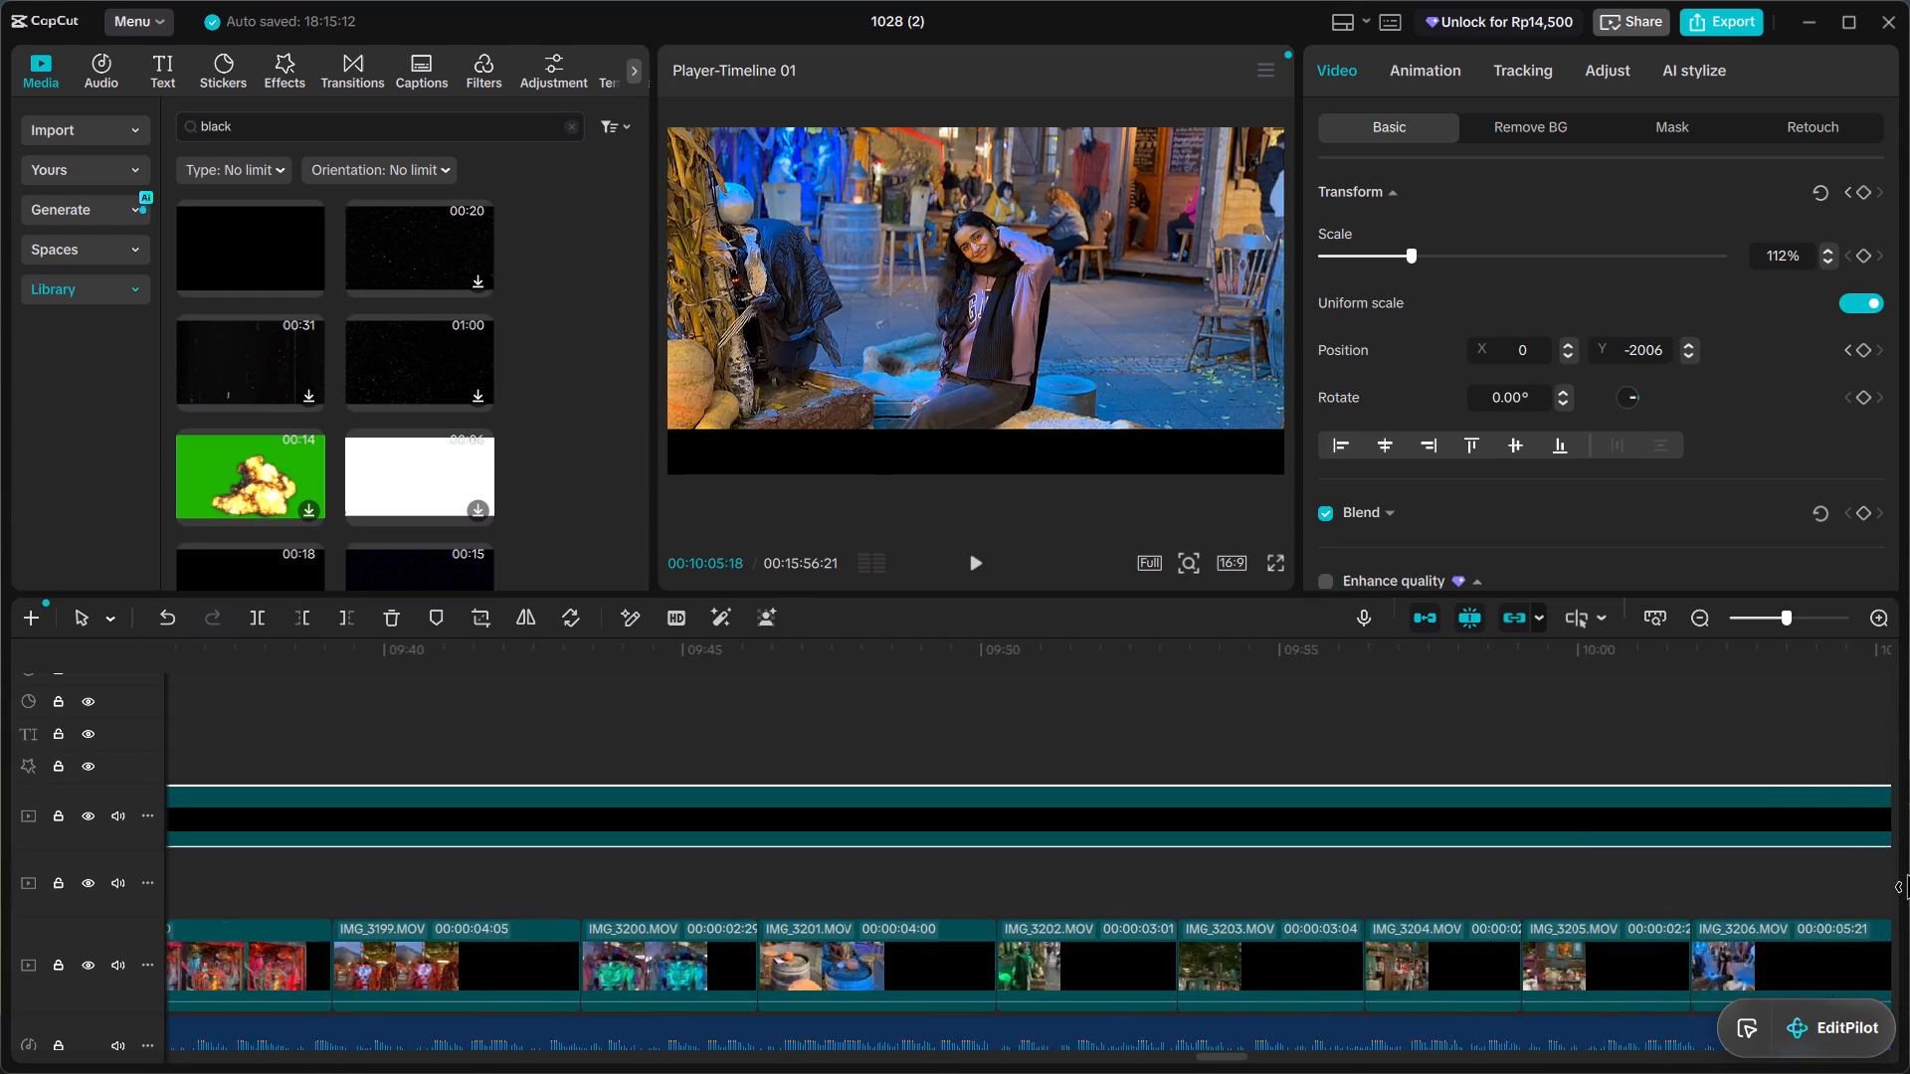
left_click_drag(1909, 887, 1909, 883)
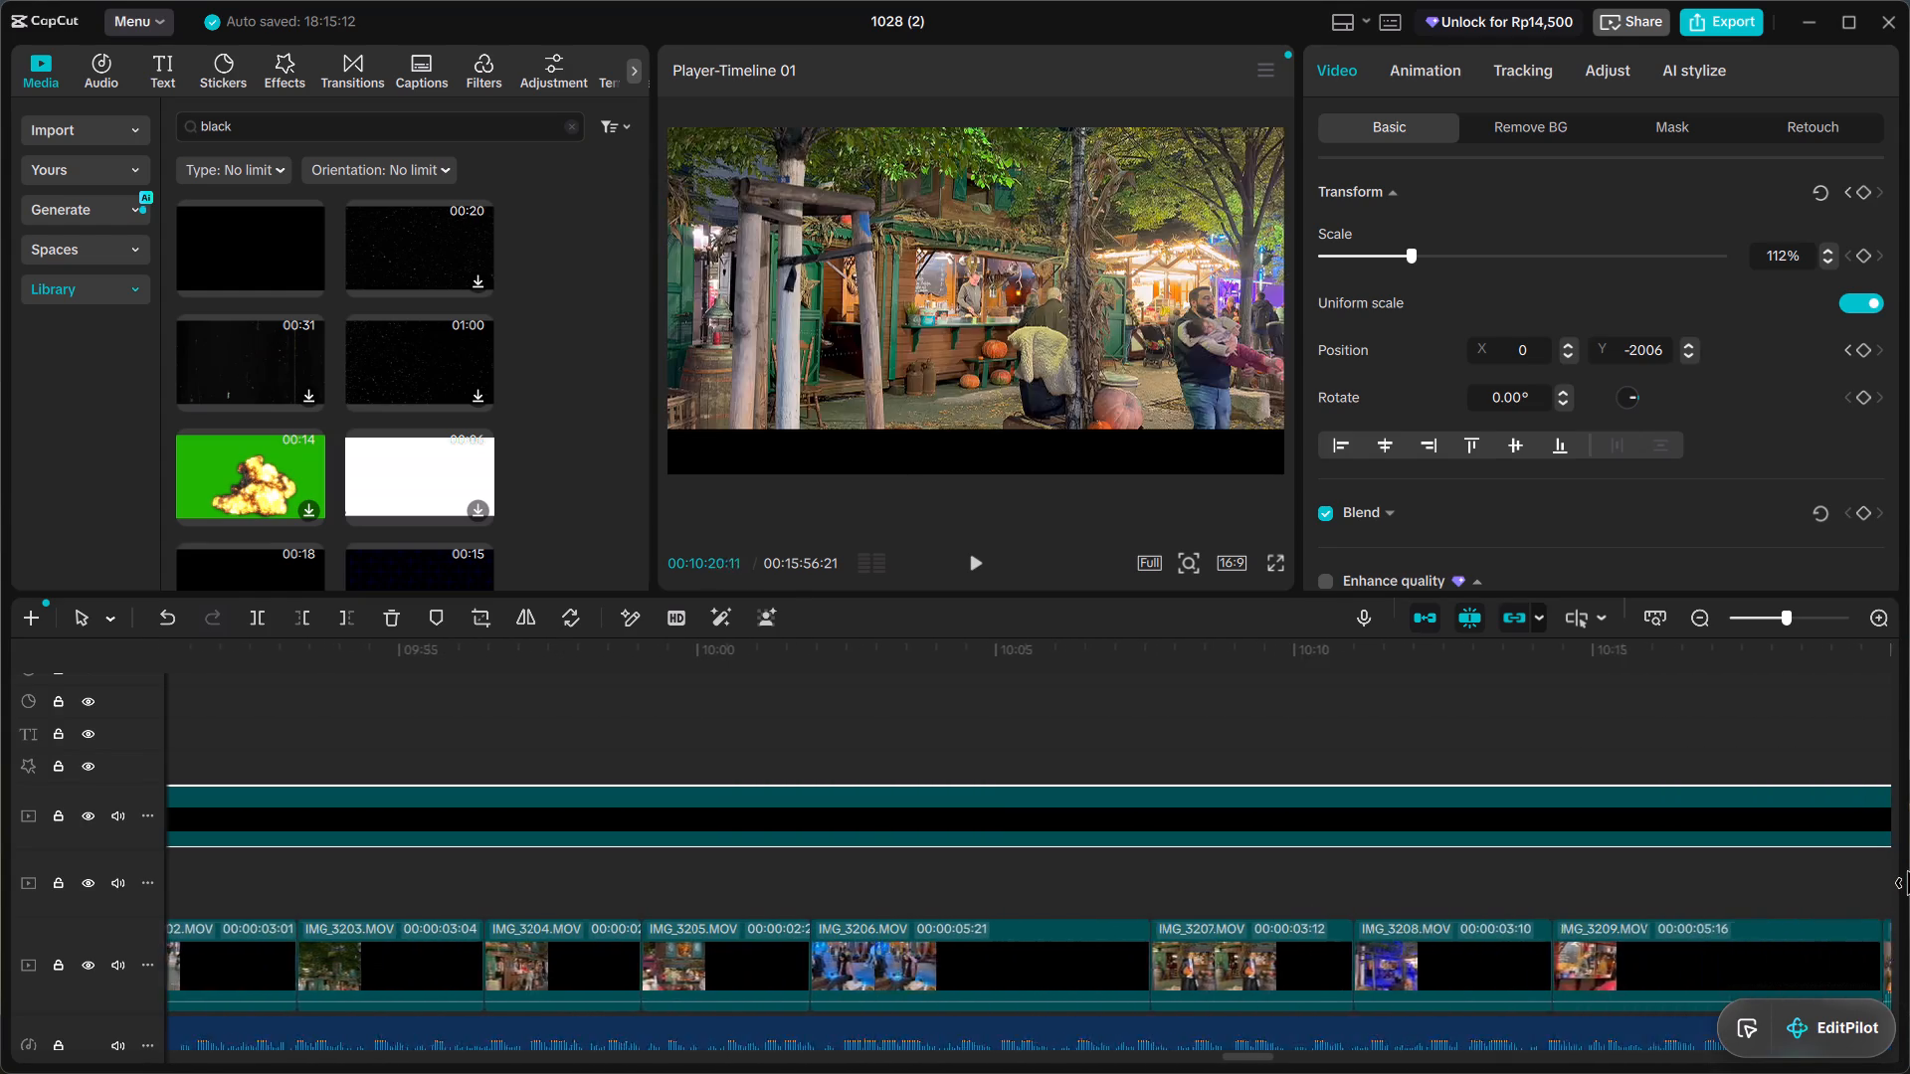
left_click_drag(1909, 883, 1075, 1073)
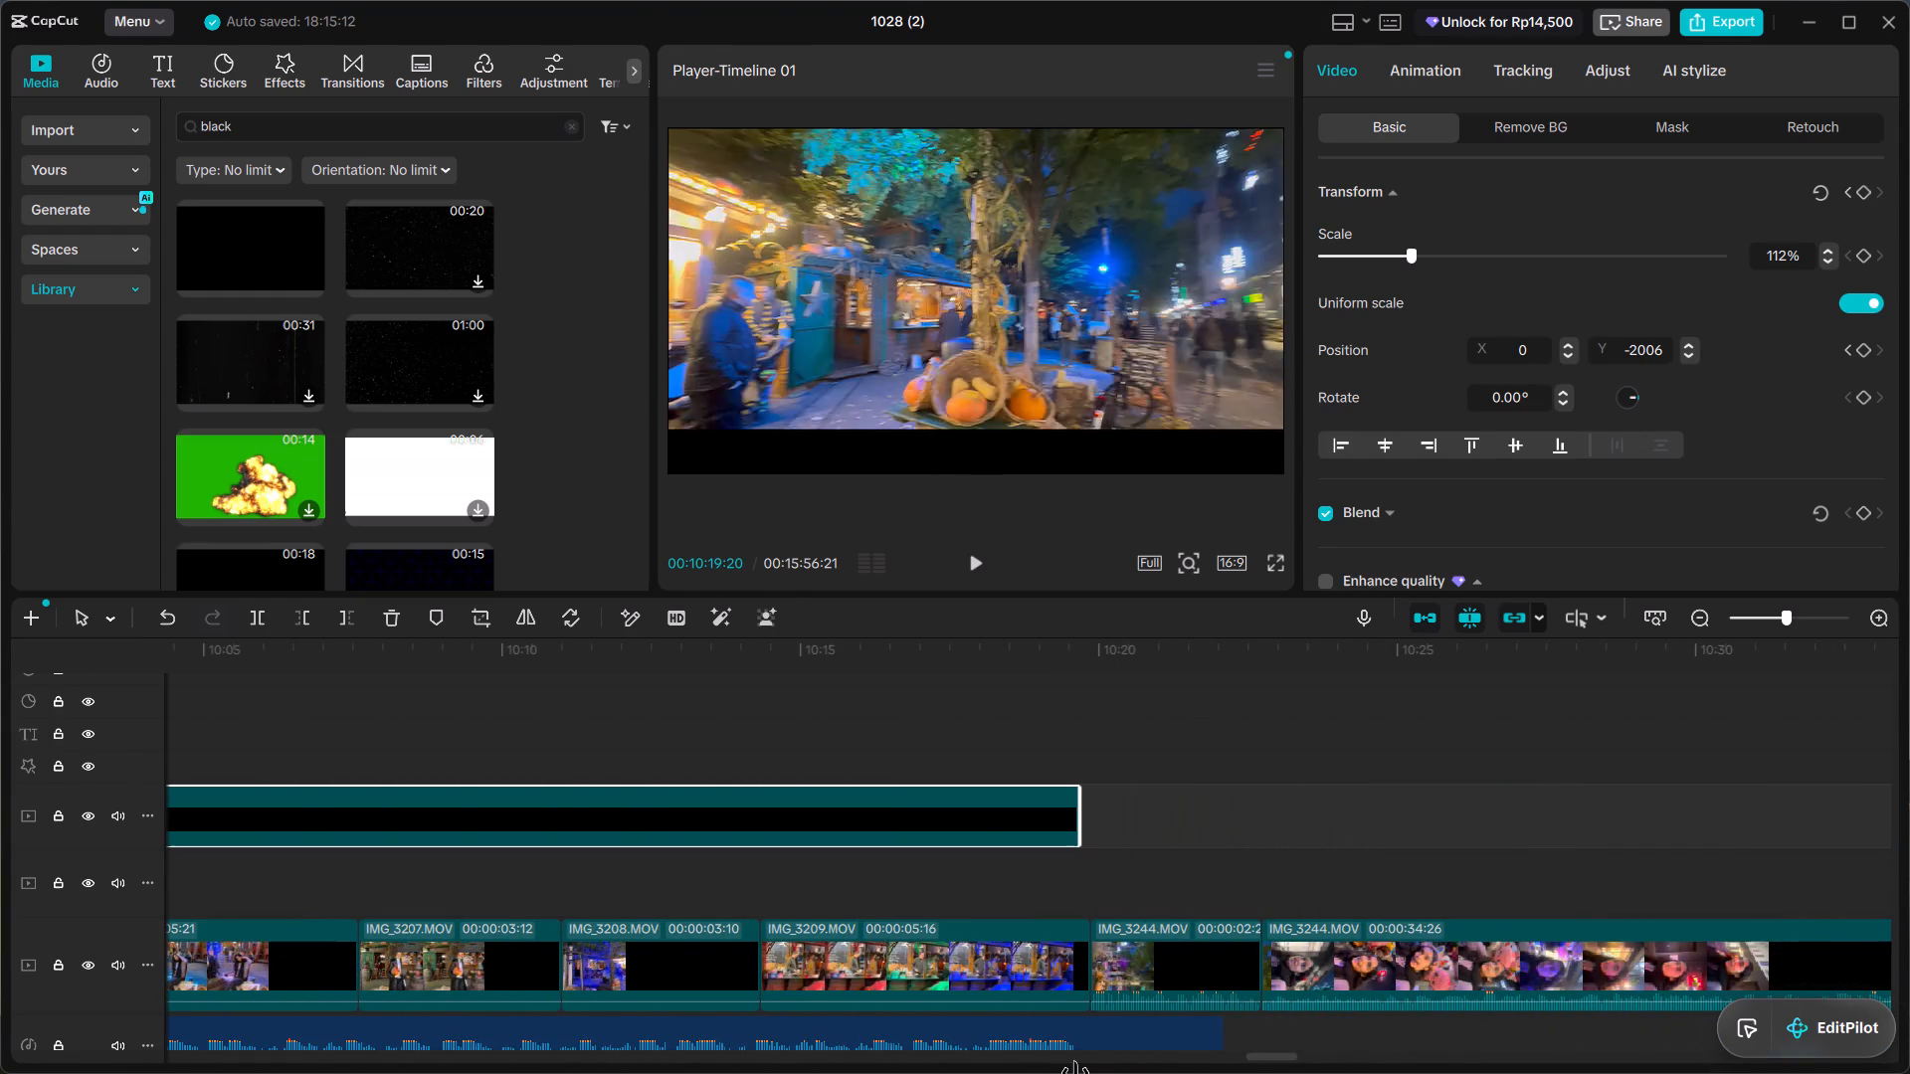
left_click_drag(1075, 1073, 1088, 1071)
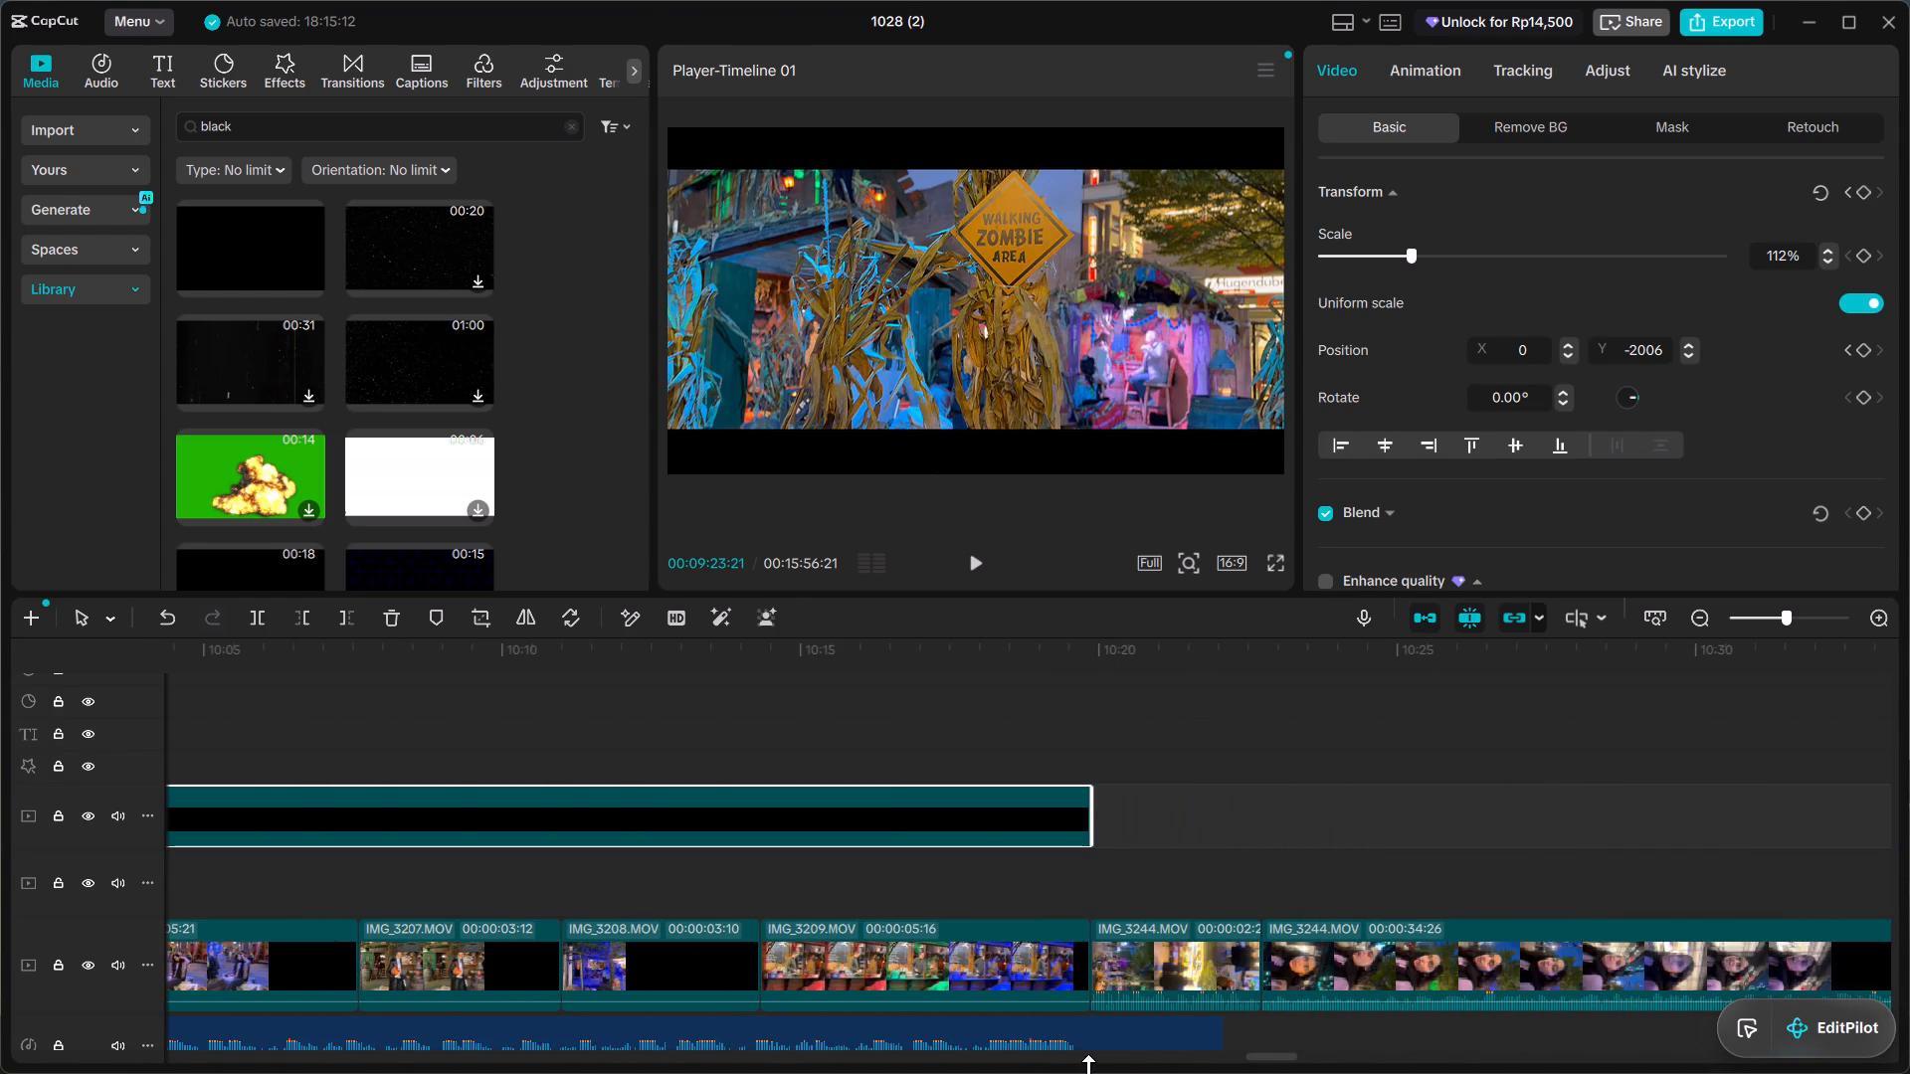
Extend the top bar's black clip to a duration of 00:00:59:23 so it ends together with the bottom bar's clip.
scroll(934, 861, "right", 2)
scroll(934, 861, "down", 6, "ctrl")
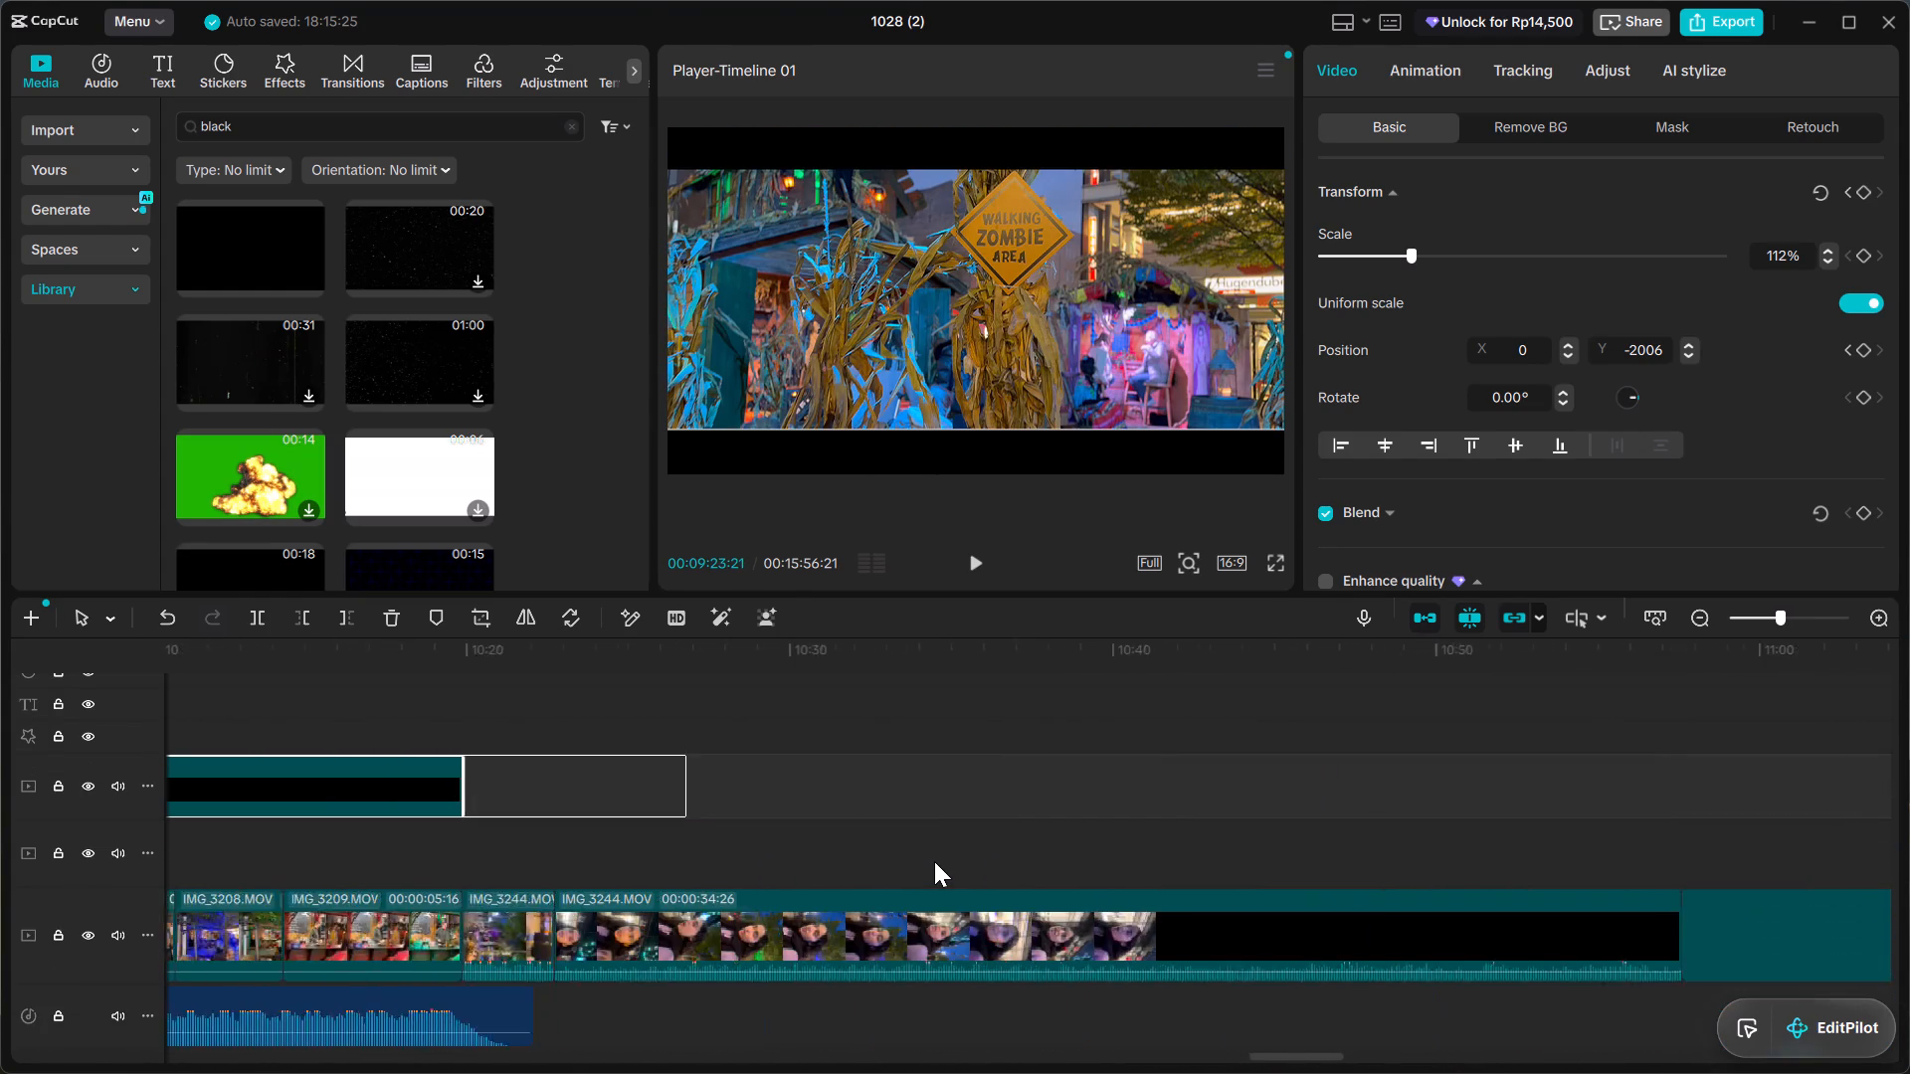
scroll(934, 861, "down", 3, "ctrl")
scroll(934, 861, "right", 4)
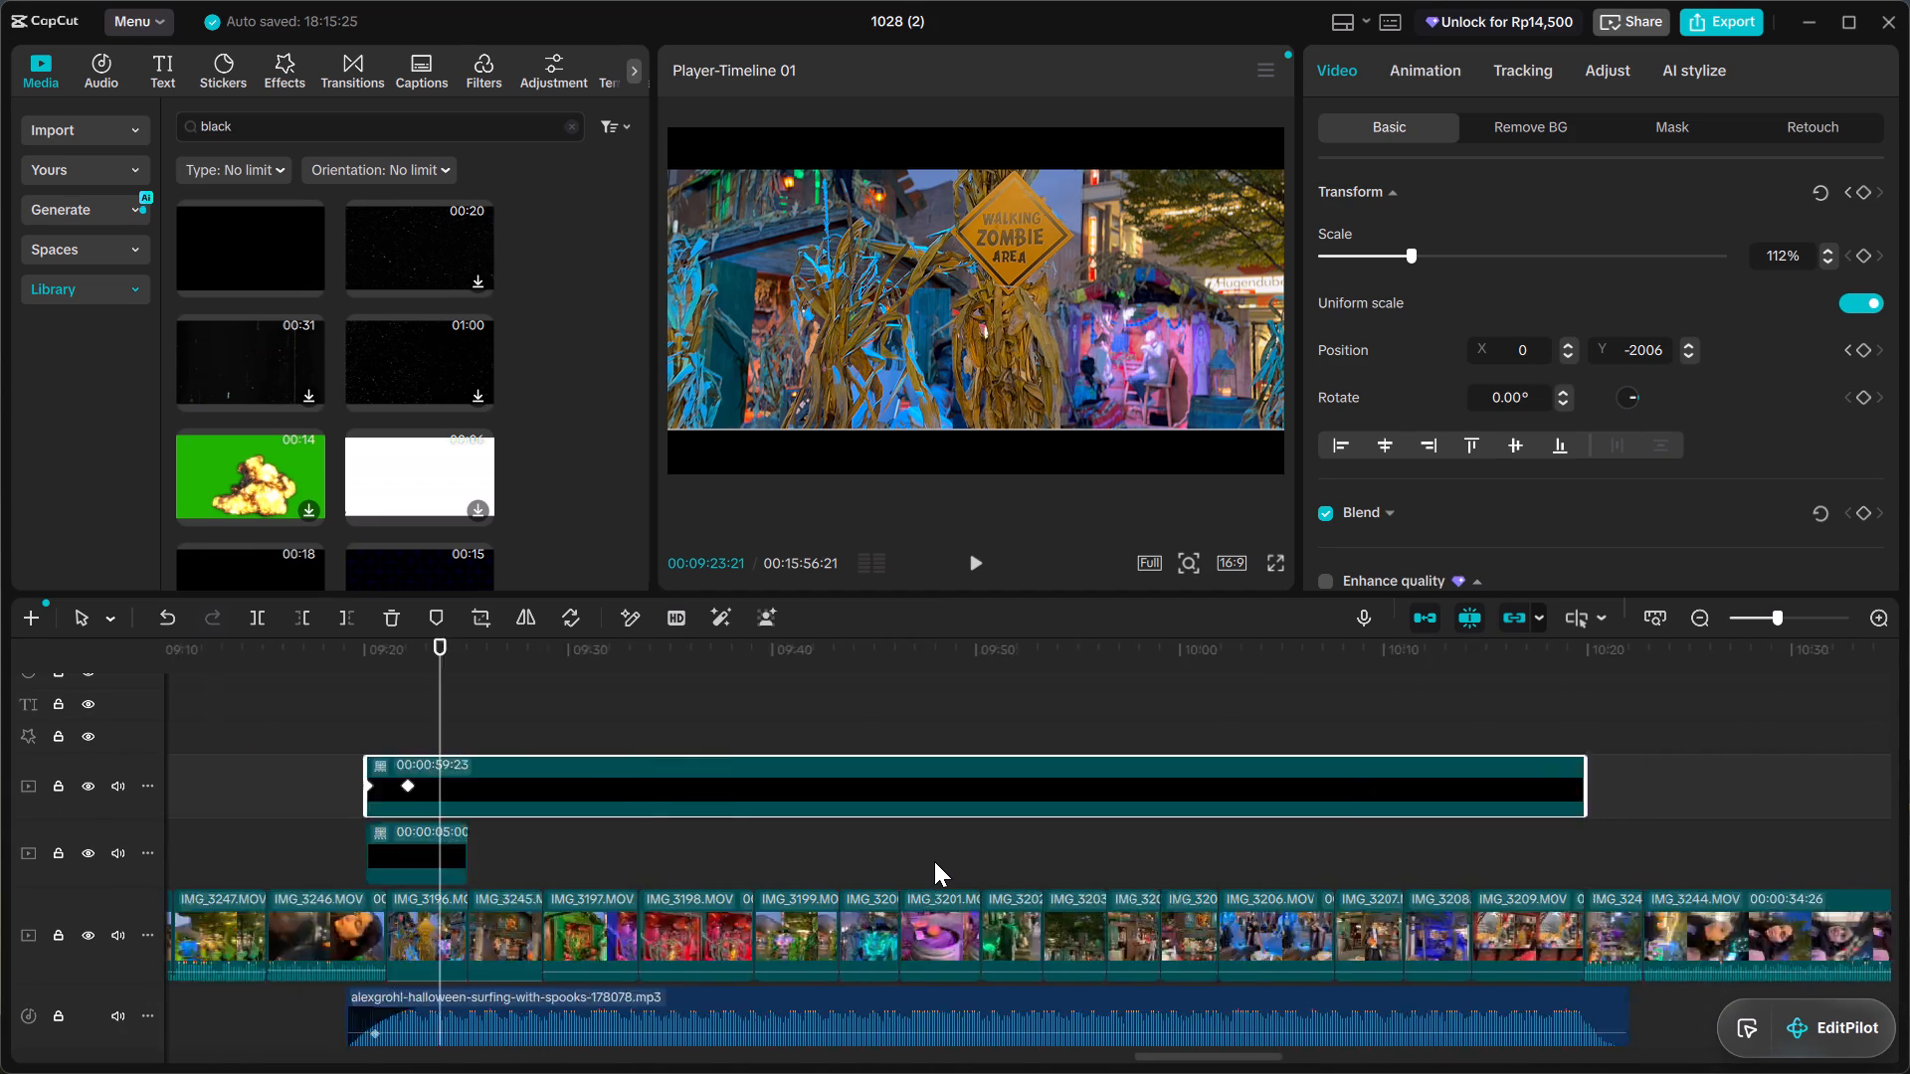
scroll(934, 861, "right", 1)
left_click(825, 861)
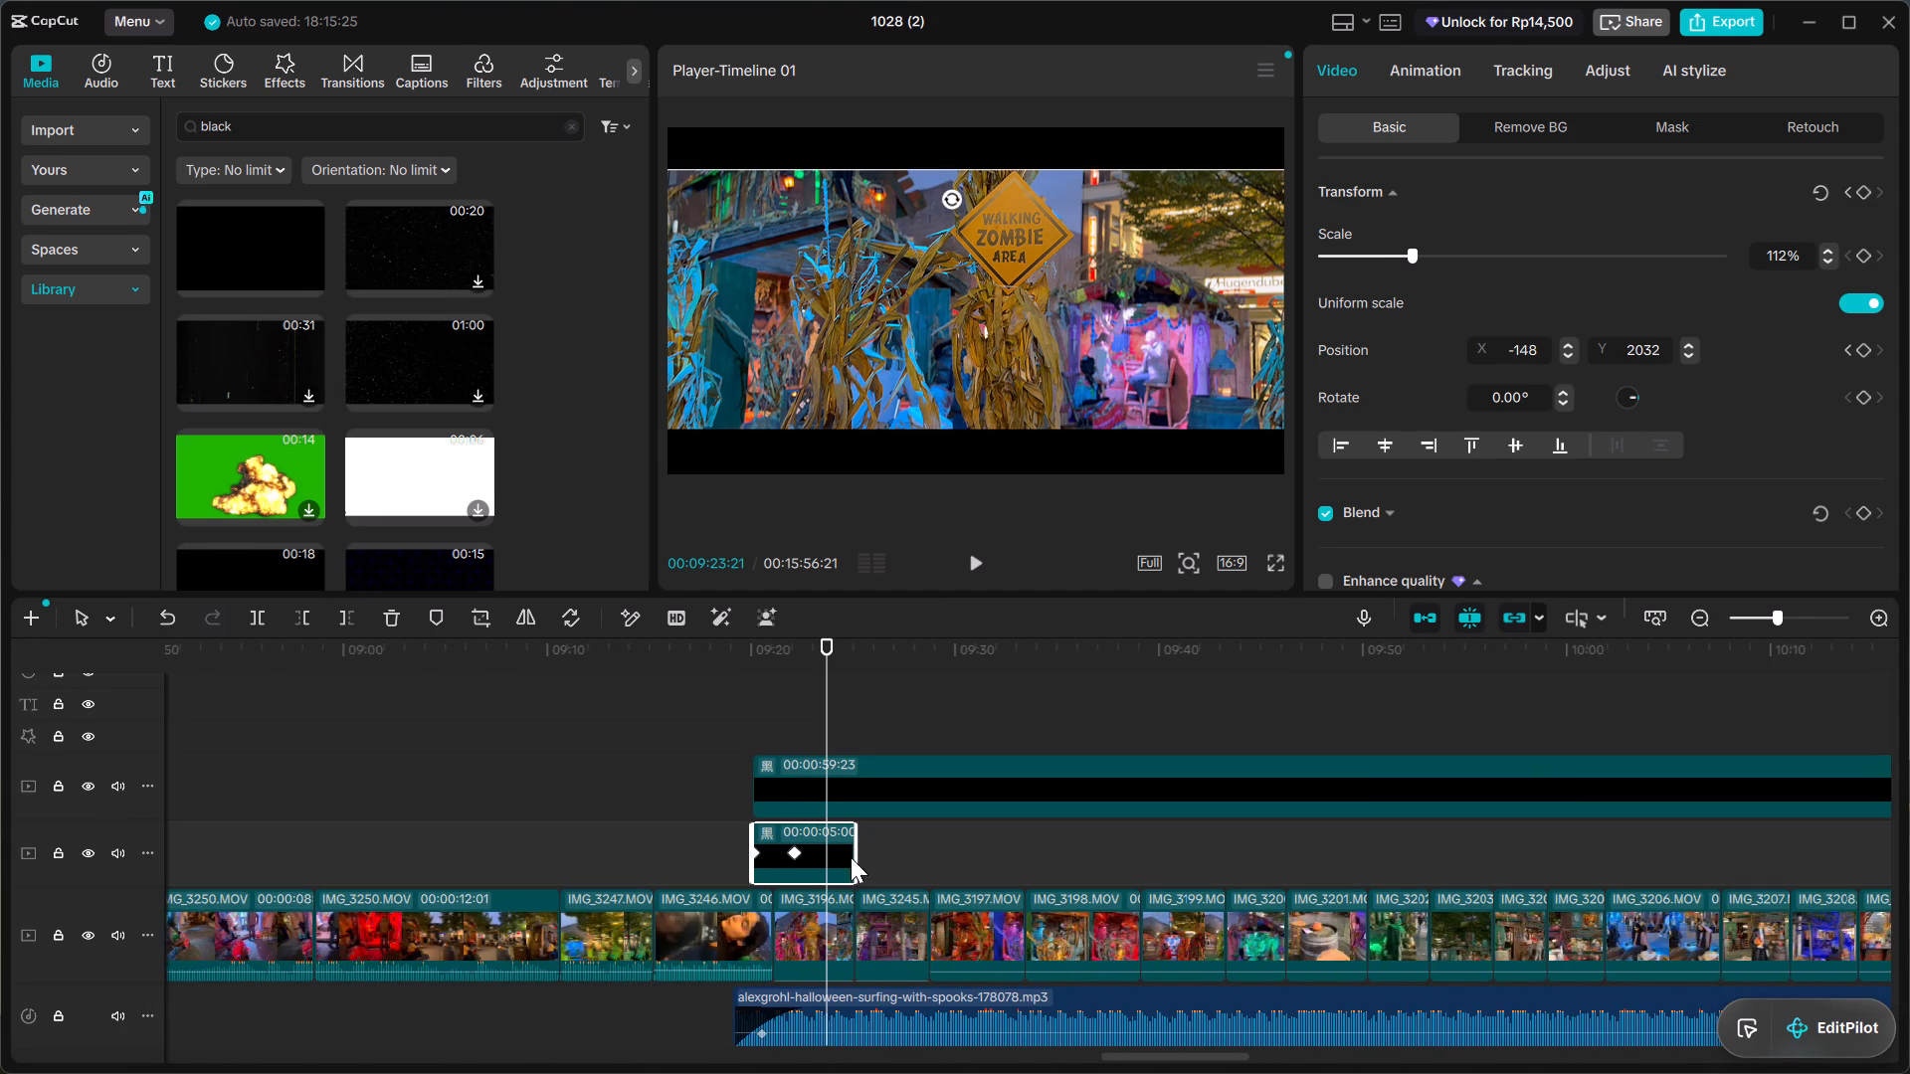
left_click_drag(858, 857, 1628, 795)
scroll(1628, 795, "left", 1)
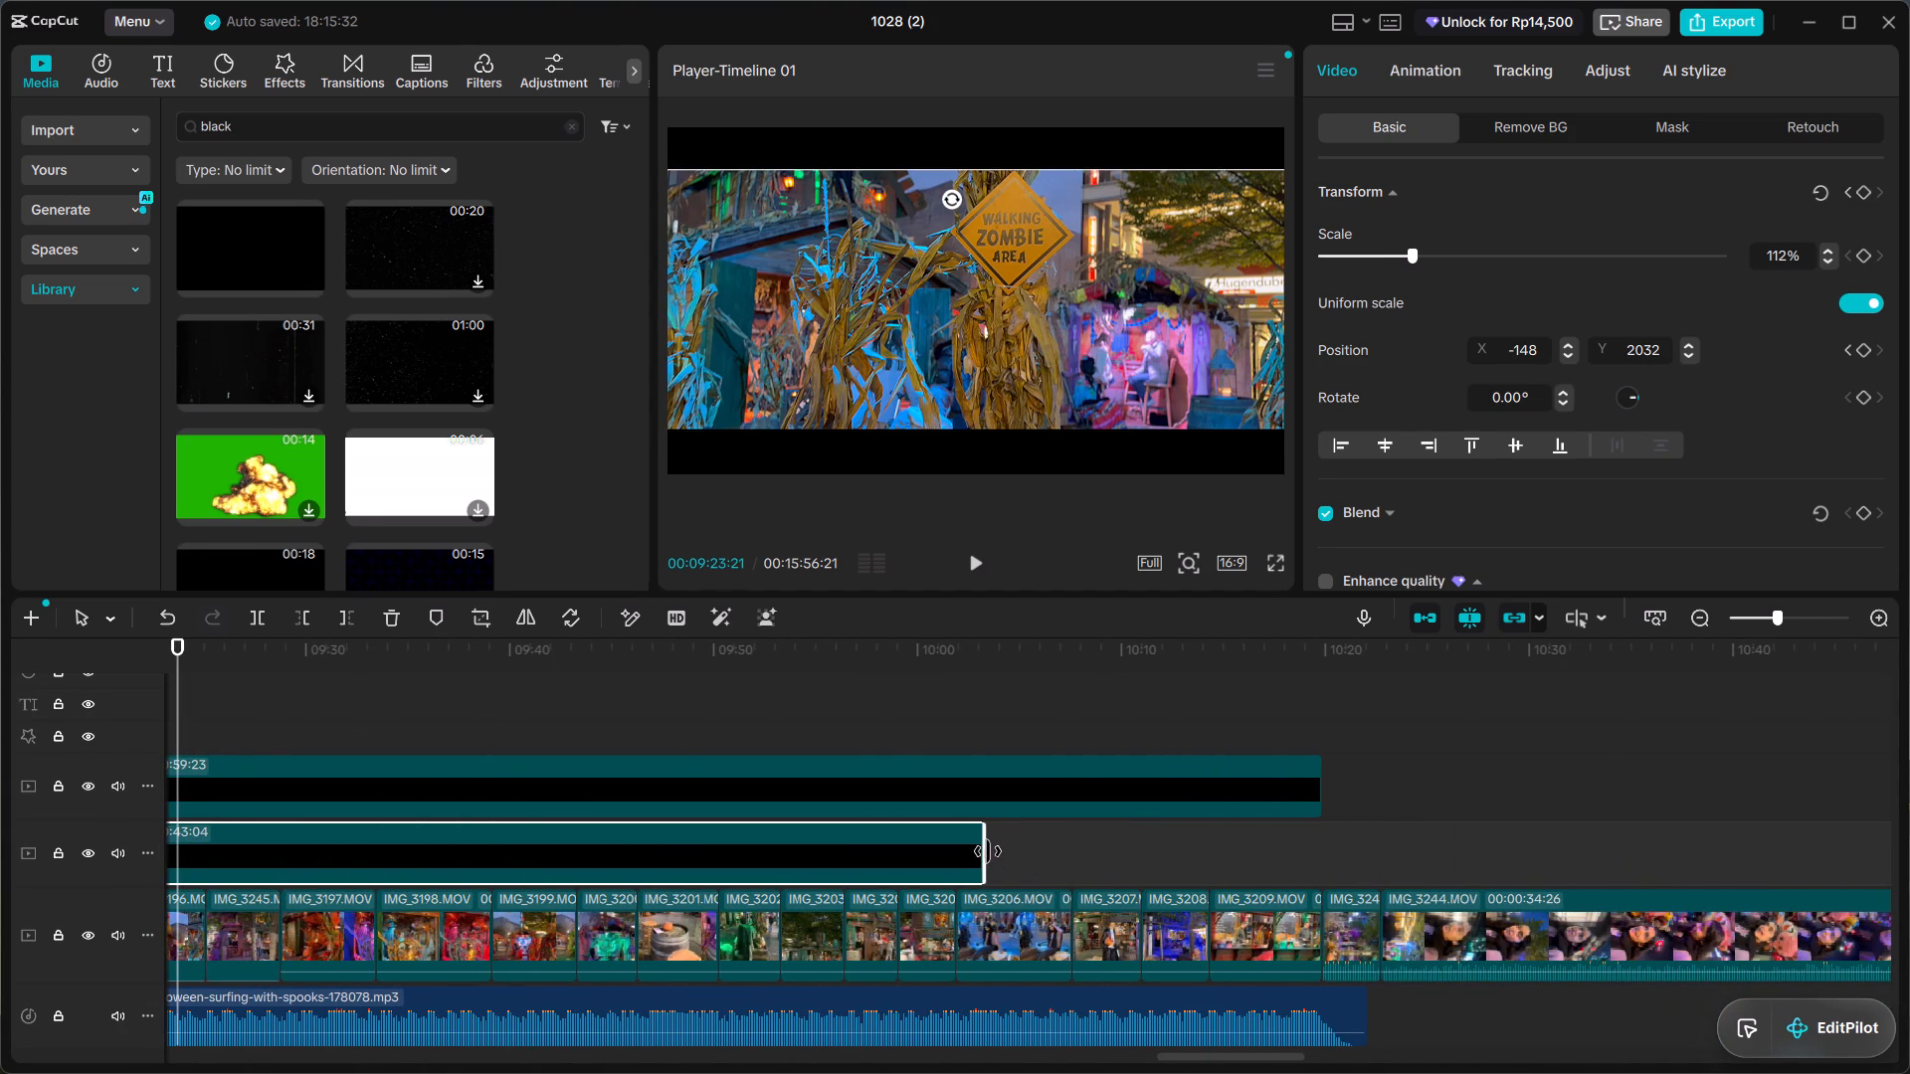
left_click_drag(988, 851, 1309, 820)
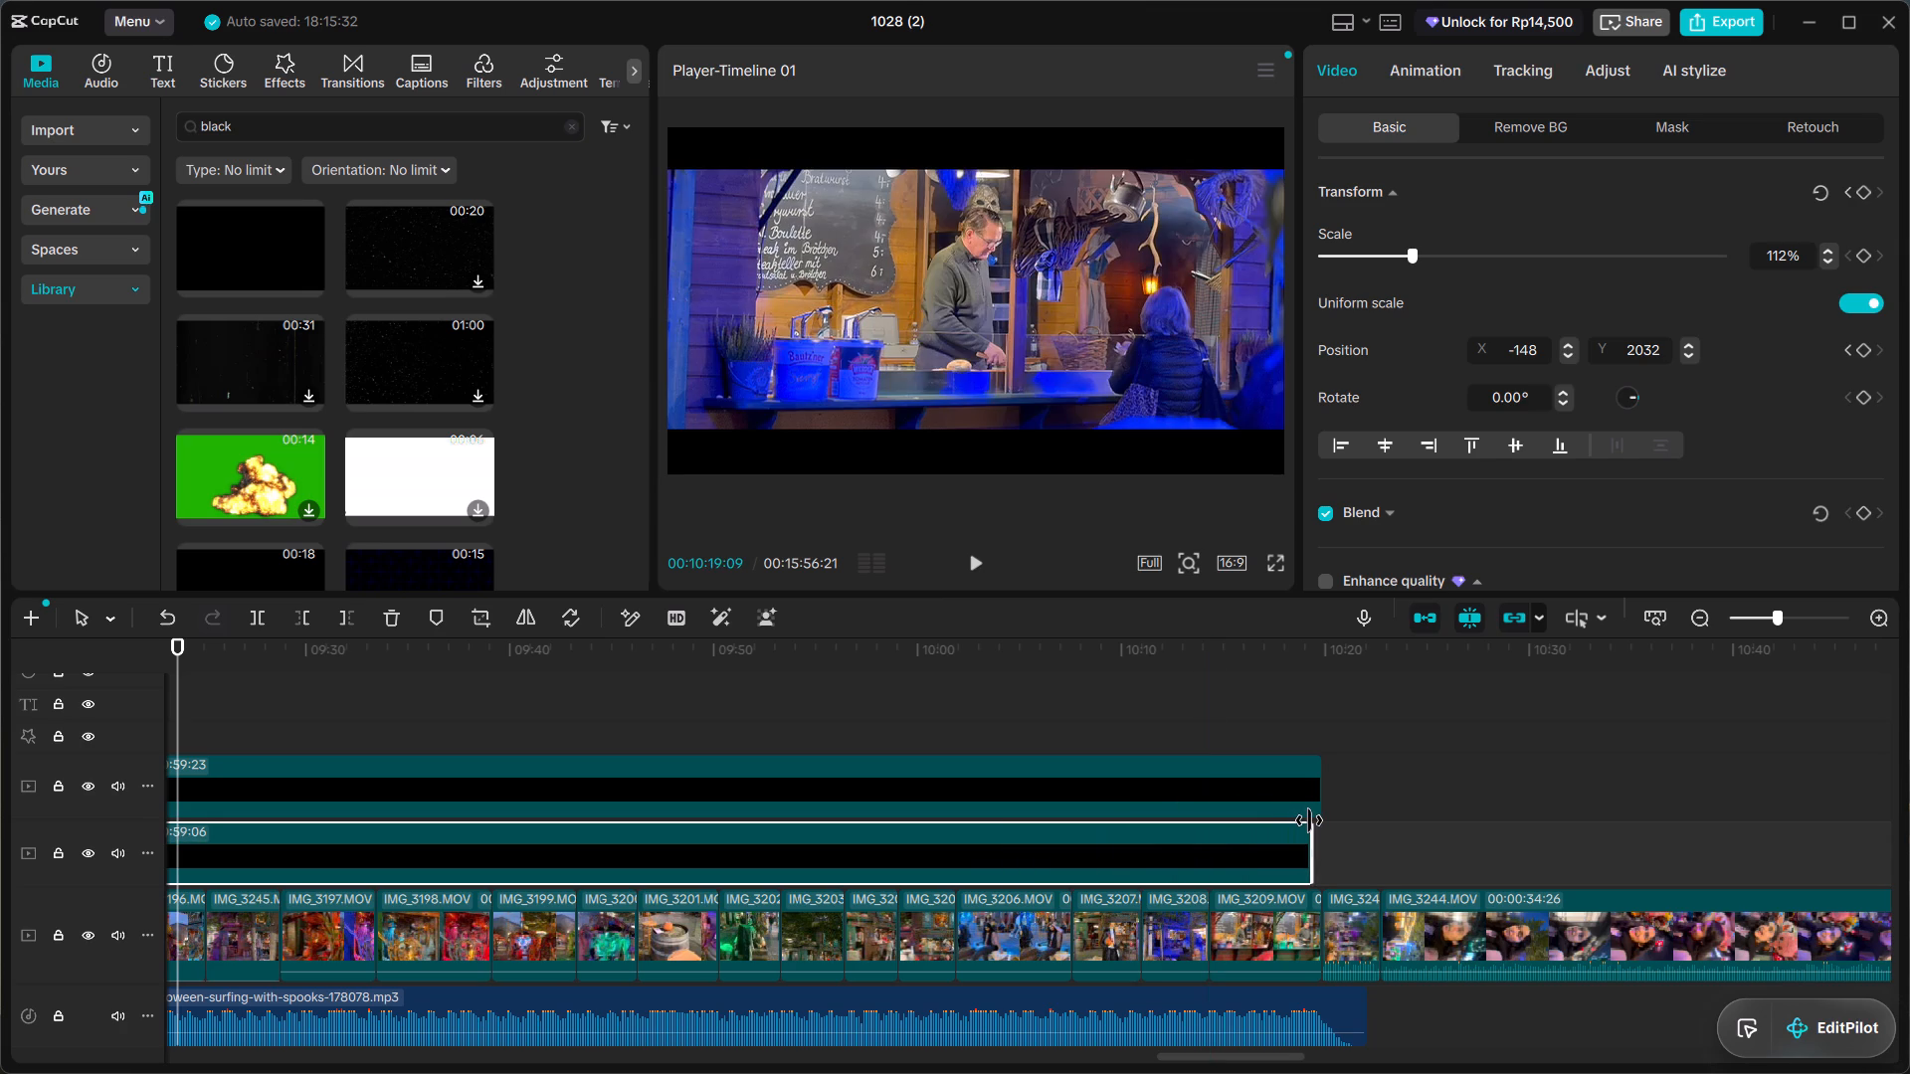
left_click_drag(1309, 820, 1318, 817)
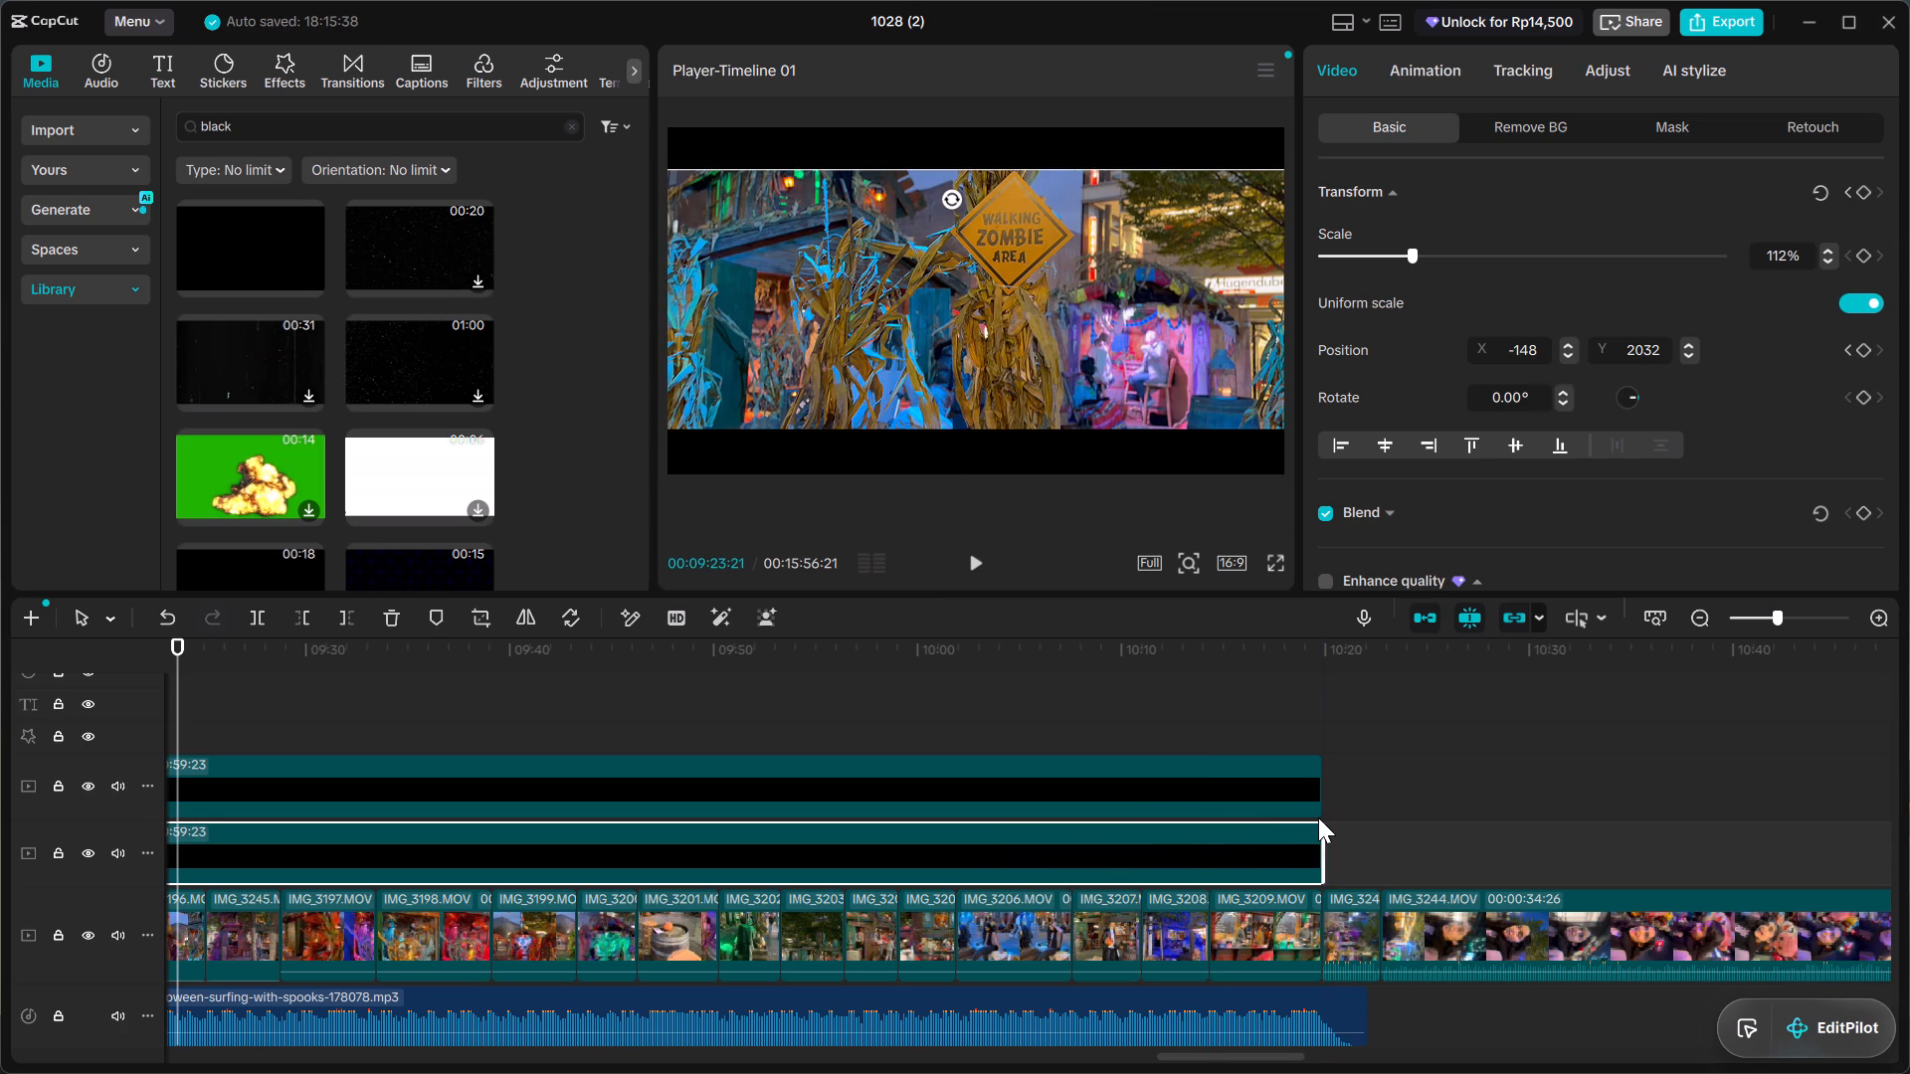
Play back the Halloween section from about 00:09:20, partly in full screen, to examine both black bars over the footage.
left_click(1161, 646)
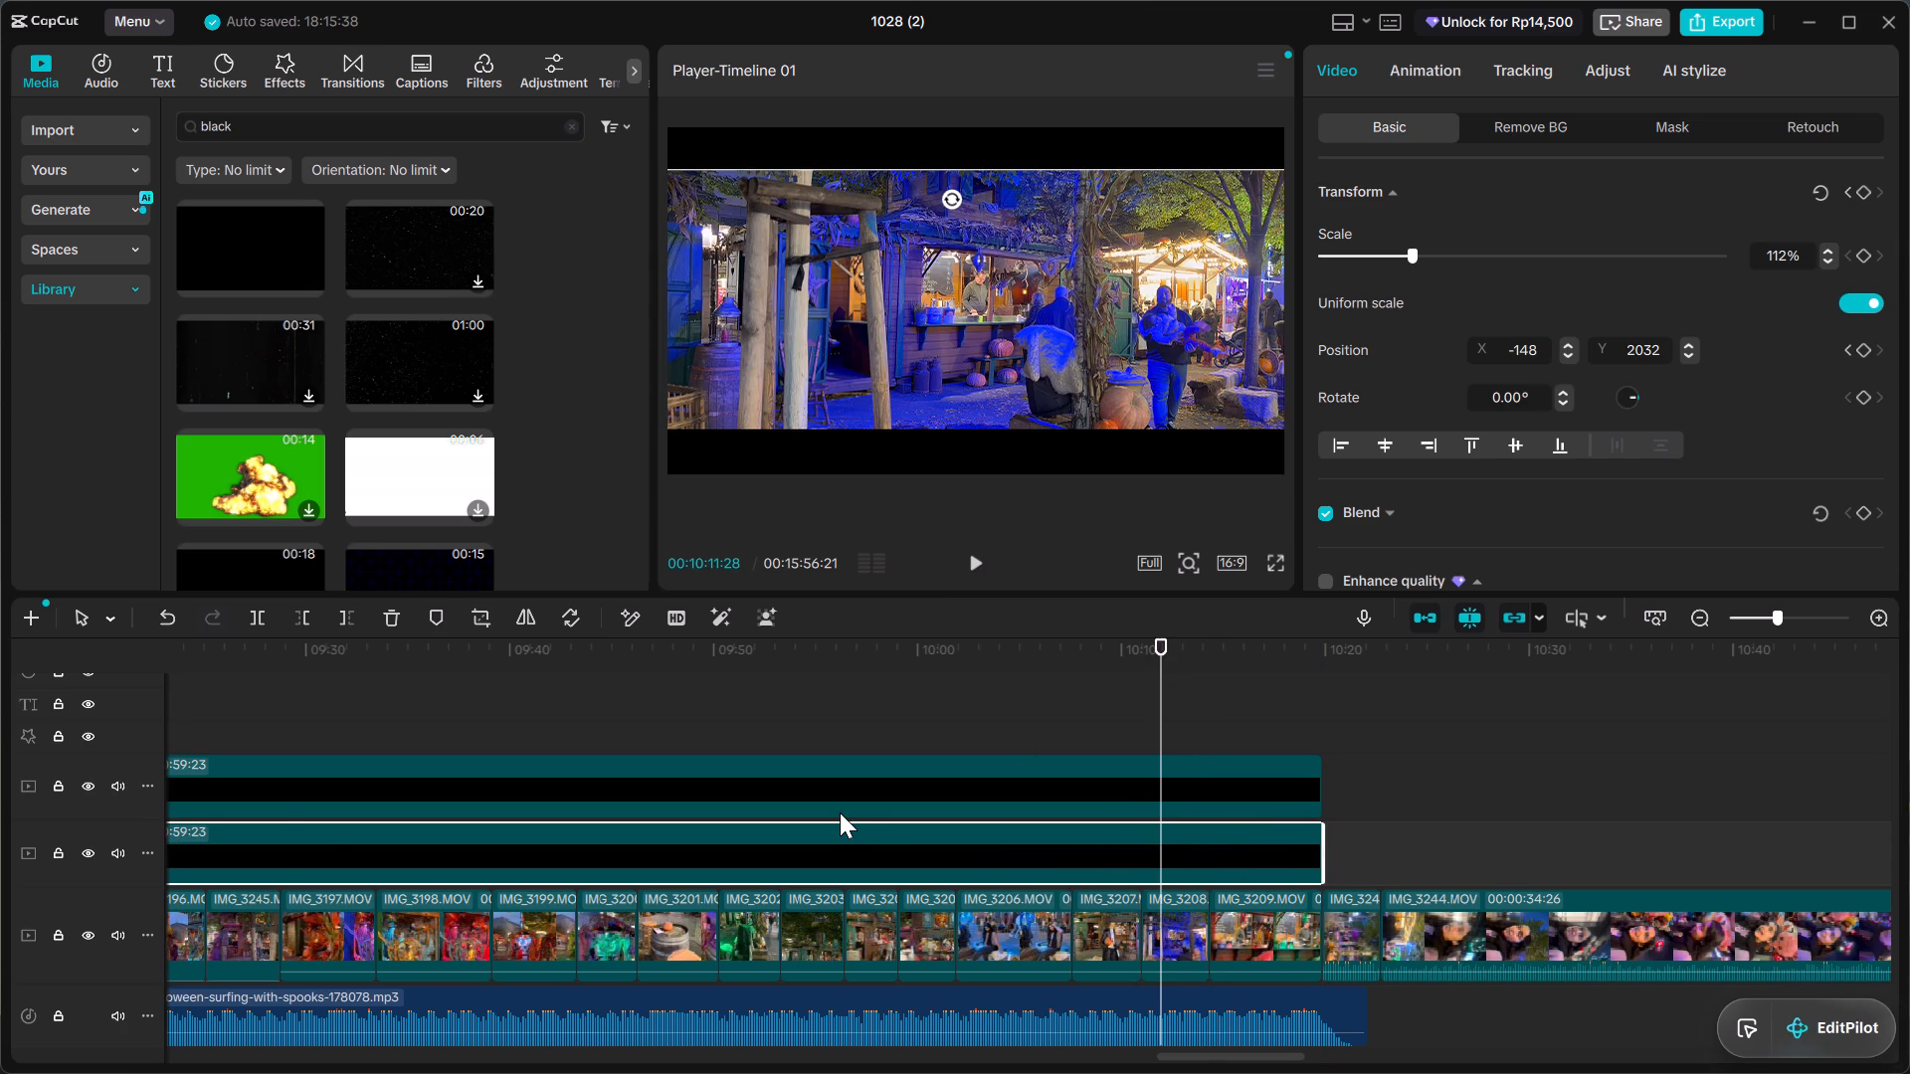
scroll(840, 812, "right", 2)
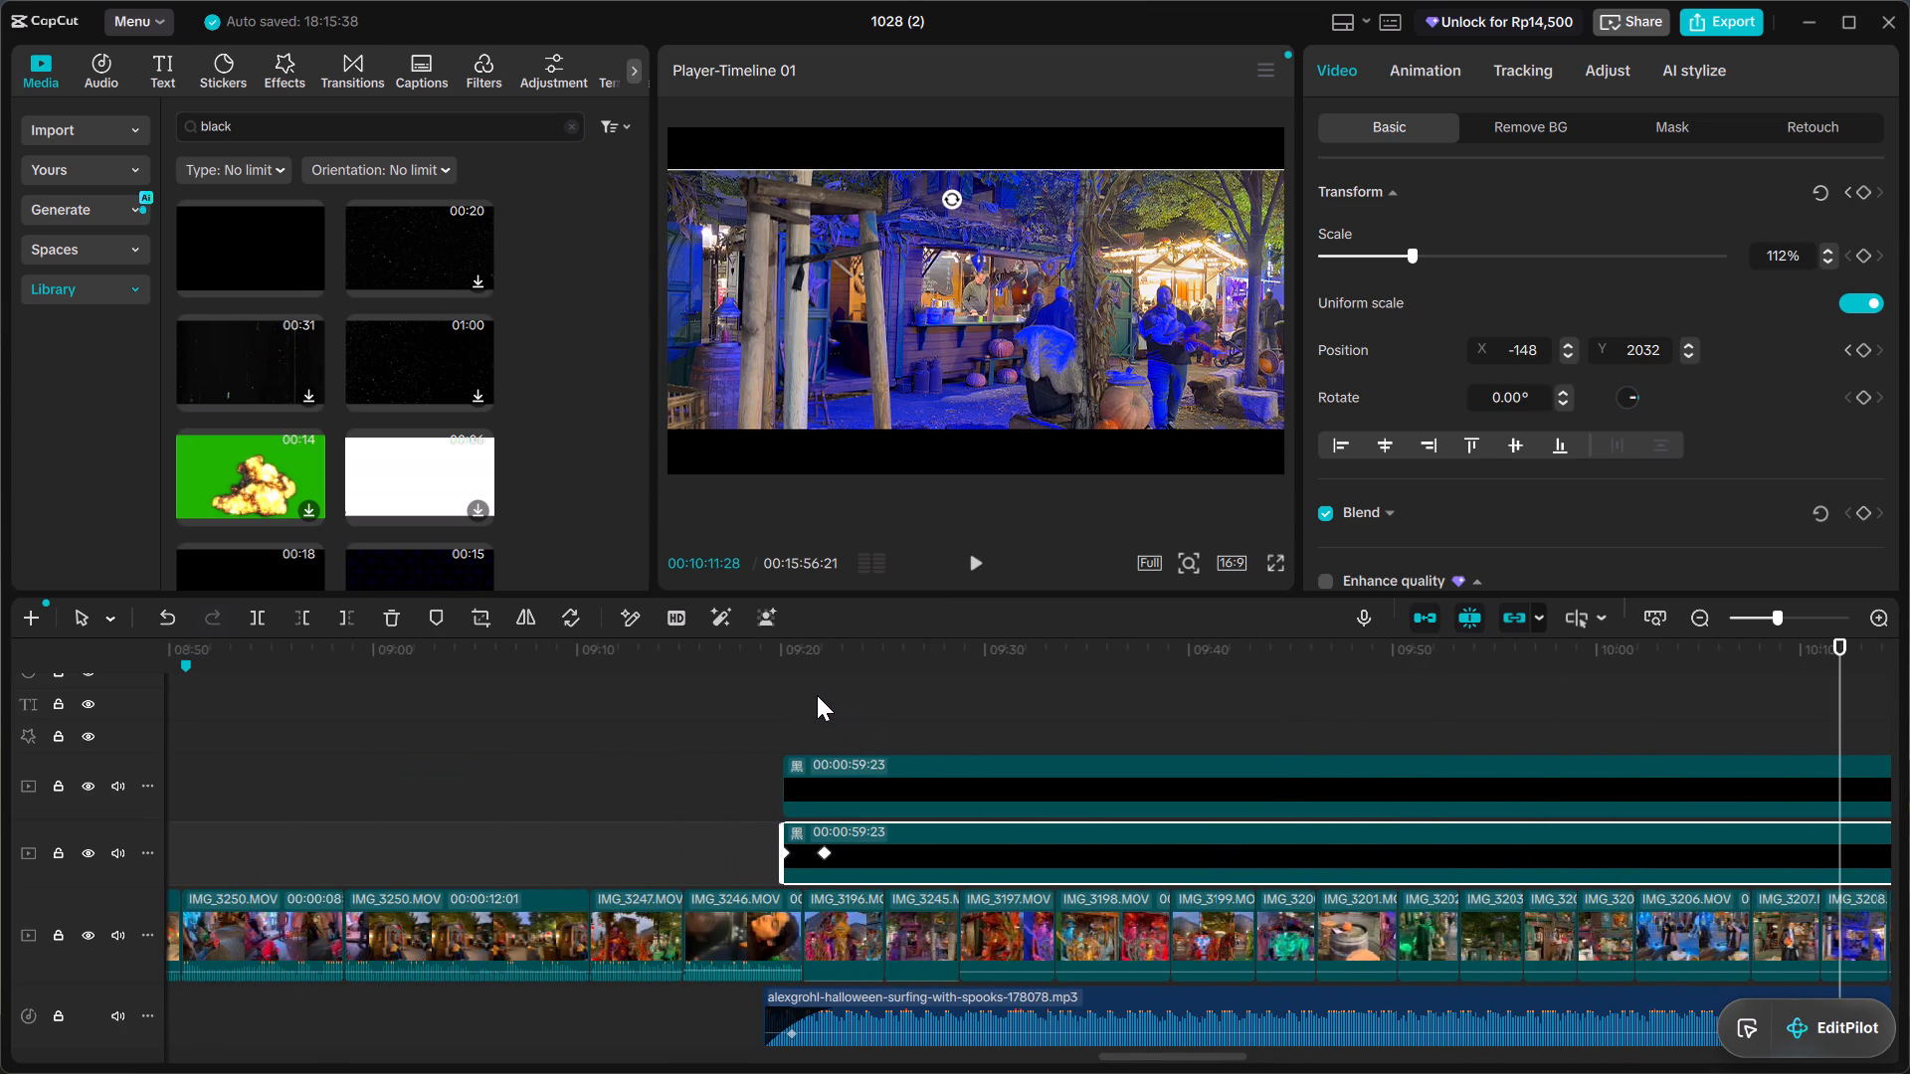
left_click(792, 678)
key("space")
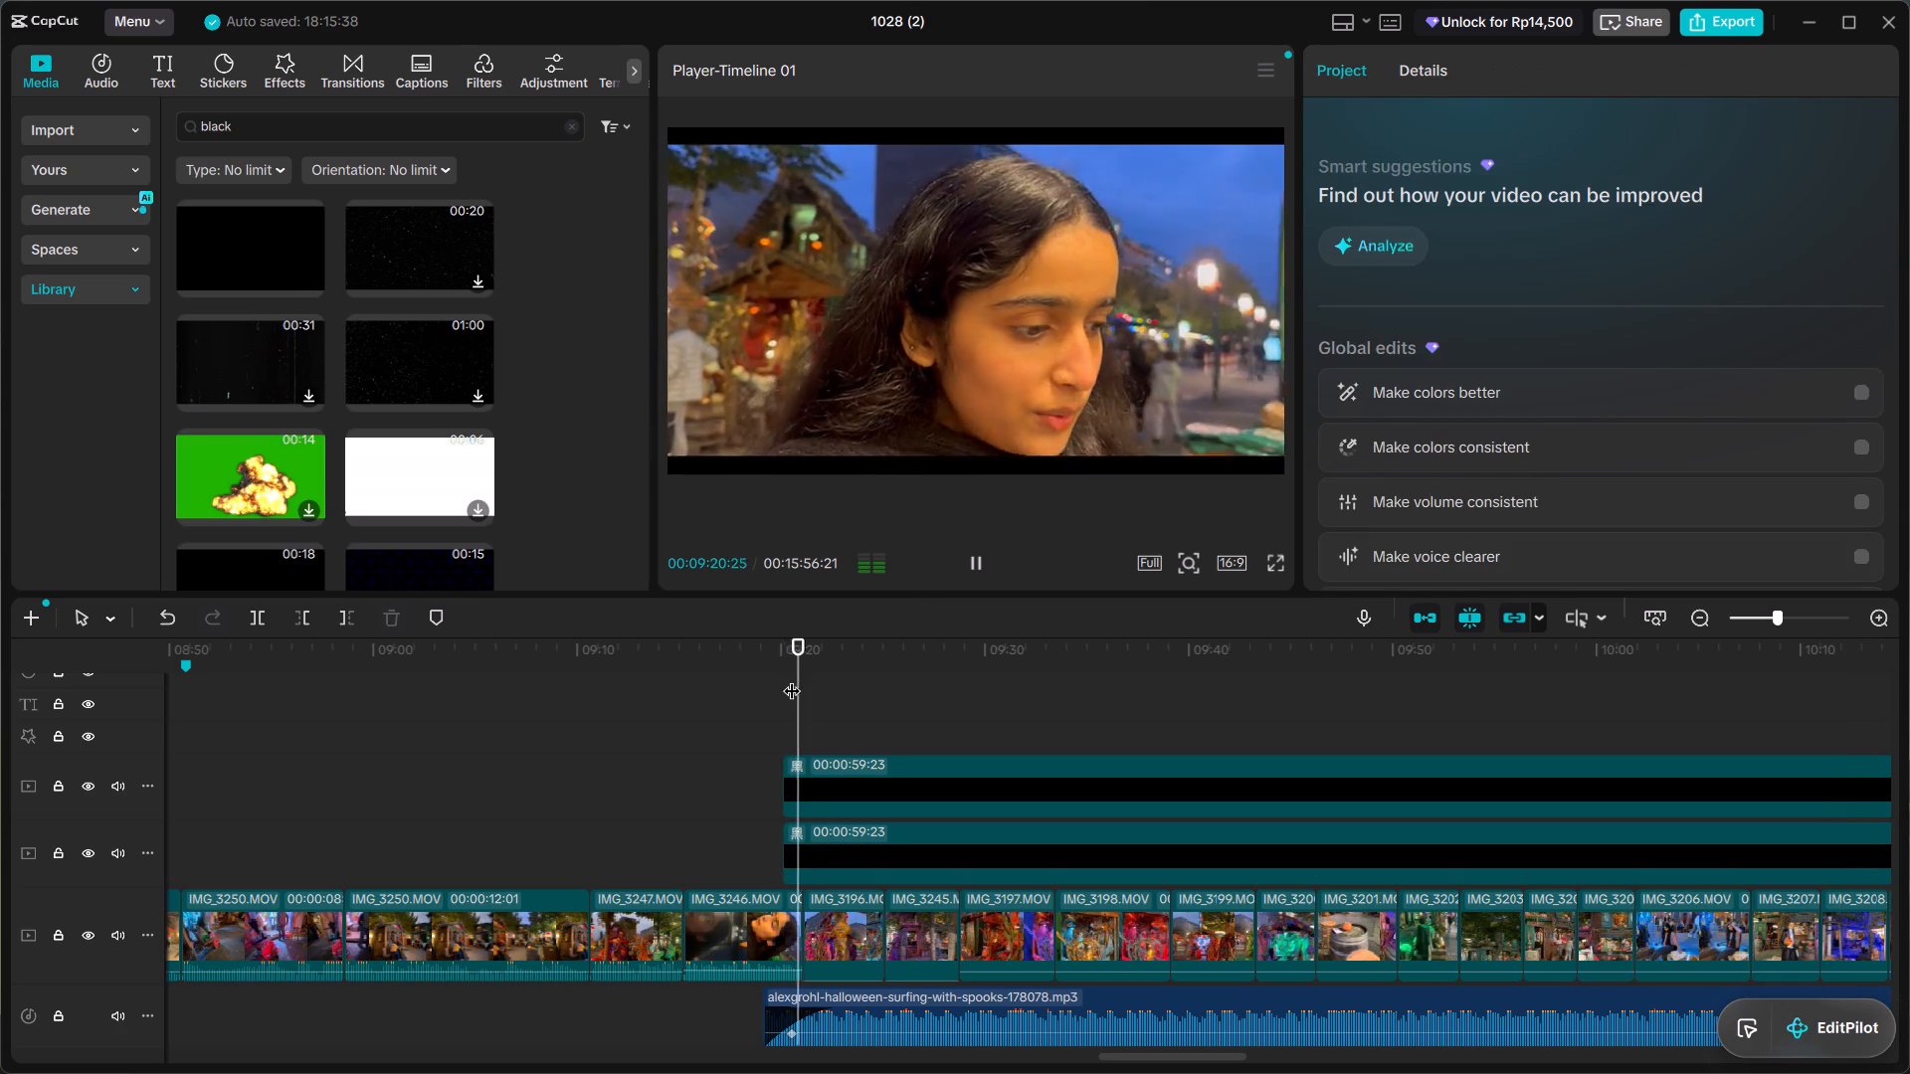
scroll(1039, 741, "left", 1)
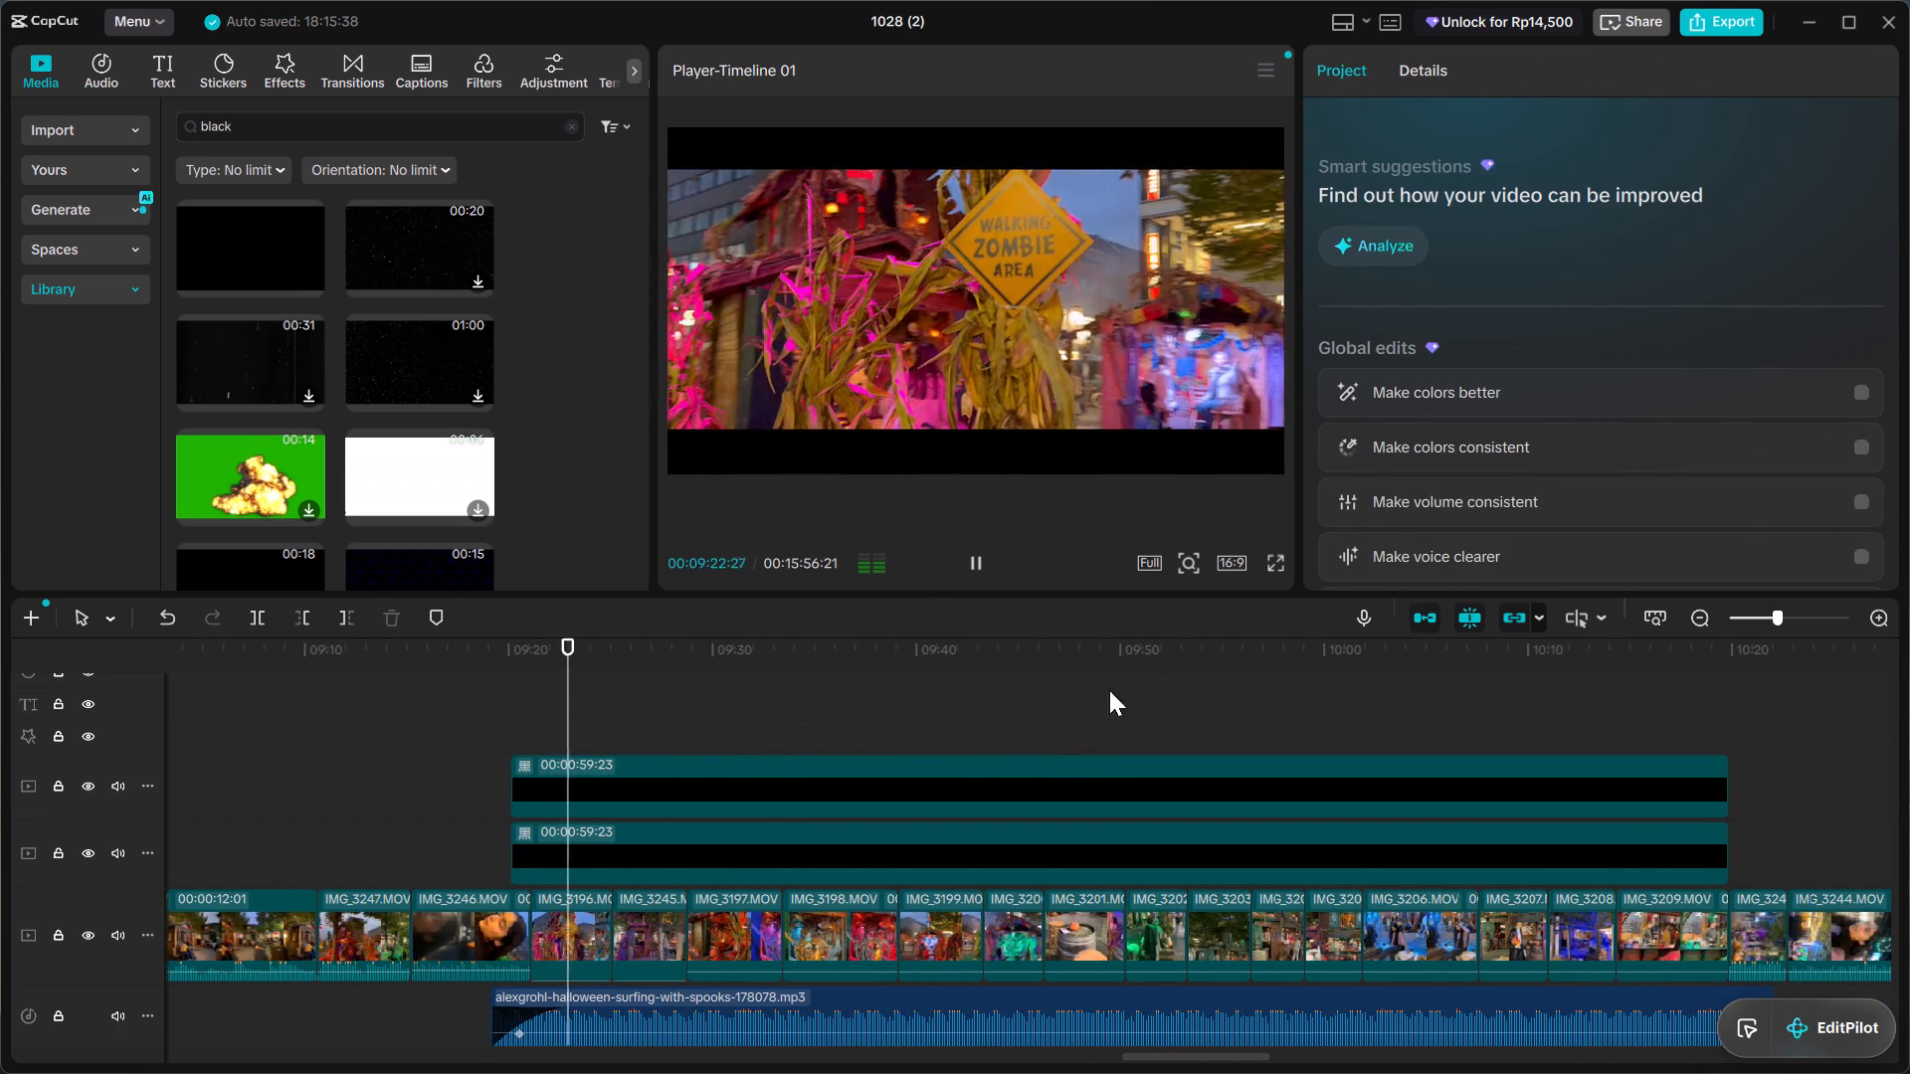
left_click(1276, 567)
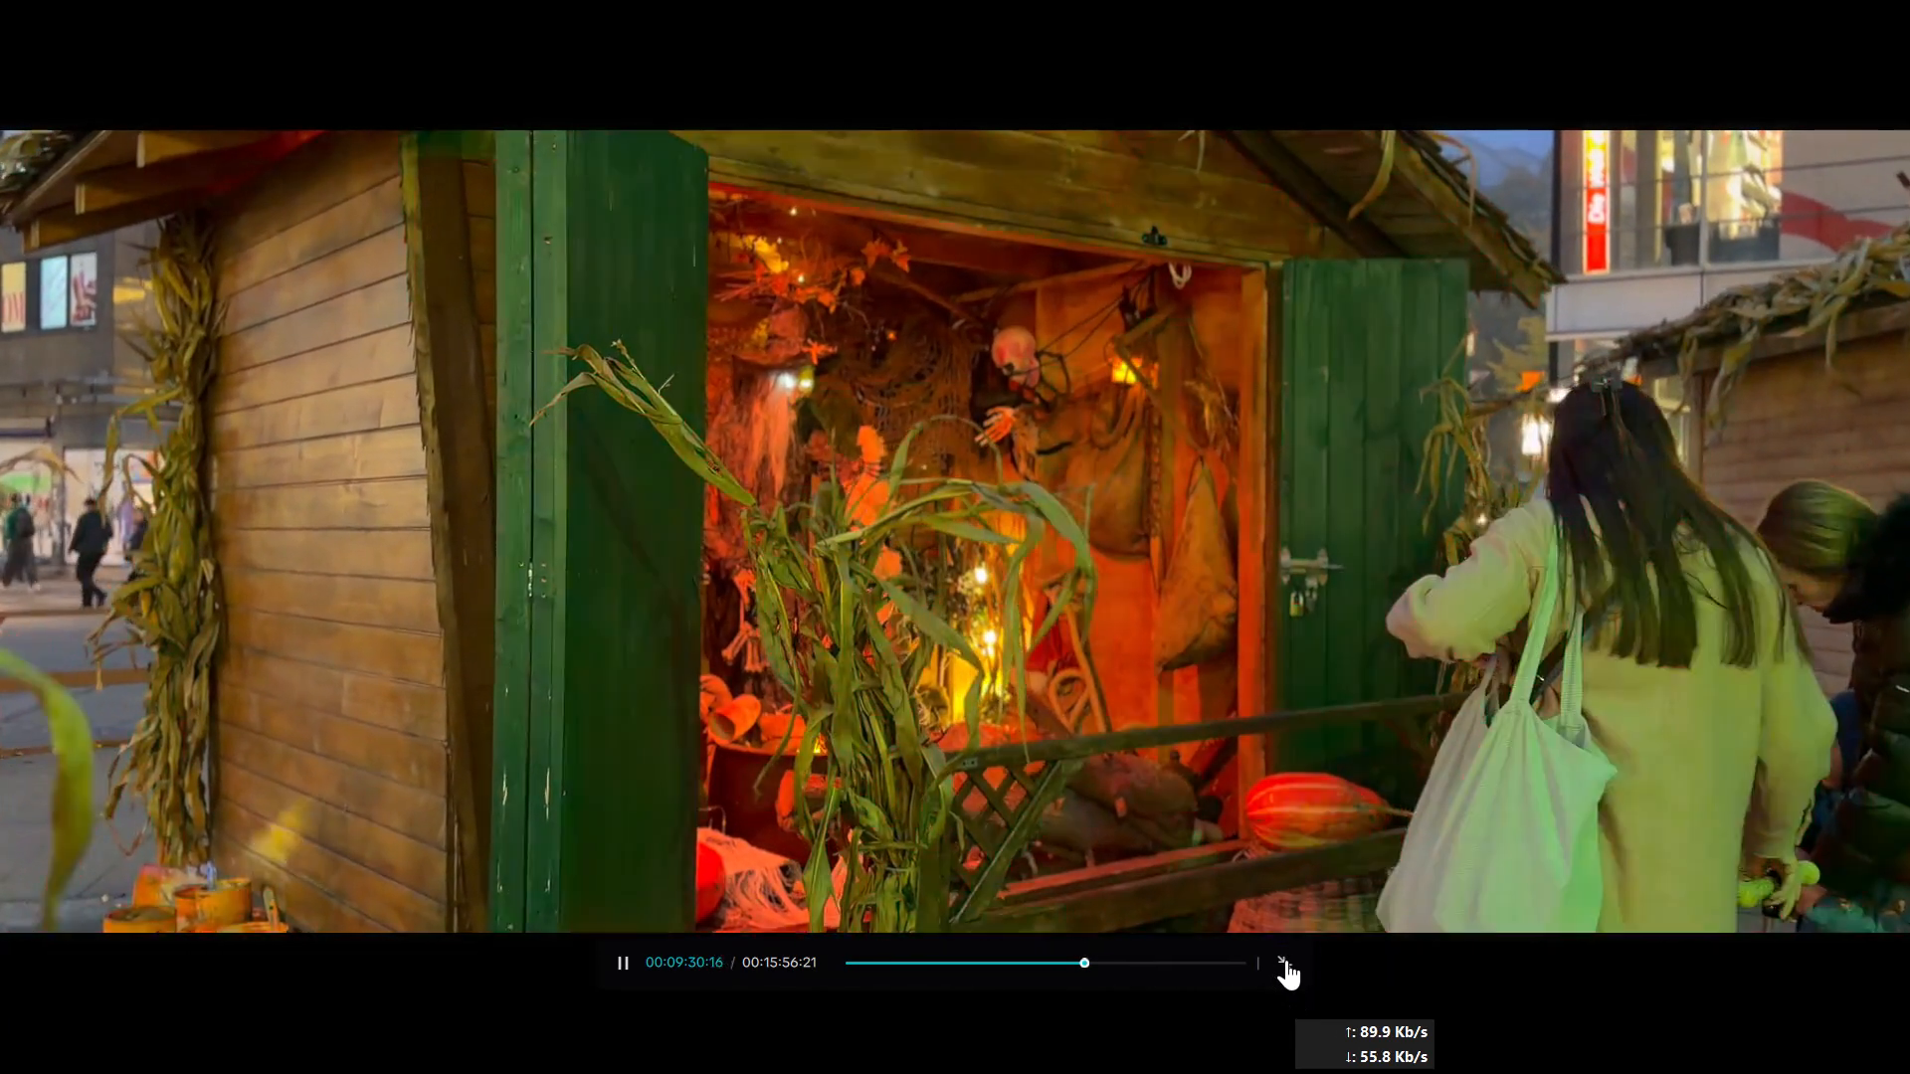
left_click(1286, 960)
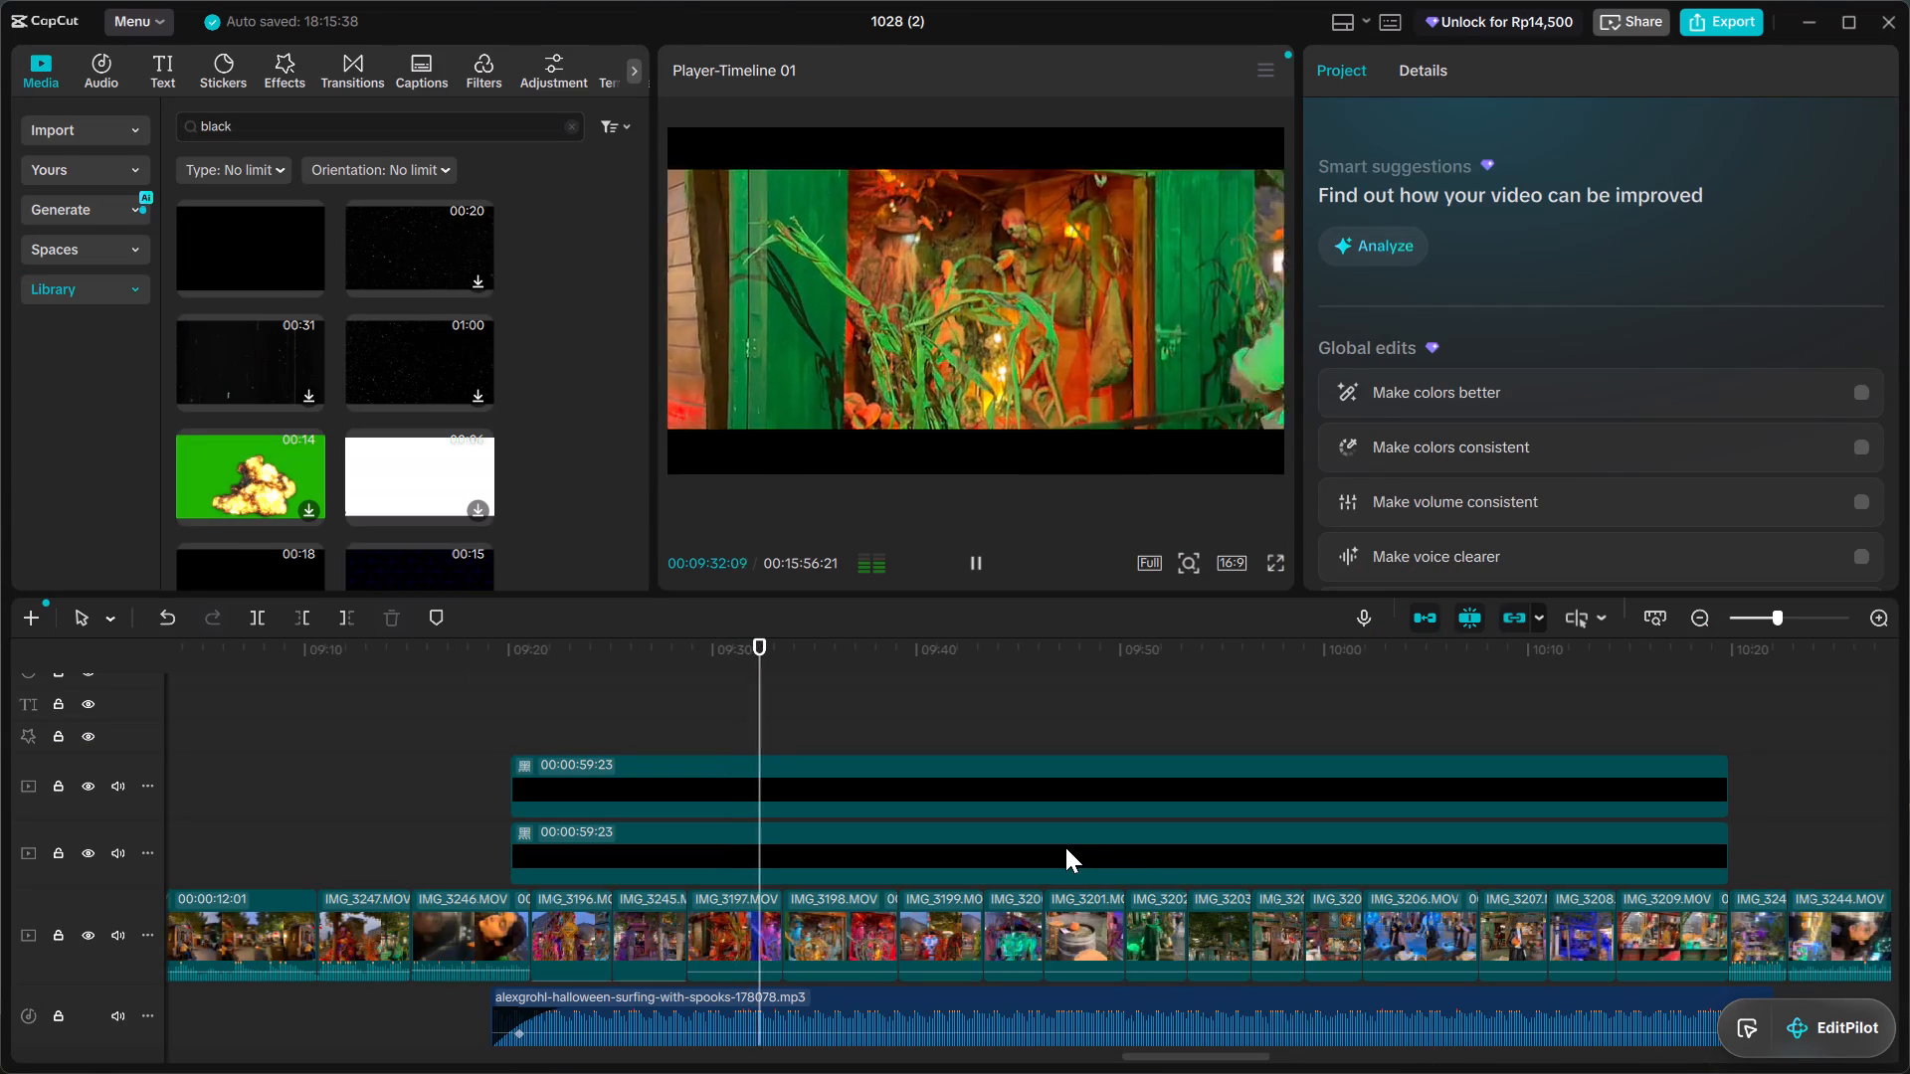
key("space")
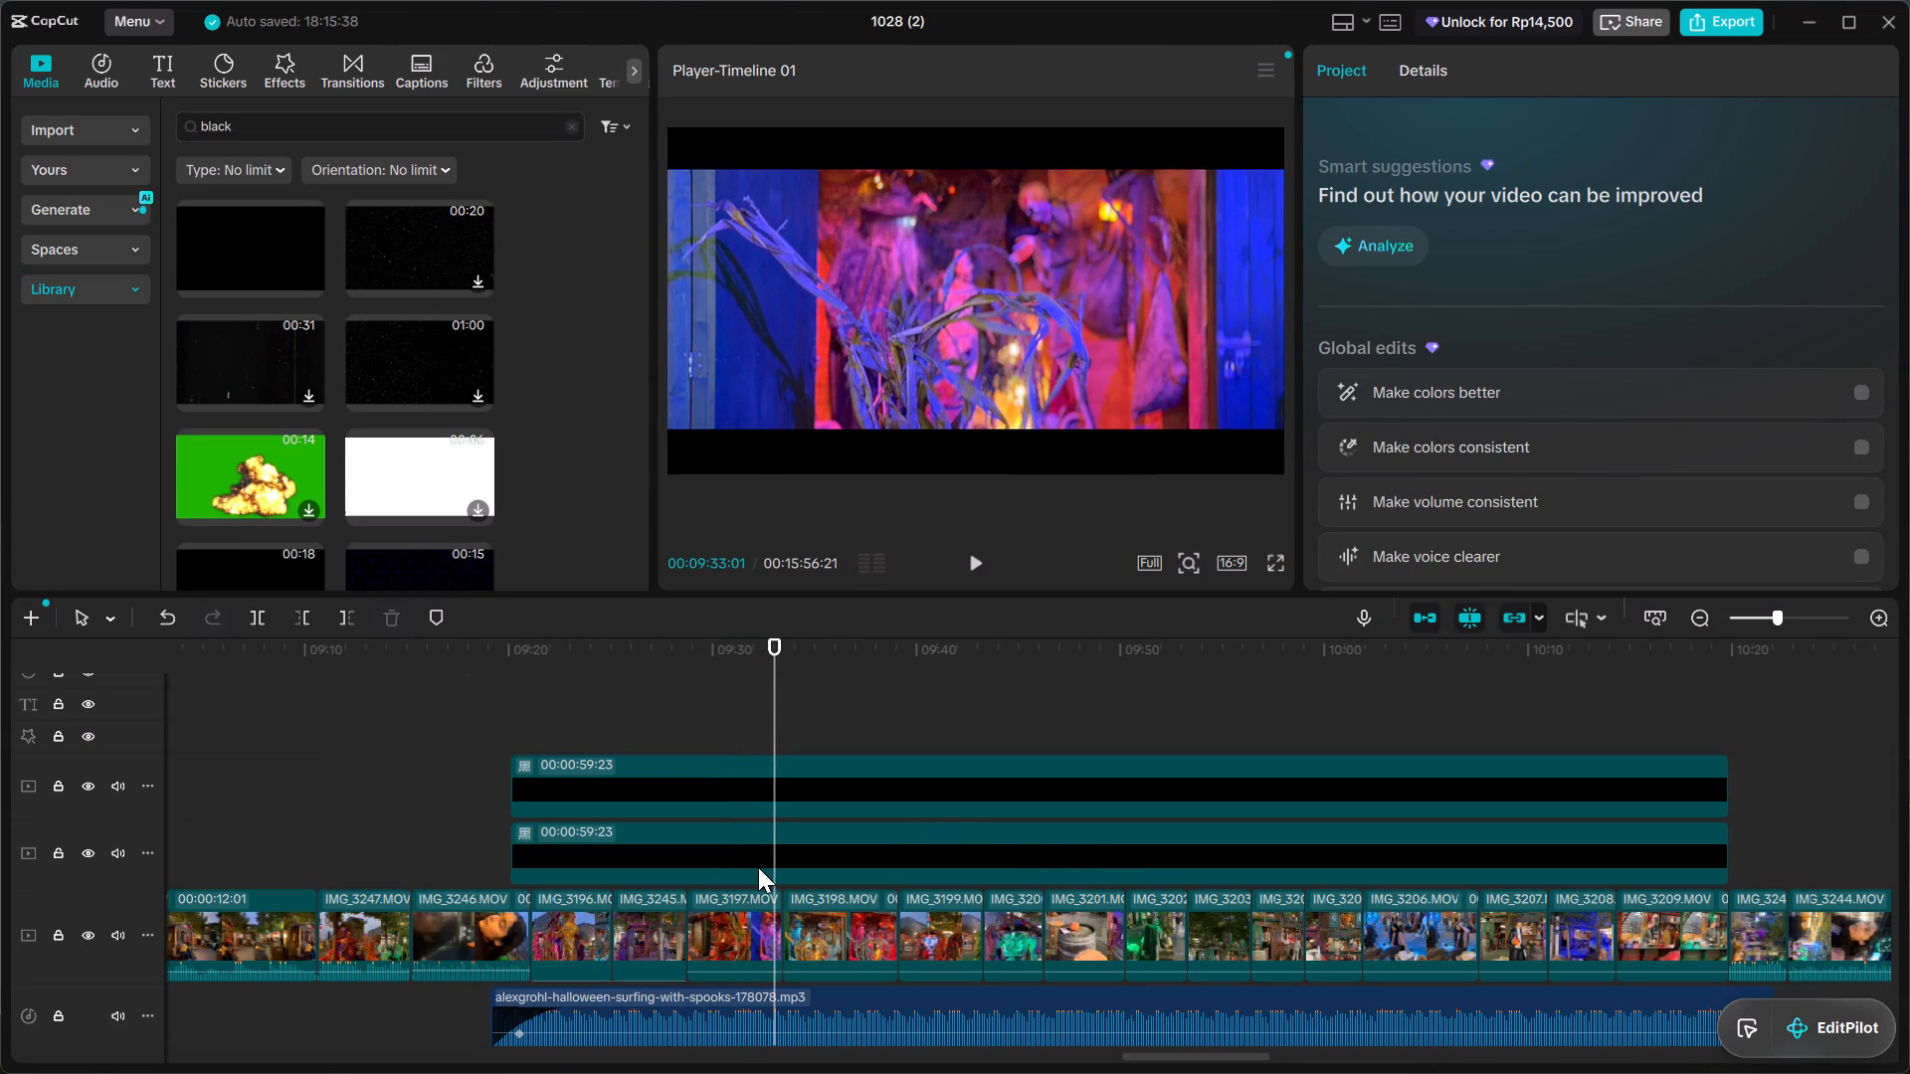
Add the Halloween transition Lunar Arcana between IMG_3197.MOV and IMG_3198.MOV, accept duplicate frames, and play it back.
left_click(352, 55)
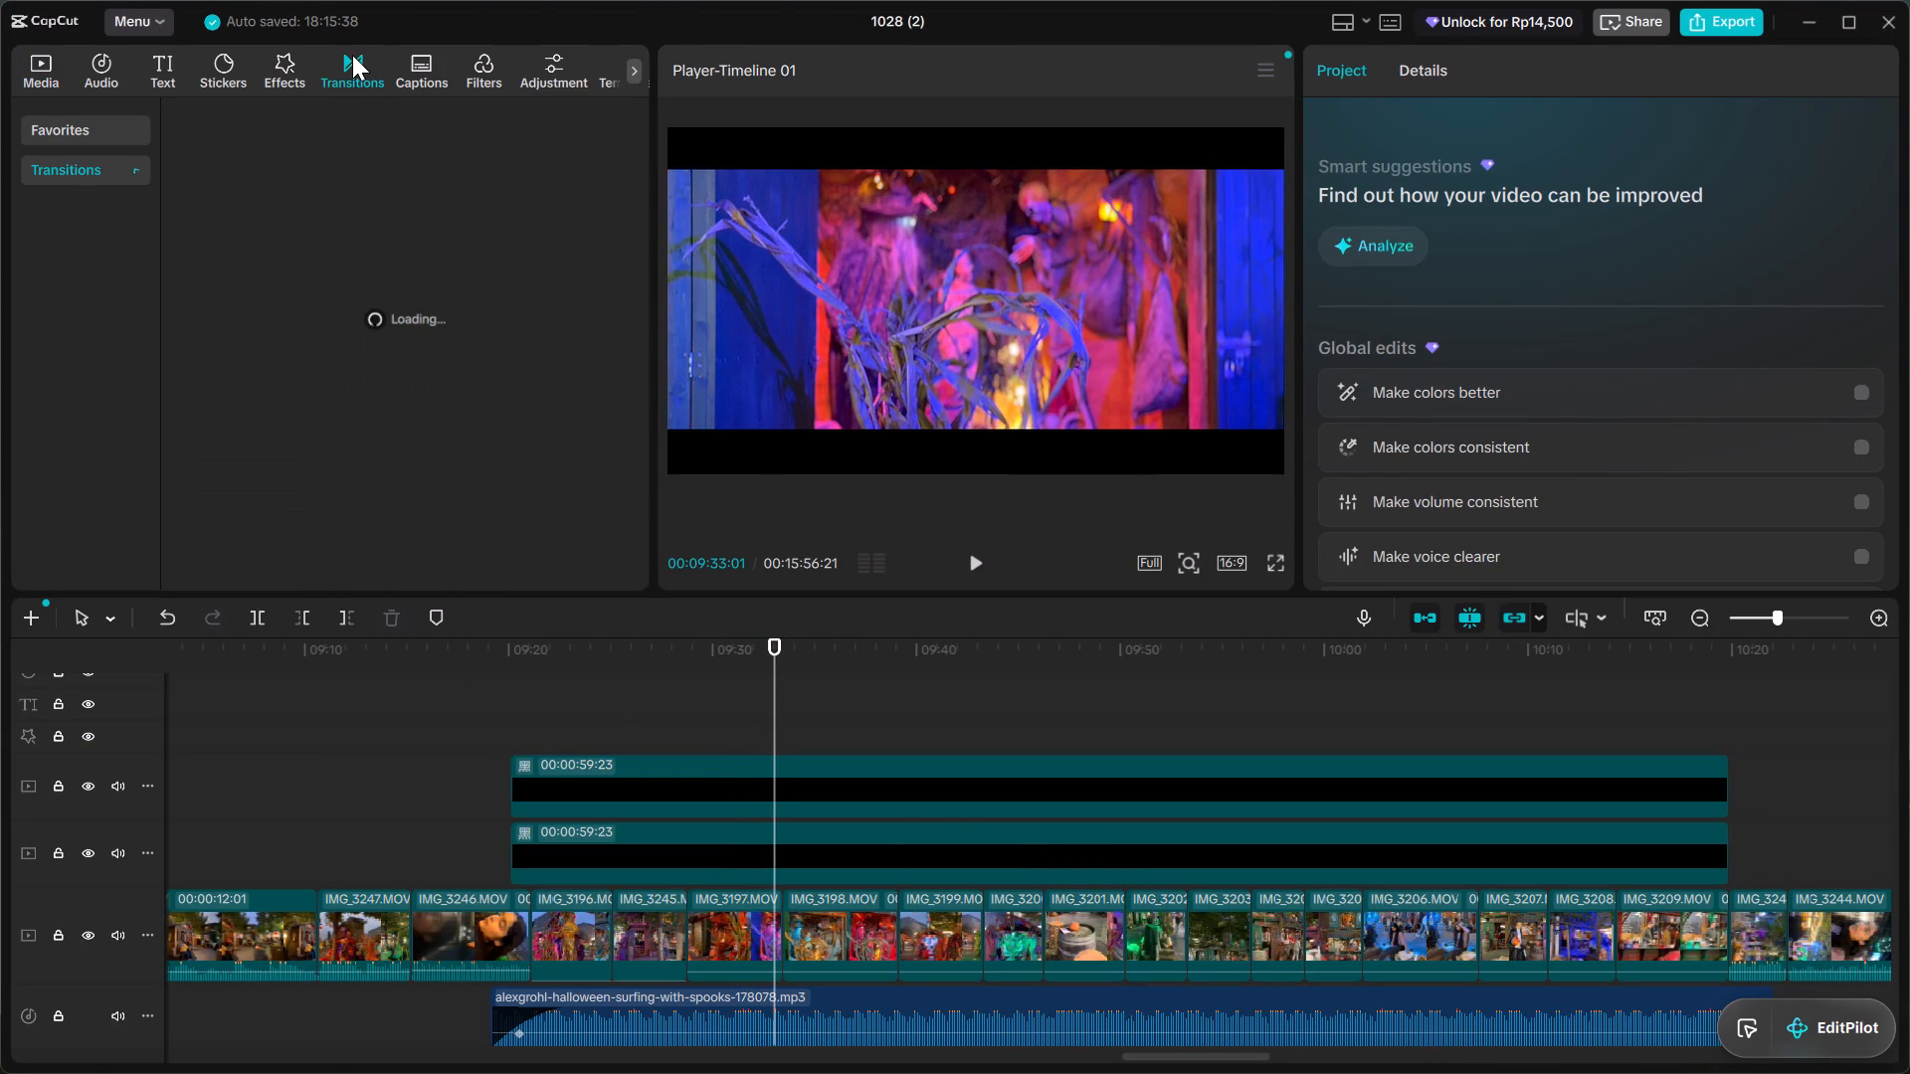
left_click(119, 157)
left_click(119, 157)
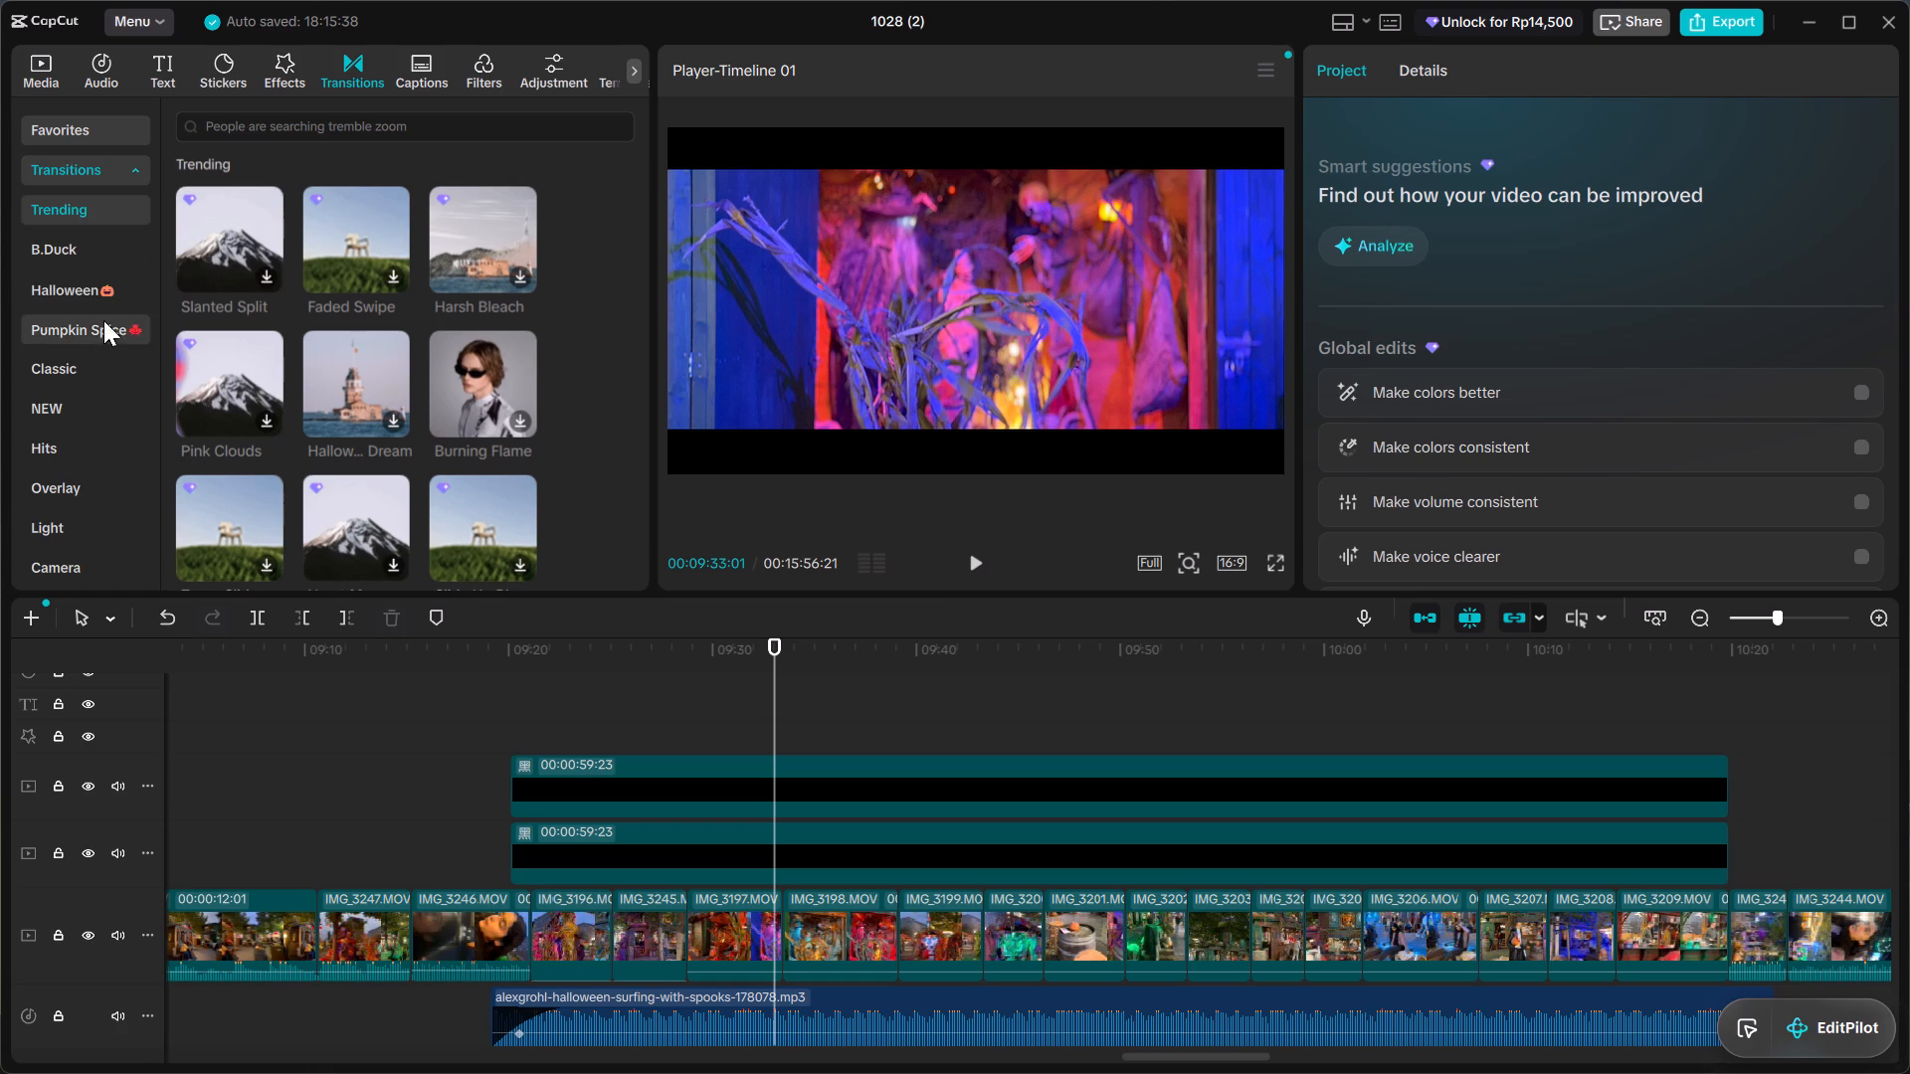
left_click(99, 280)
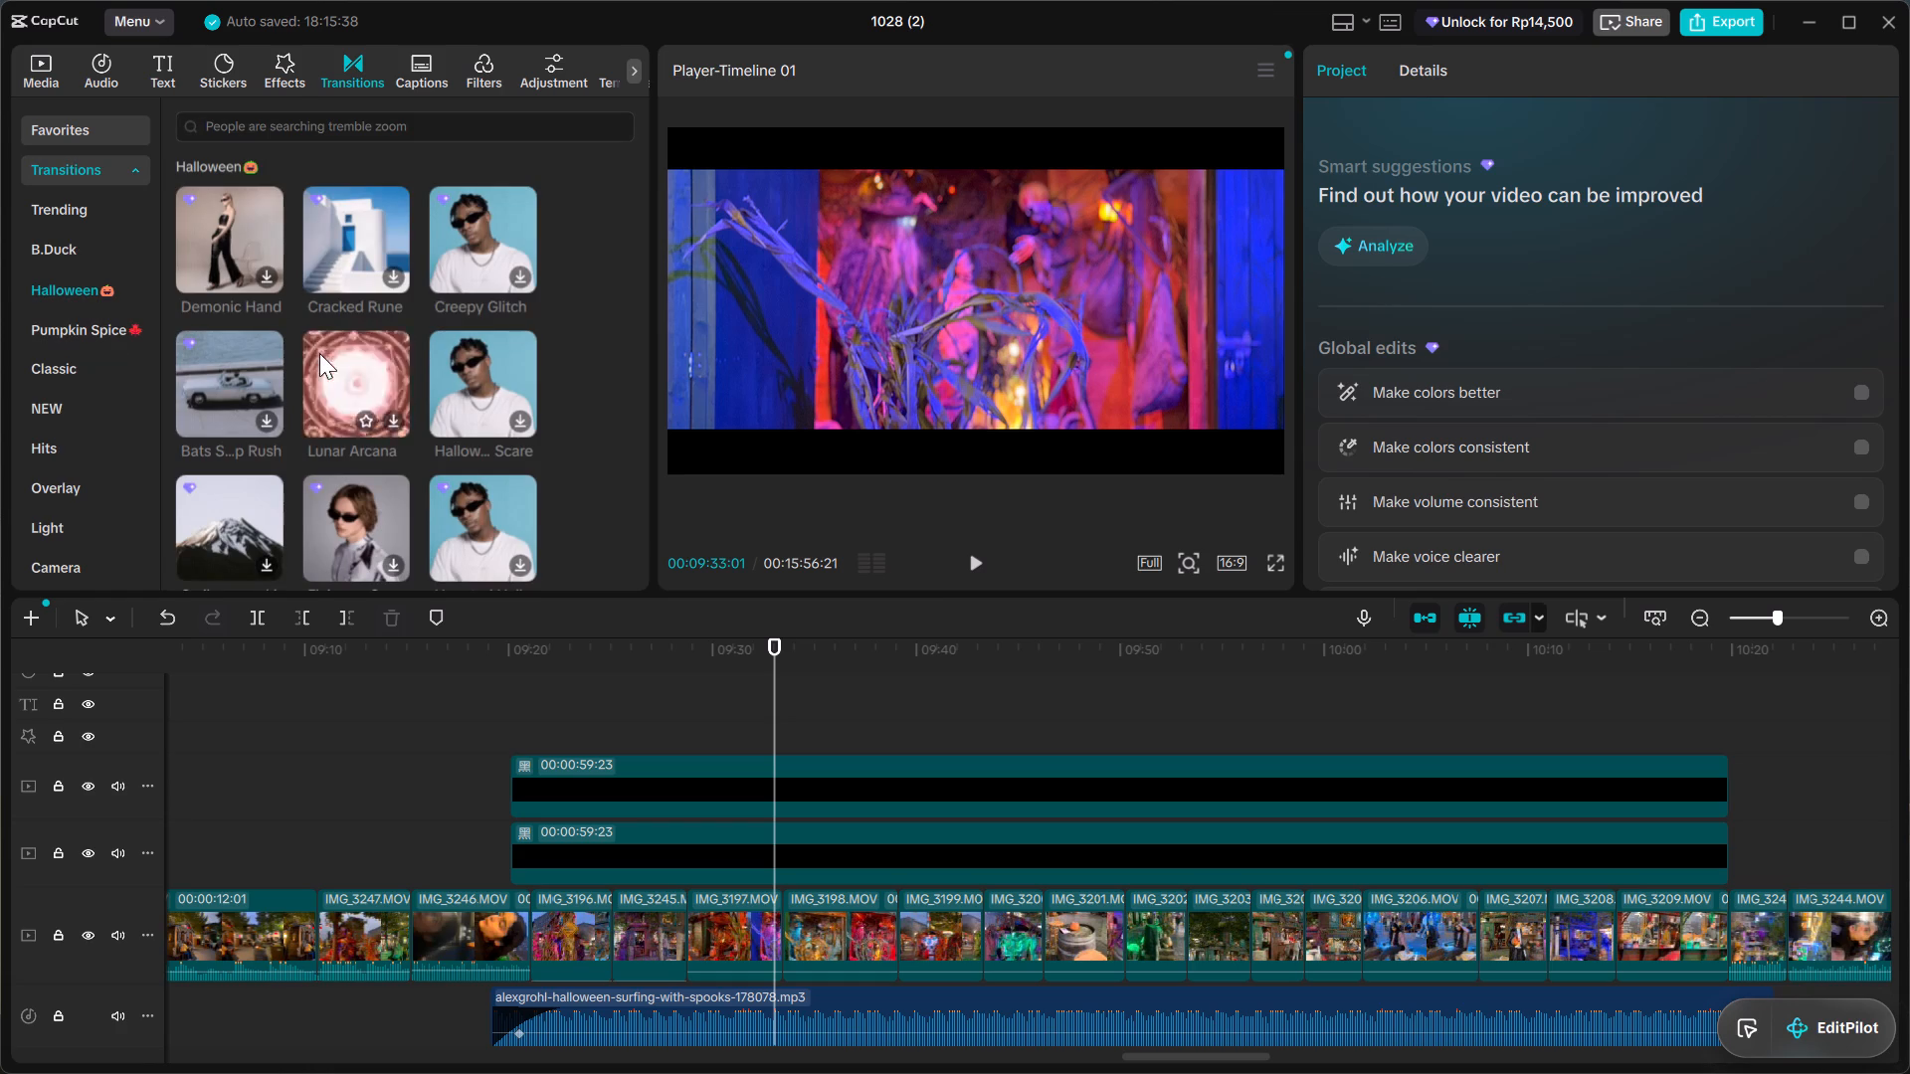
double_click(338, 375)
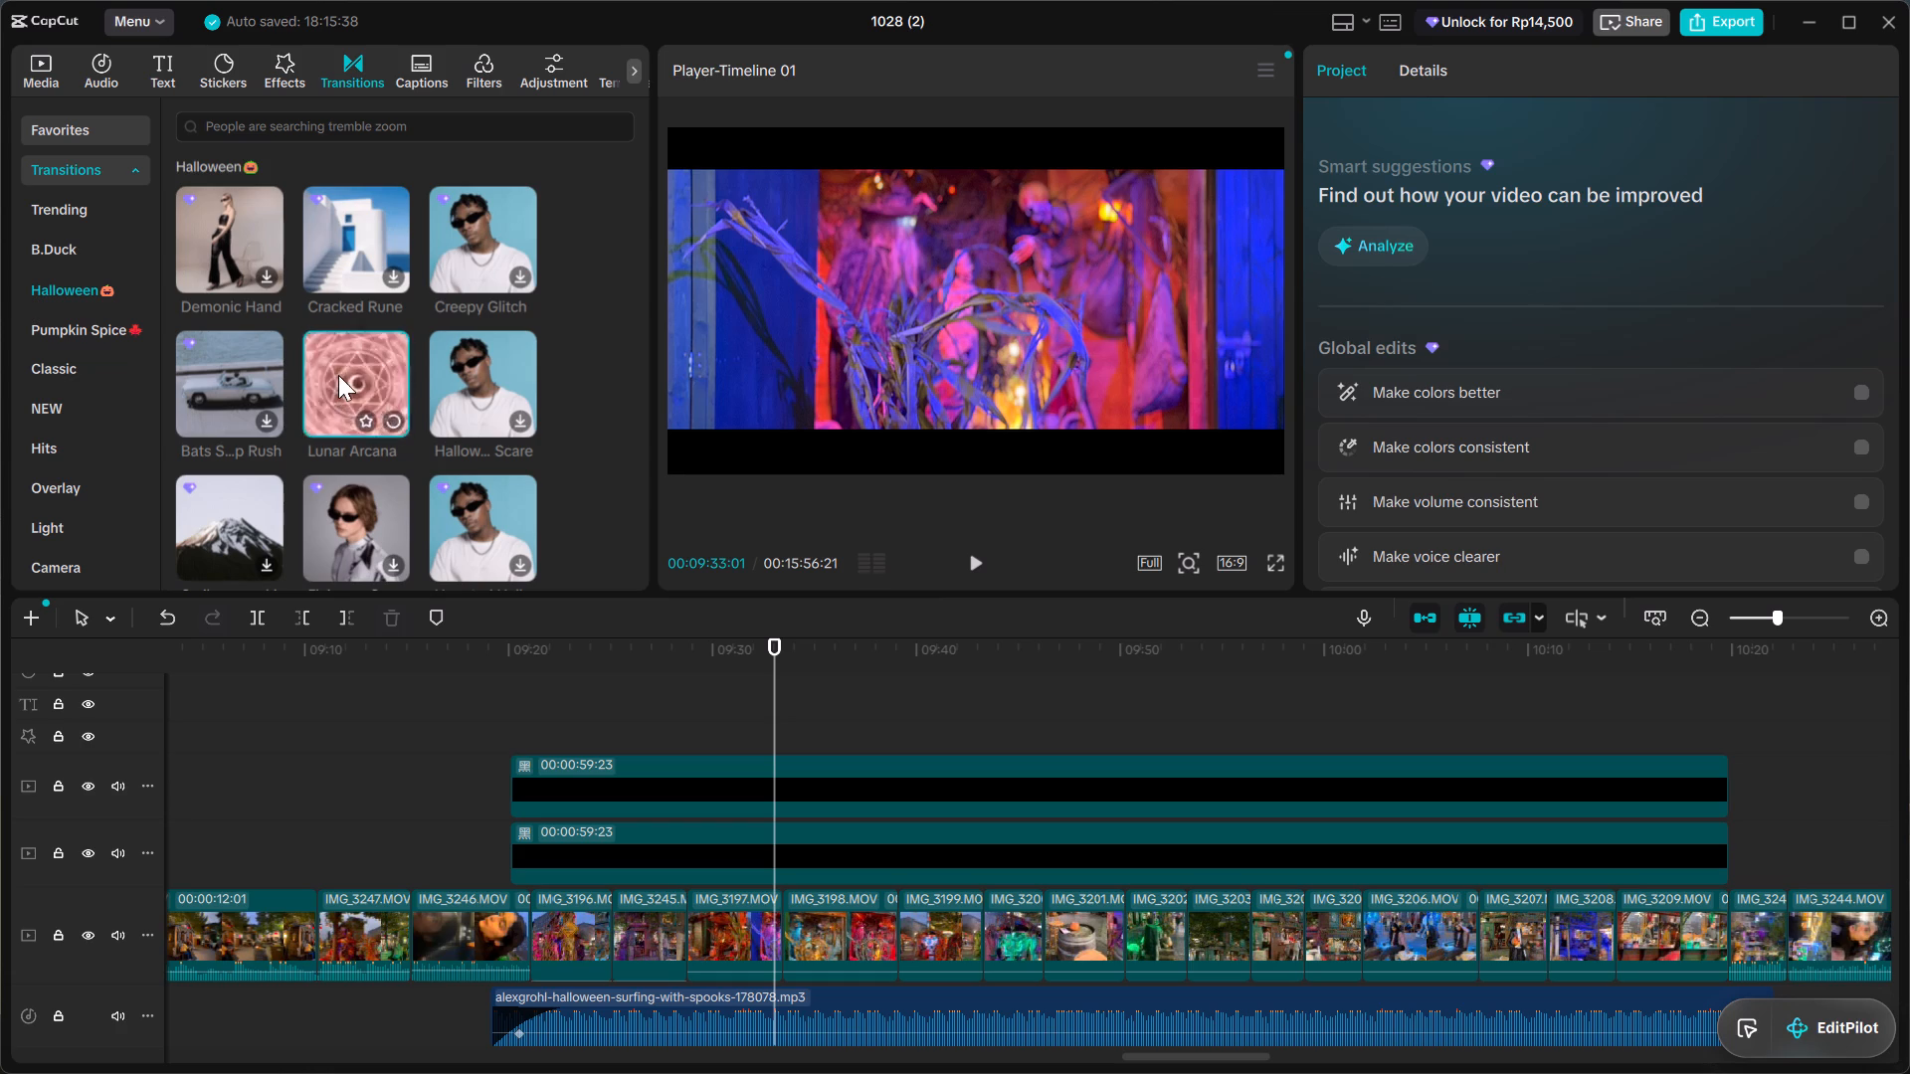
scroll(338, 375, "down", 1)
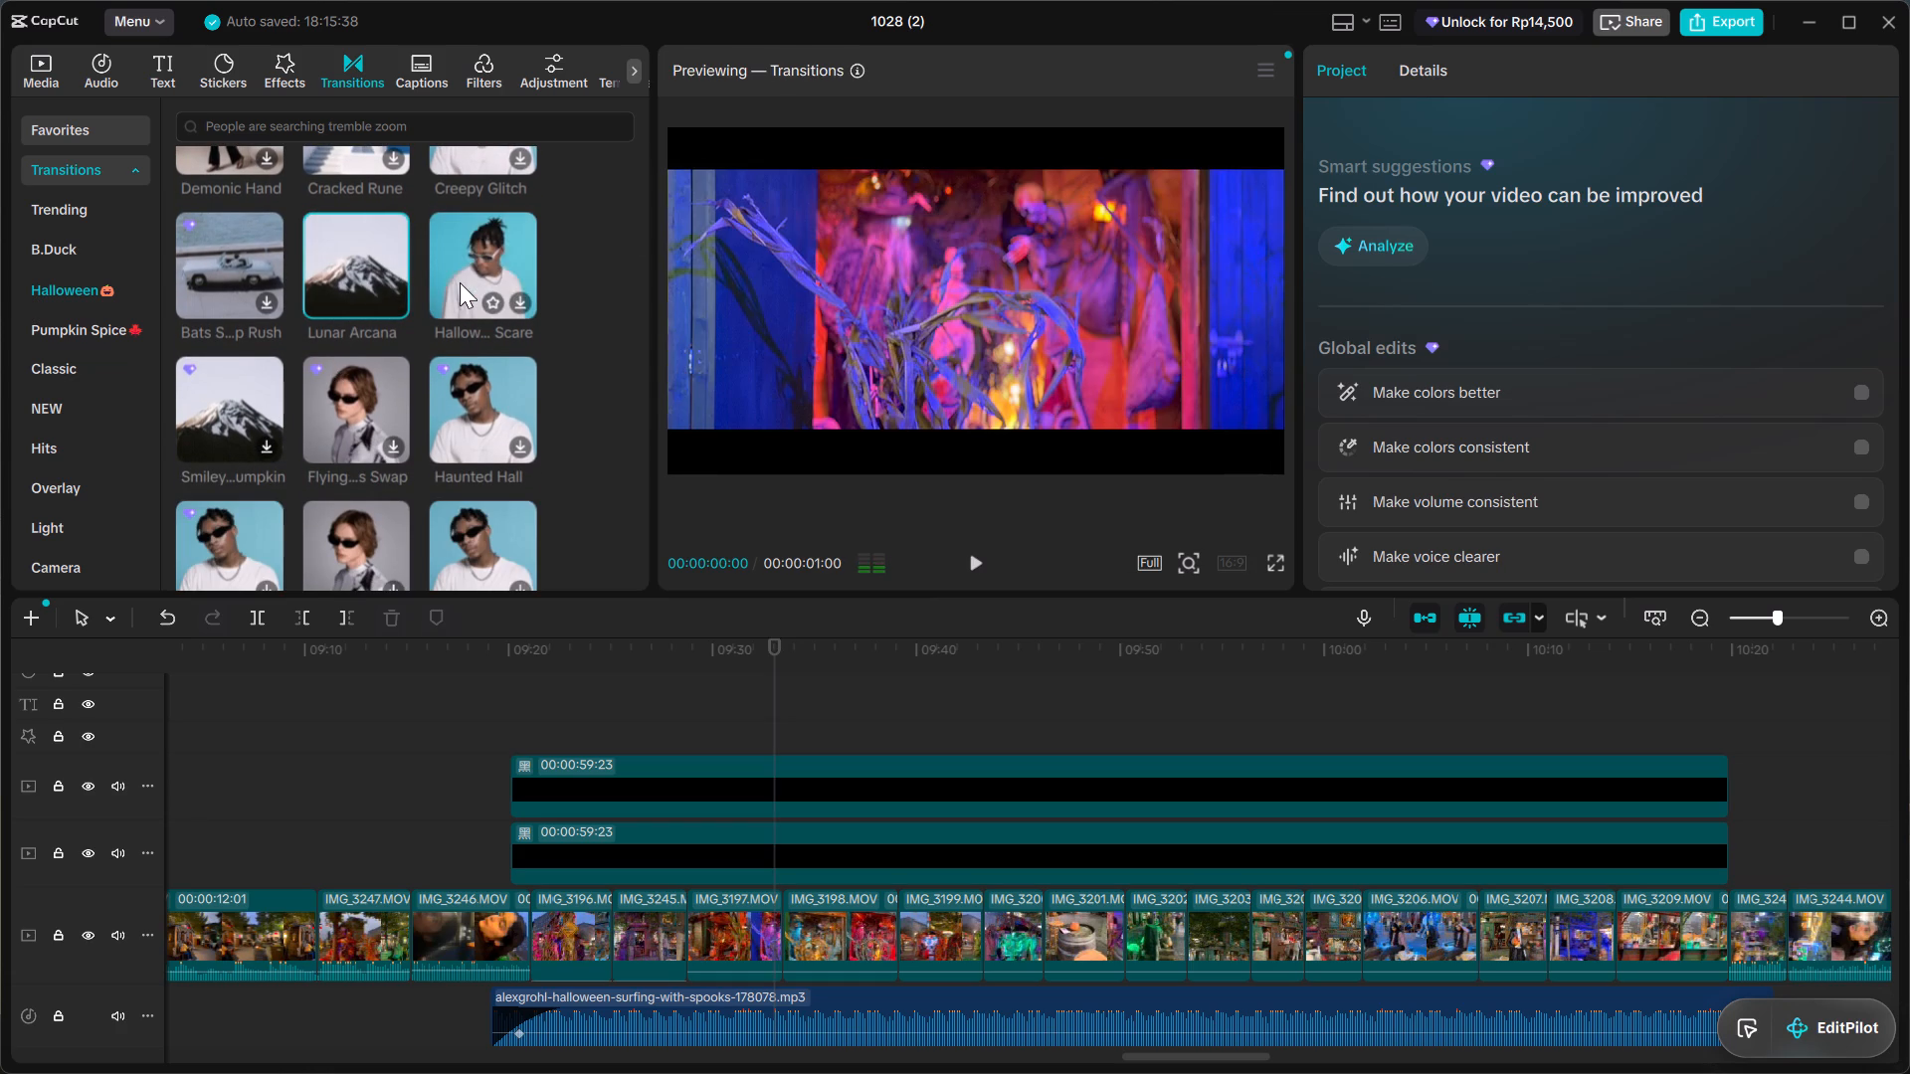
left_click_drag(360, 264, 757, 920)
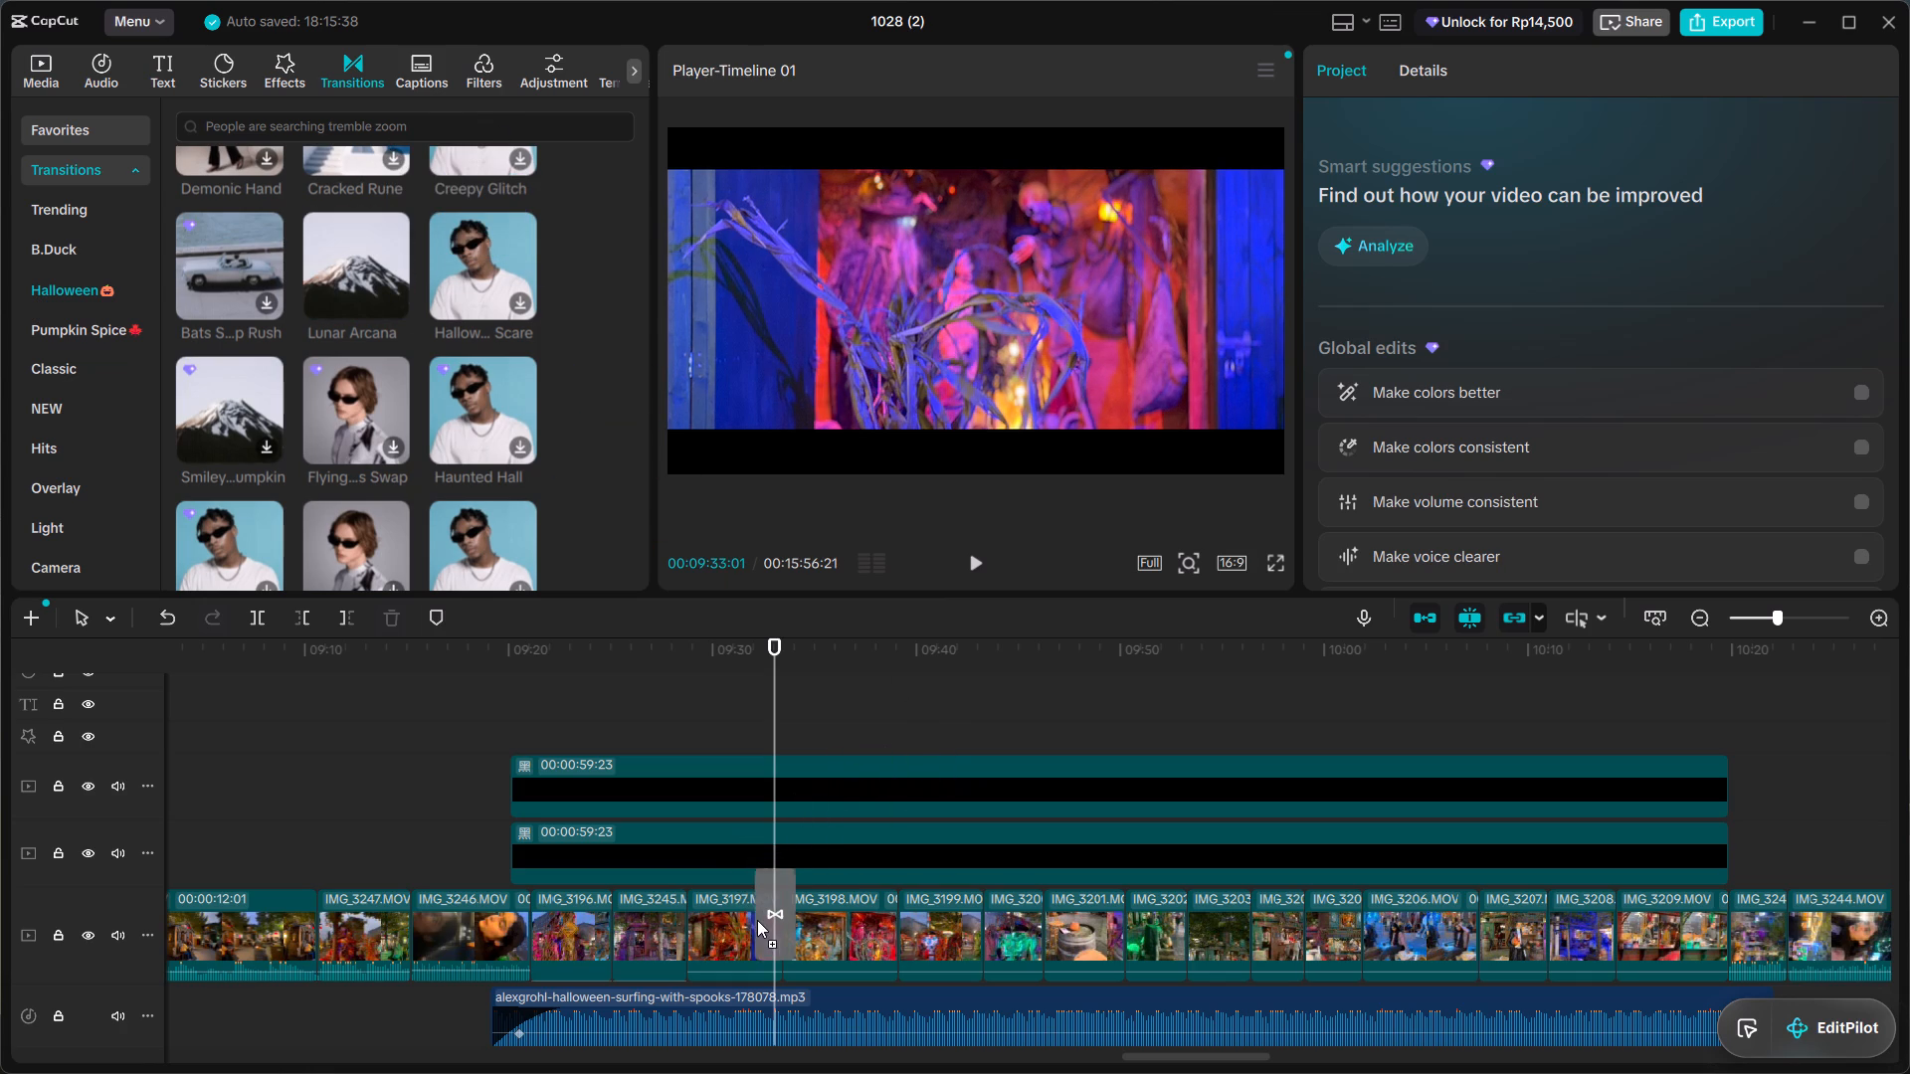
left_click_drag(757, 920, 758, 920)
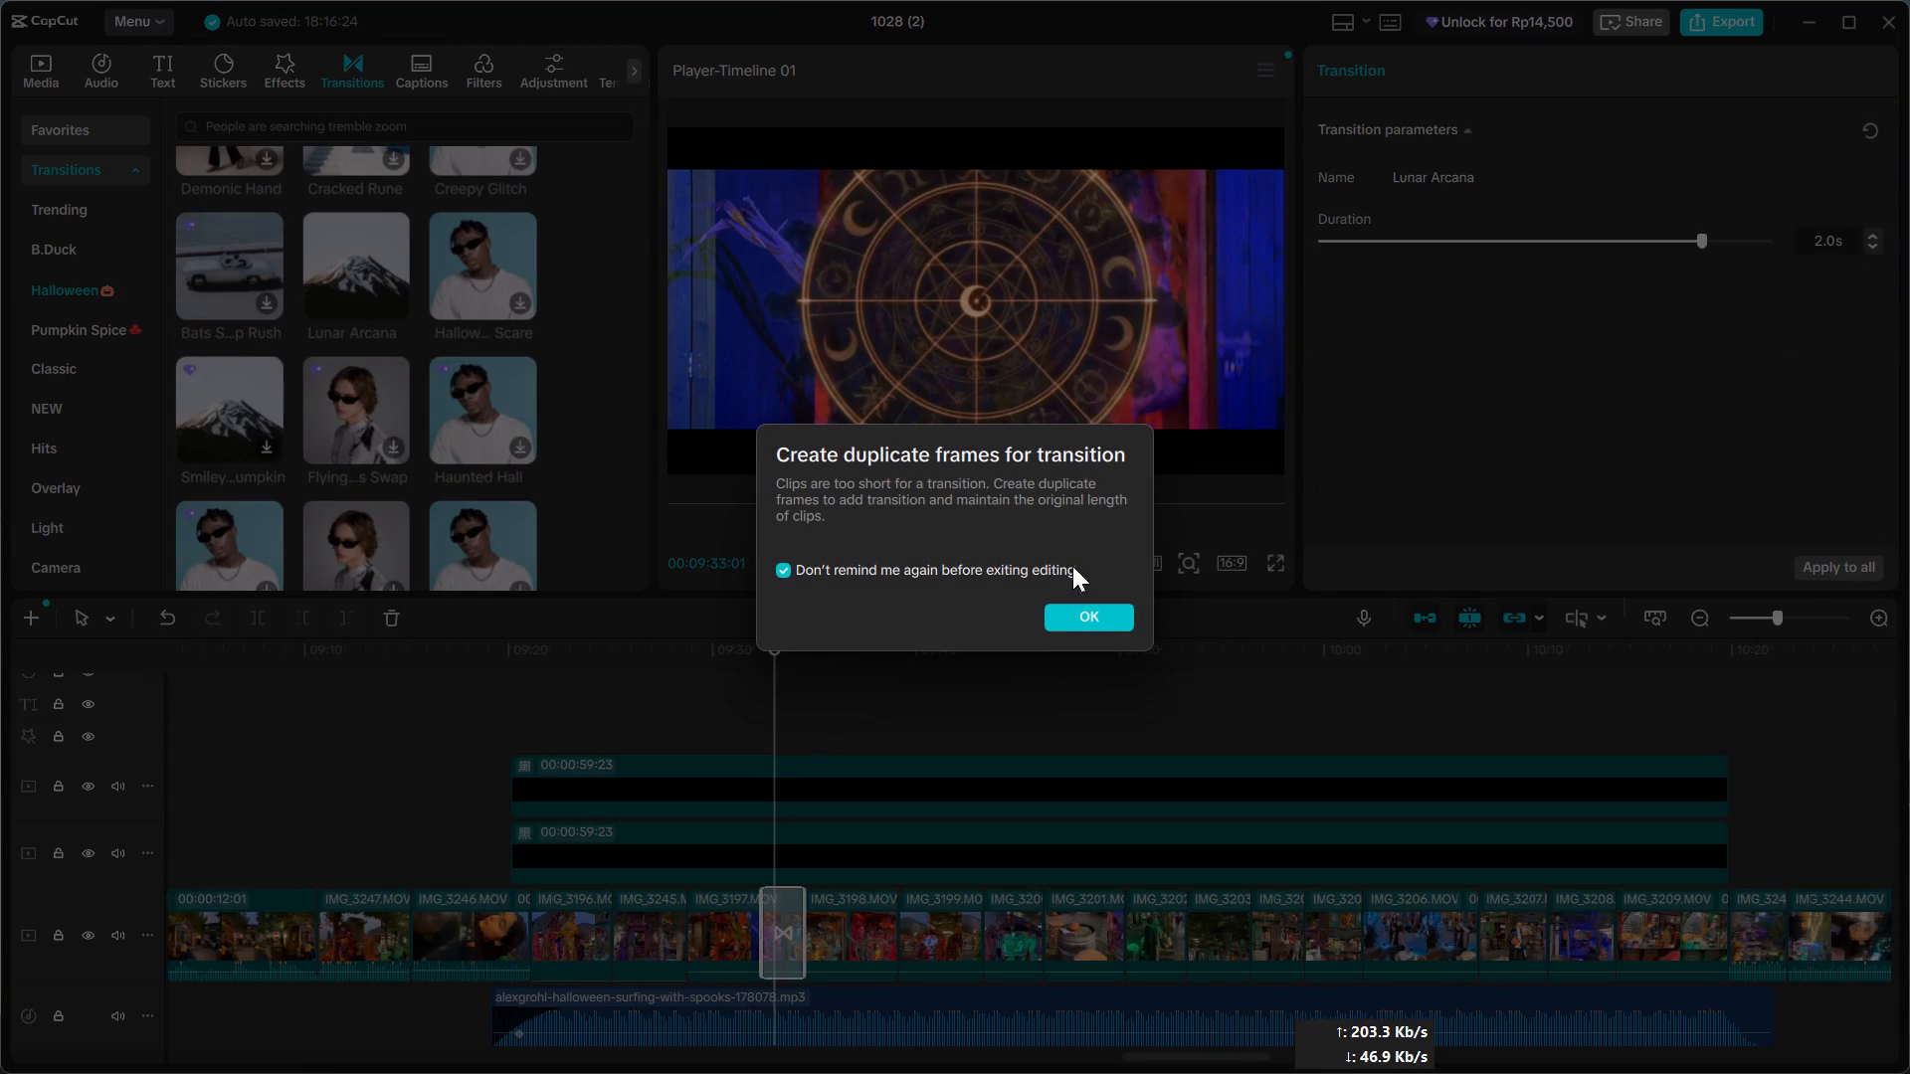
left_click(1077, 606)
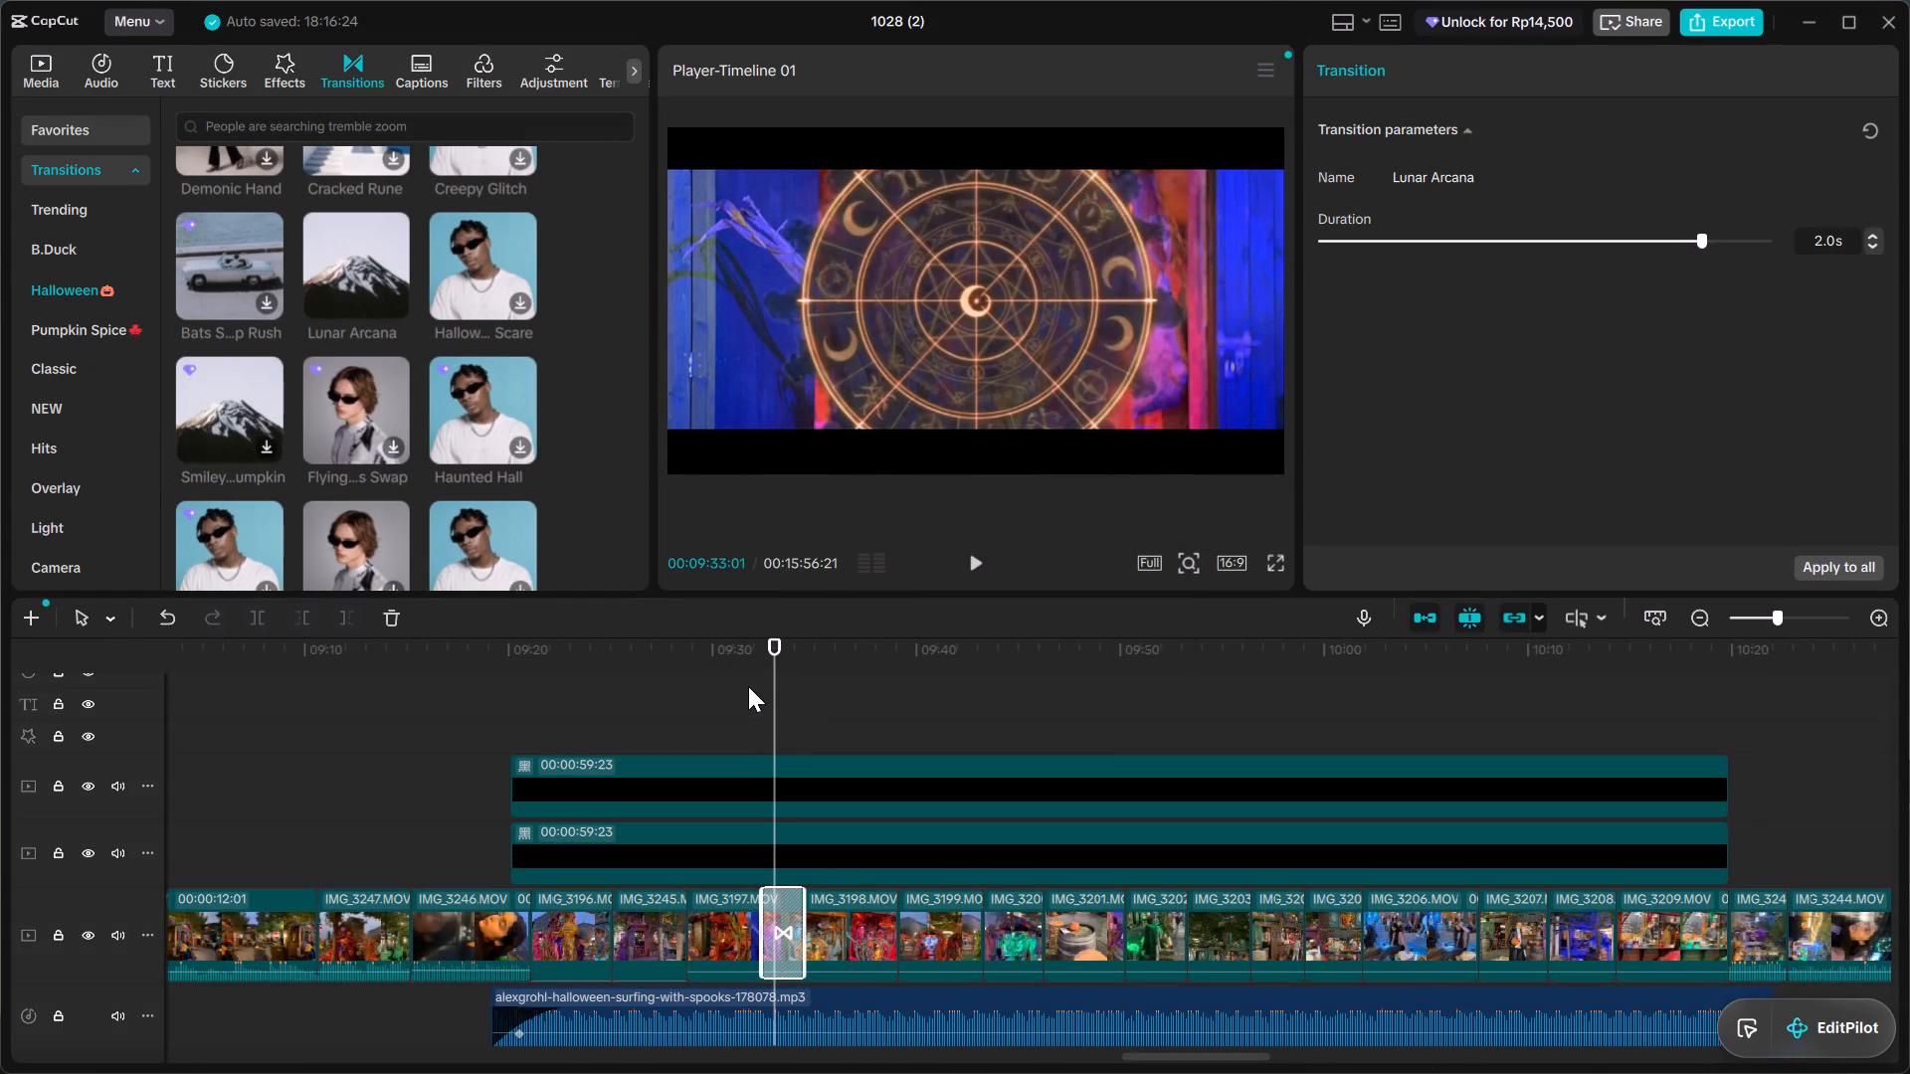
left_click(737, 666)
key("space")
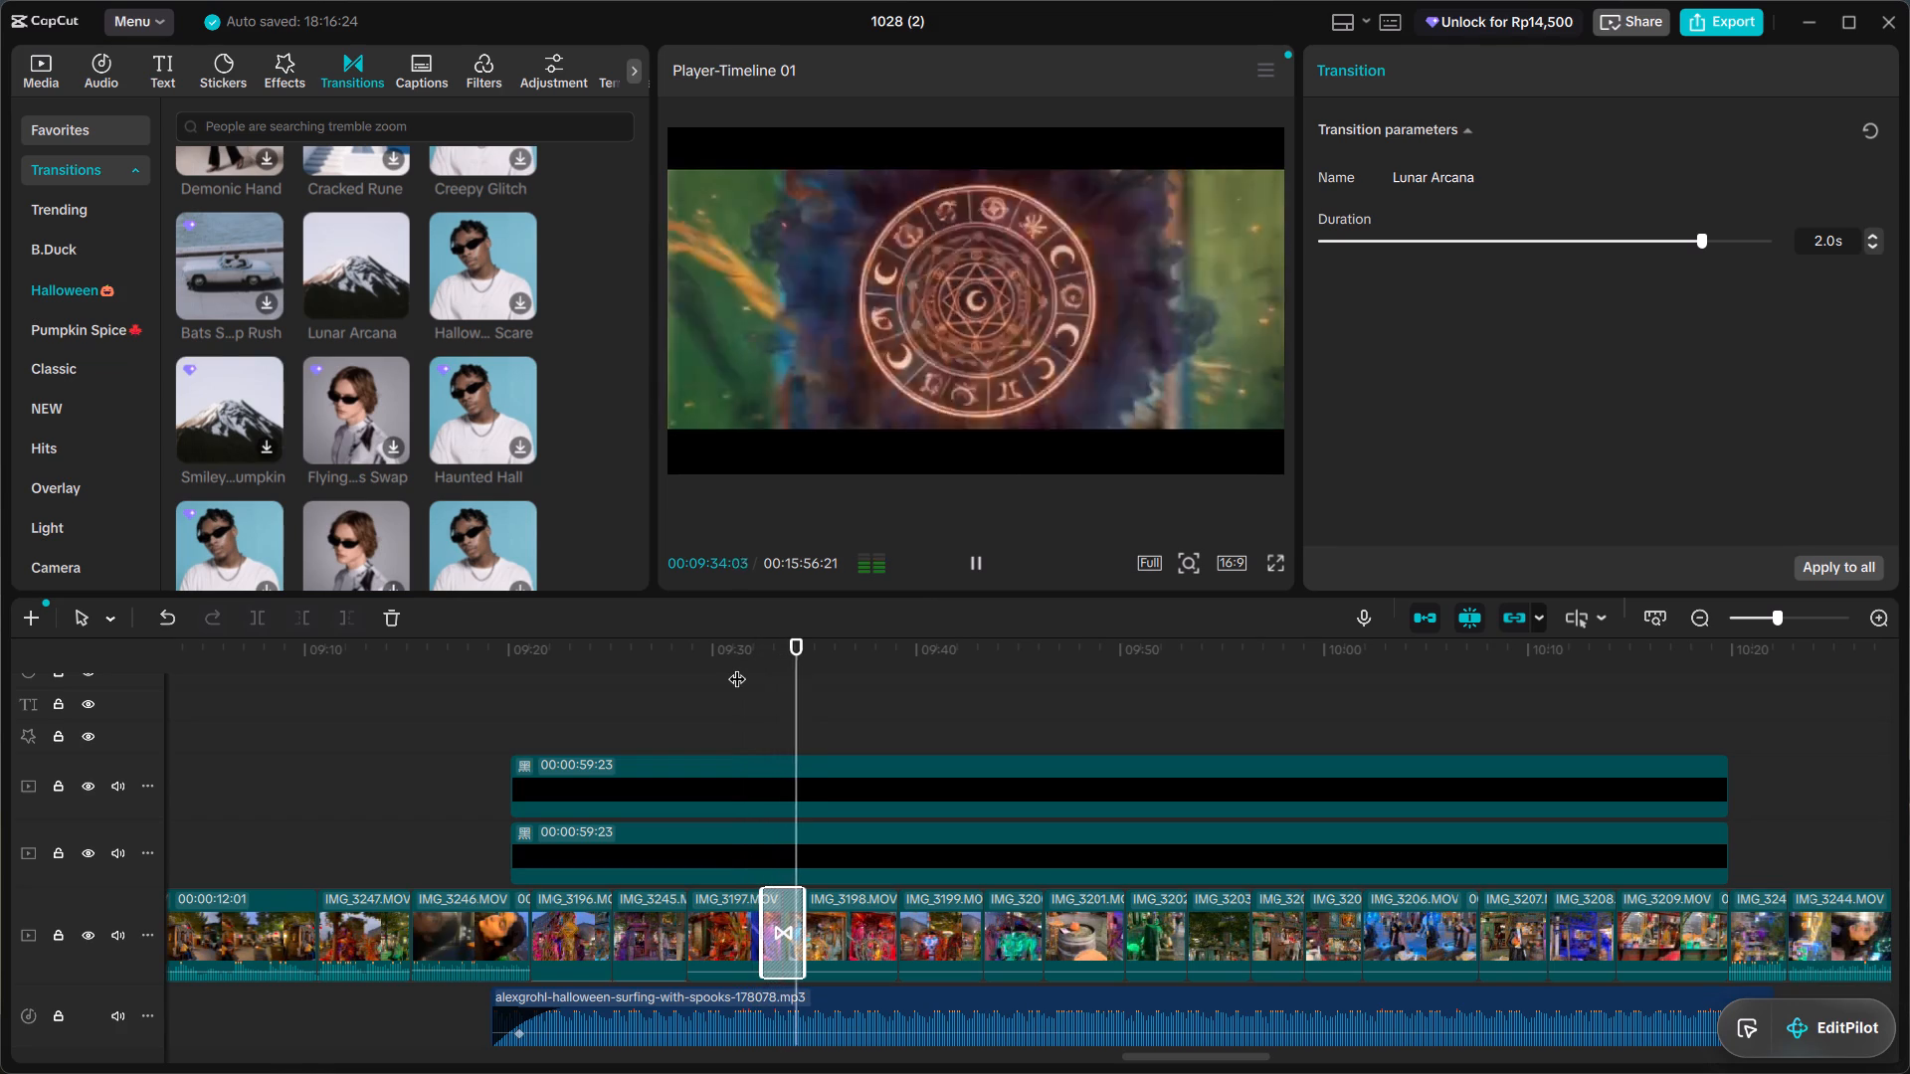
scroll(923, 719, "left", 1)
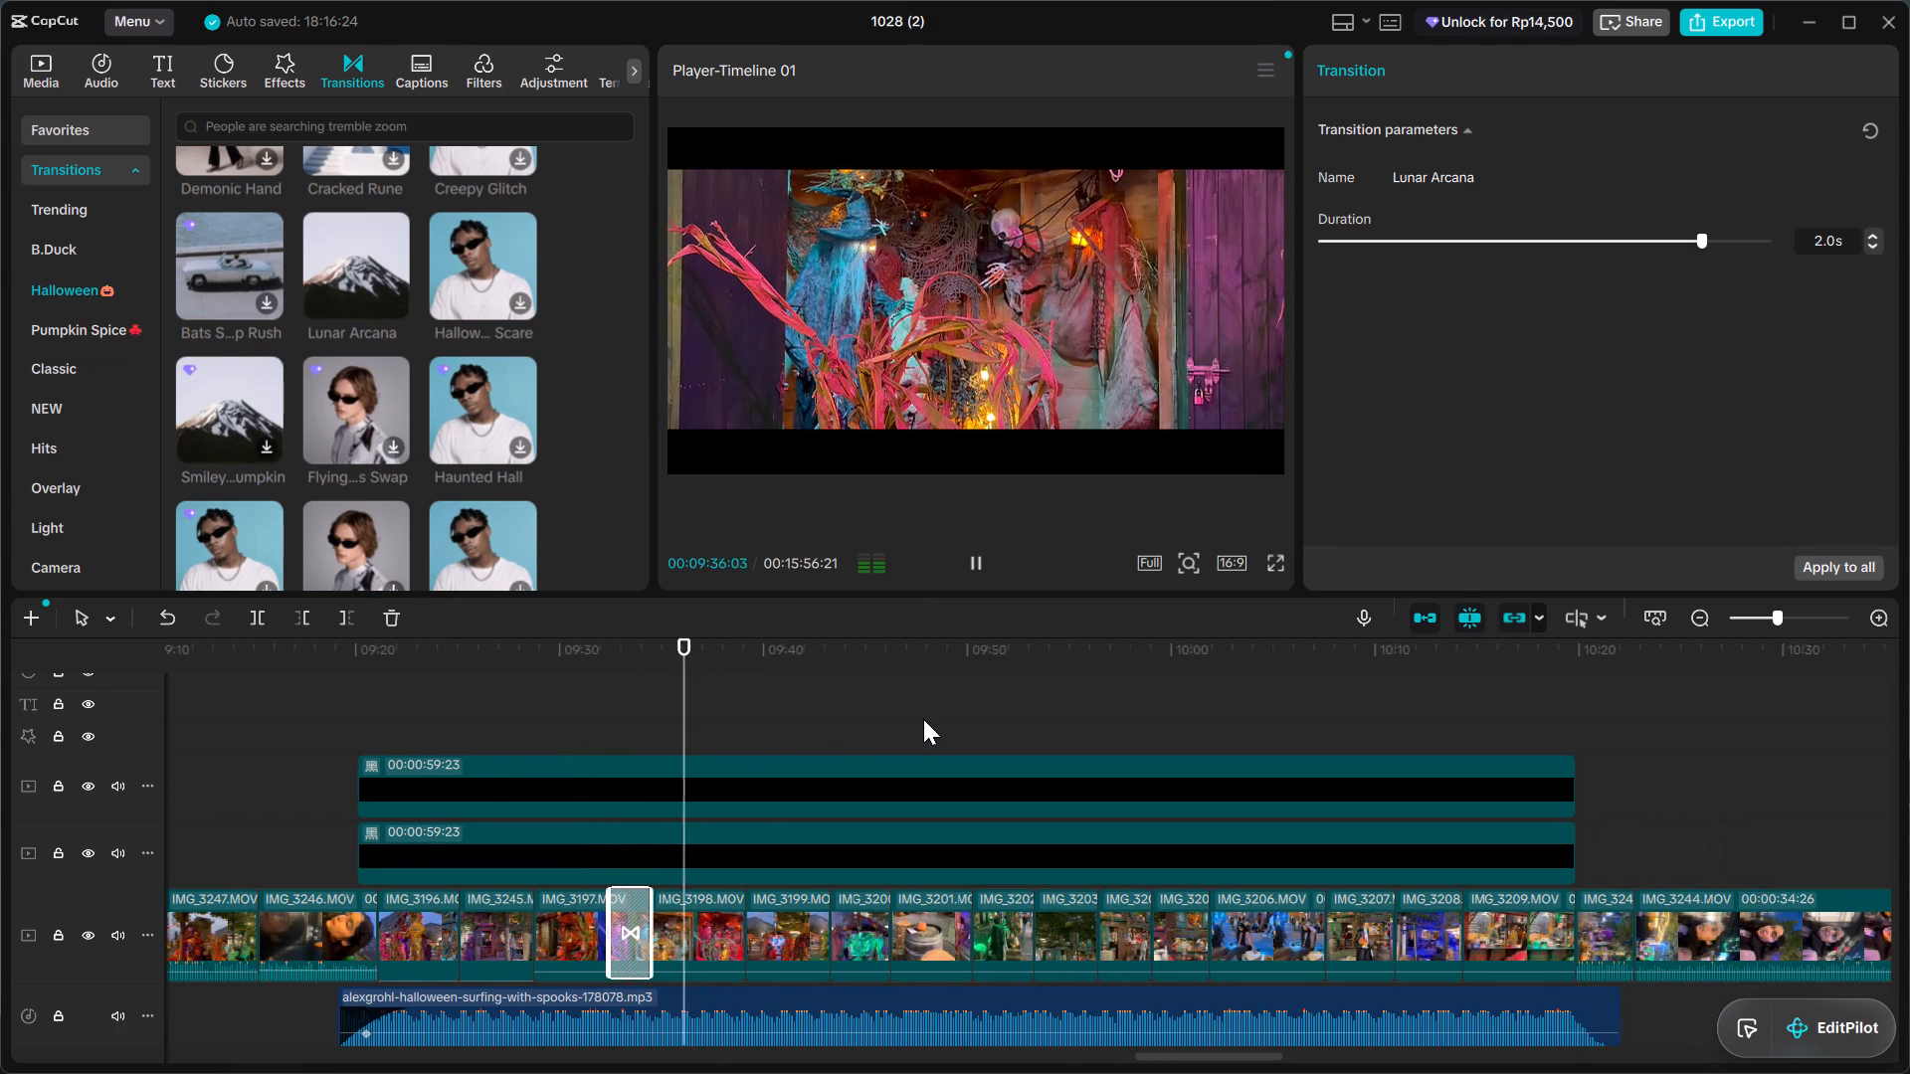
scroll(923, 719, "left", 1)
Find the Halloween Disco Skull transition, preview it, add it at the cut before IMG_3201.MOV, and play it back.
scroll(484, 503, "down", 1)
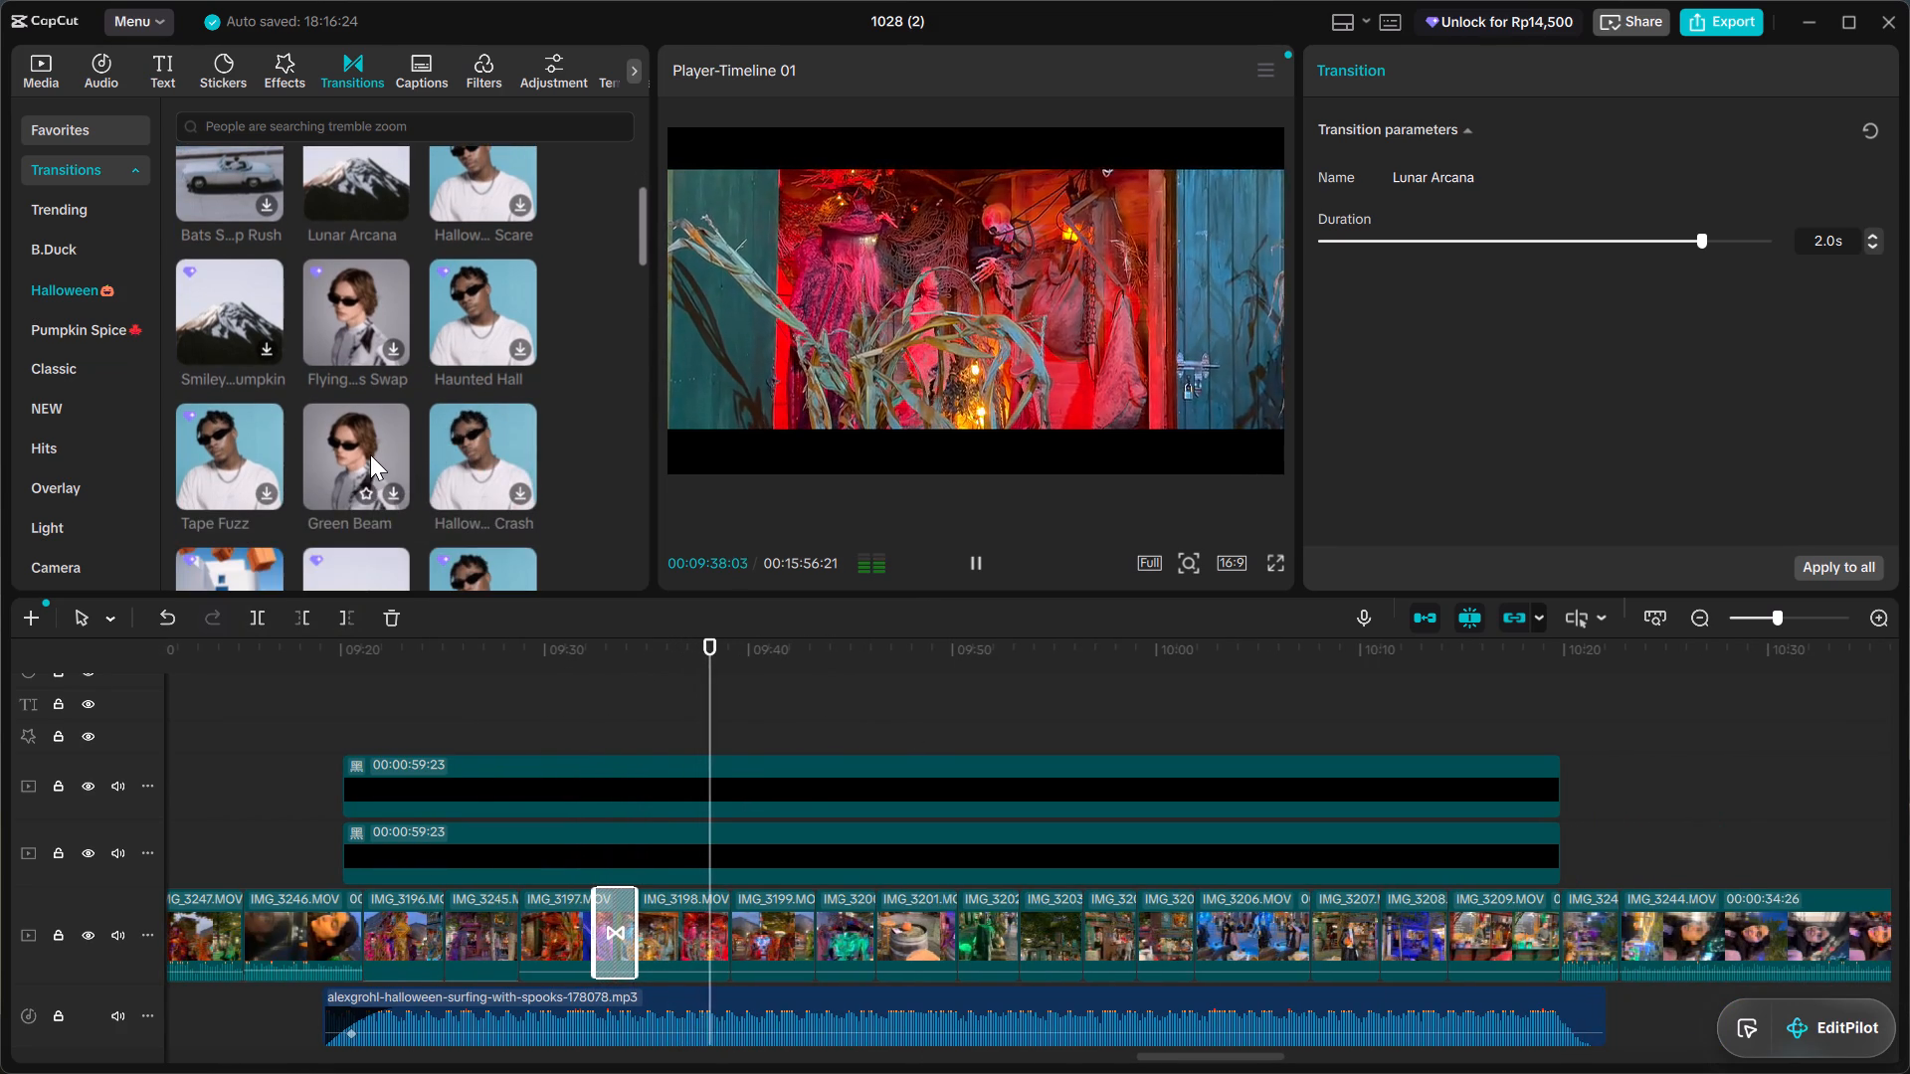
scroll(369, 466, "down", 1)
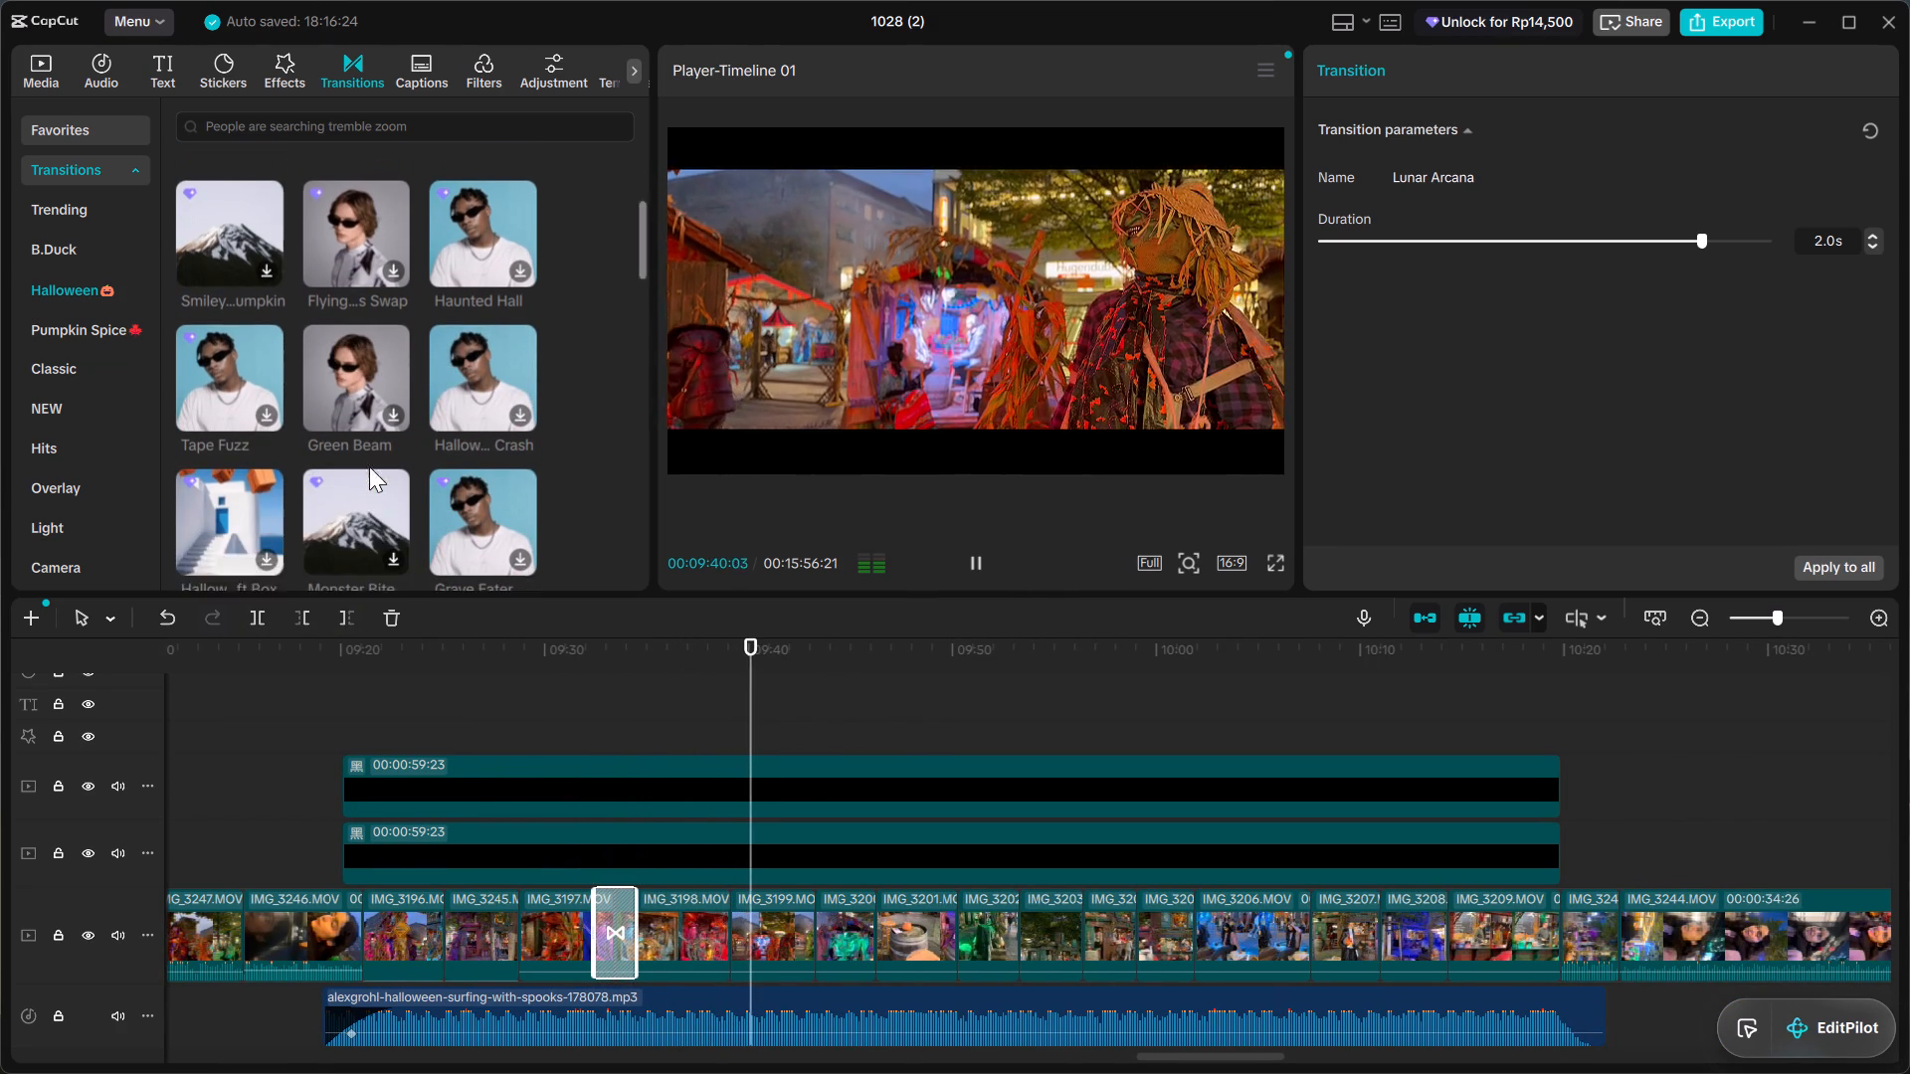
scroll(369, 466, "down", 1)
scroll(363, 547, "down", 1)
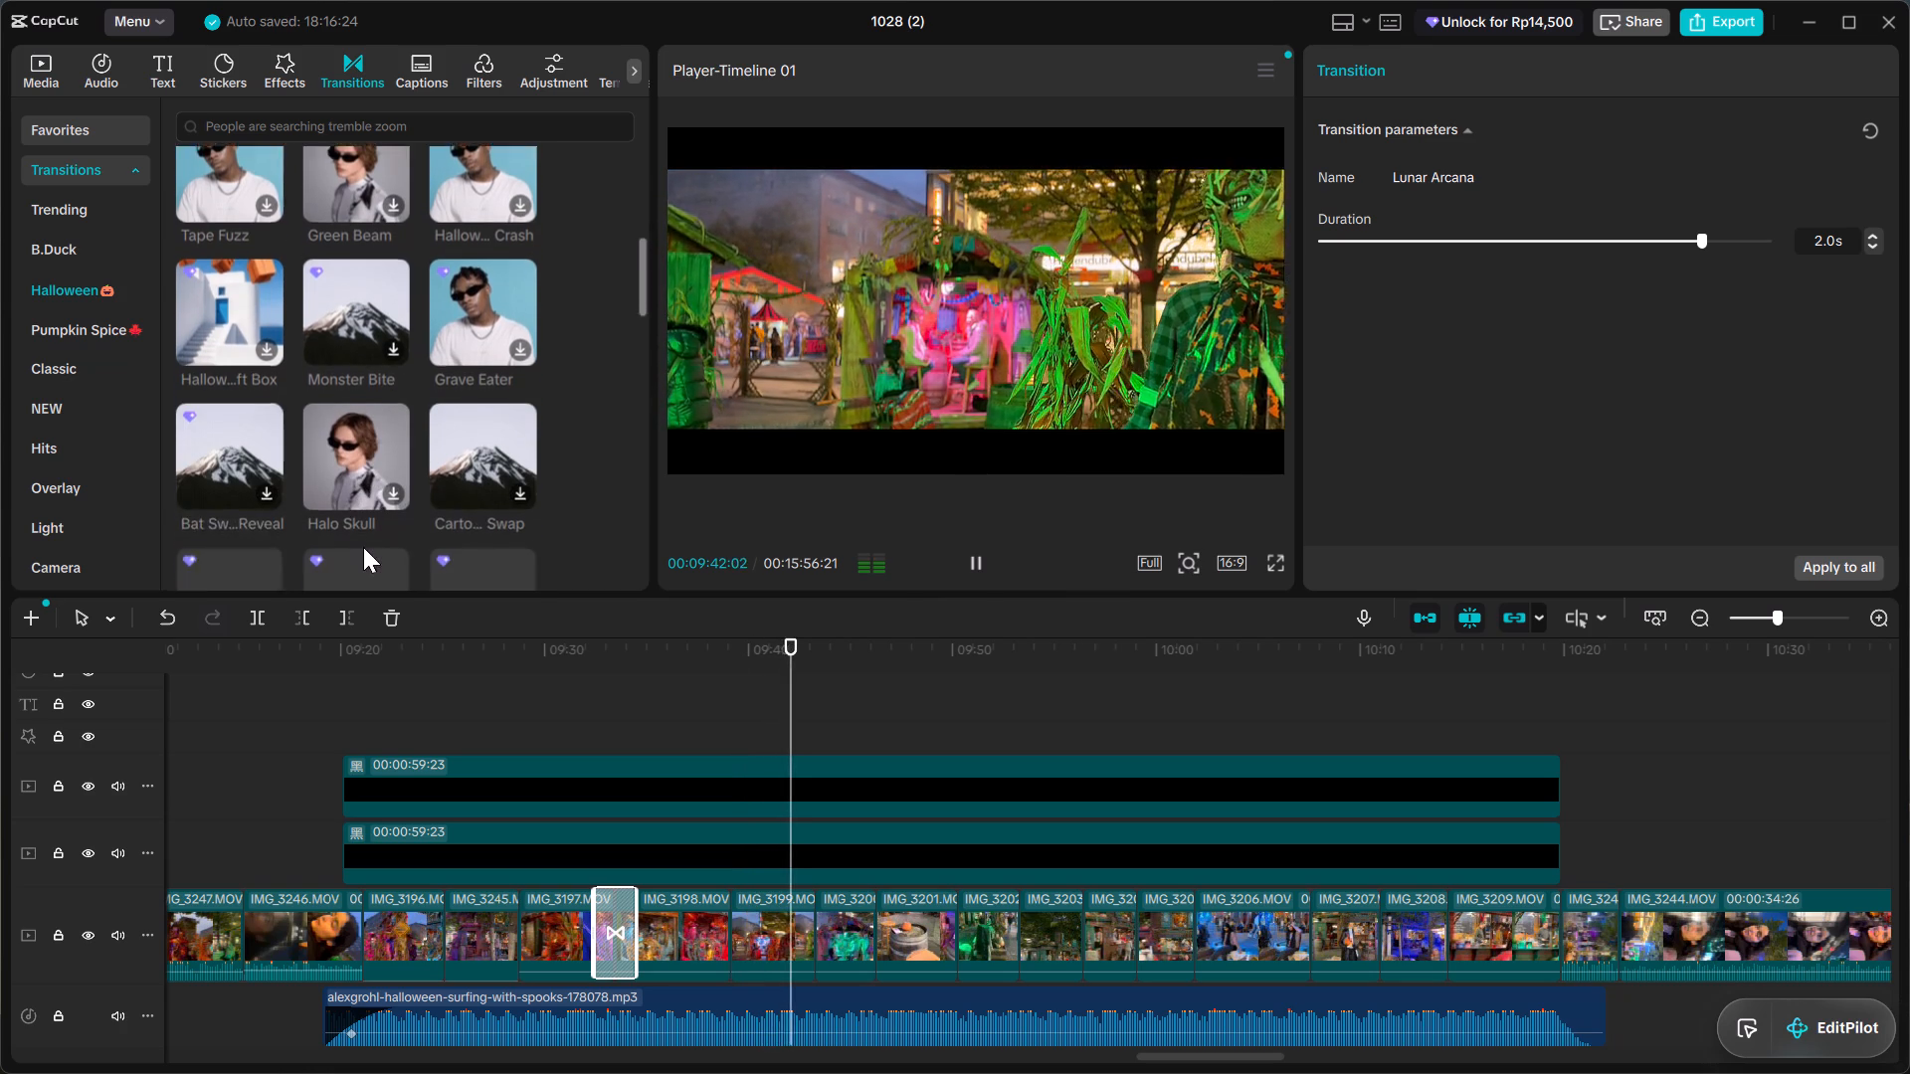
scroll(363, 547, "down", 1)
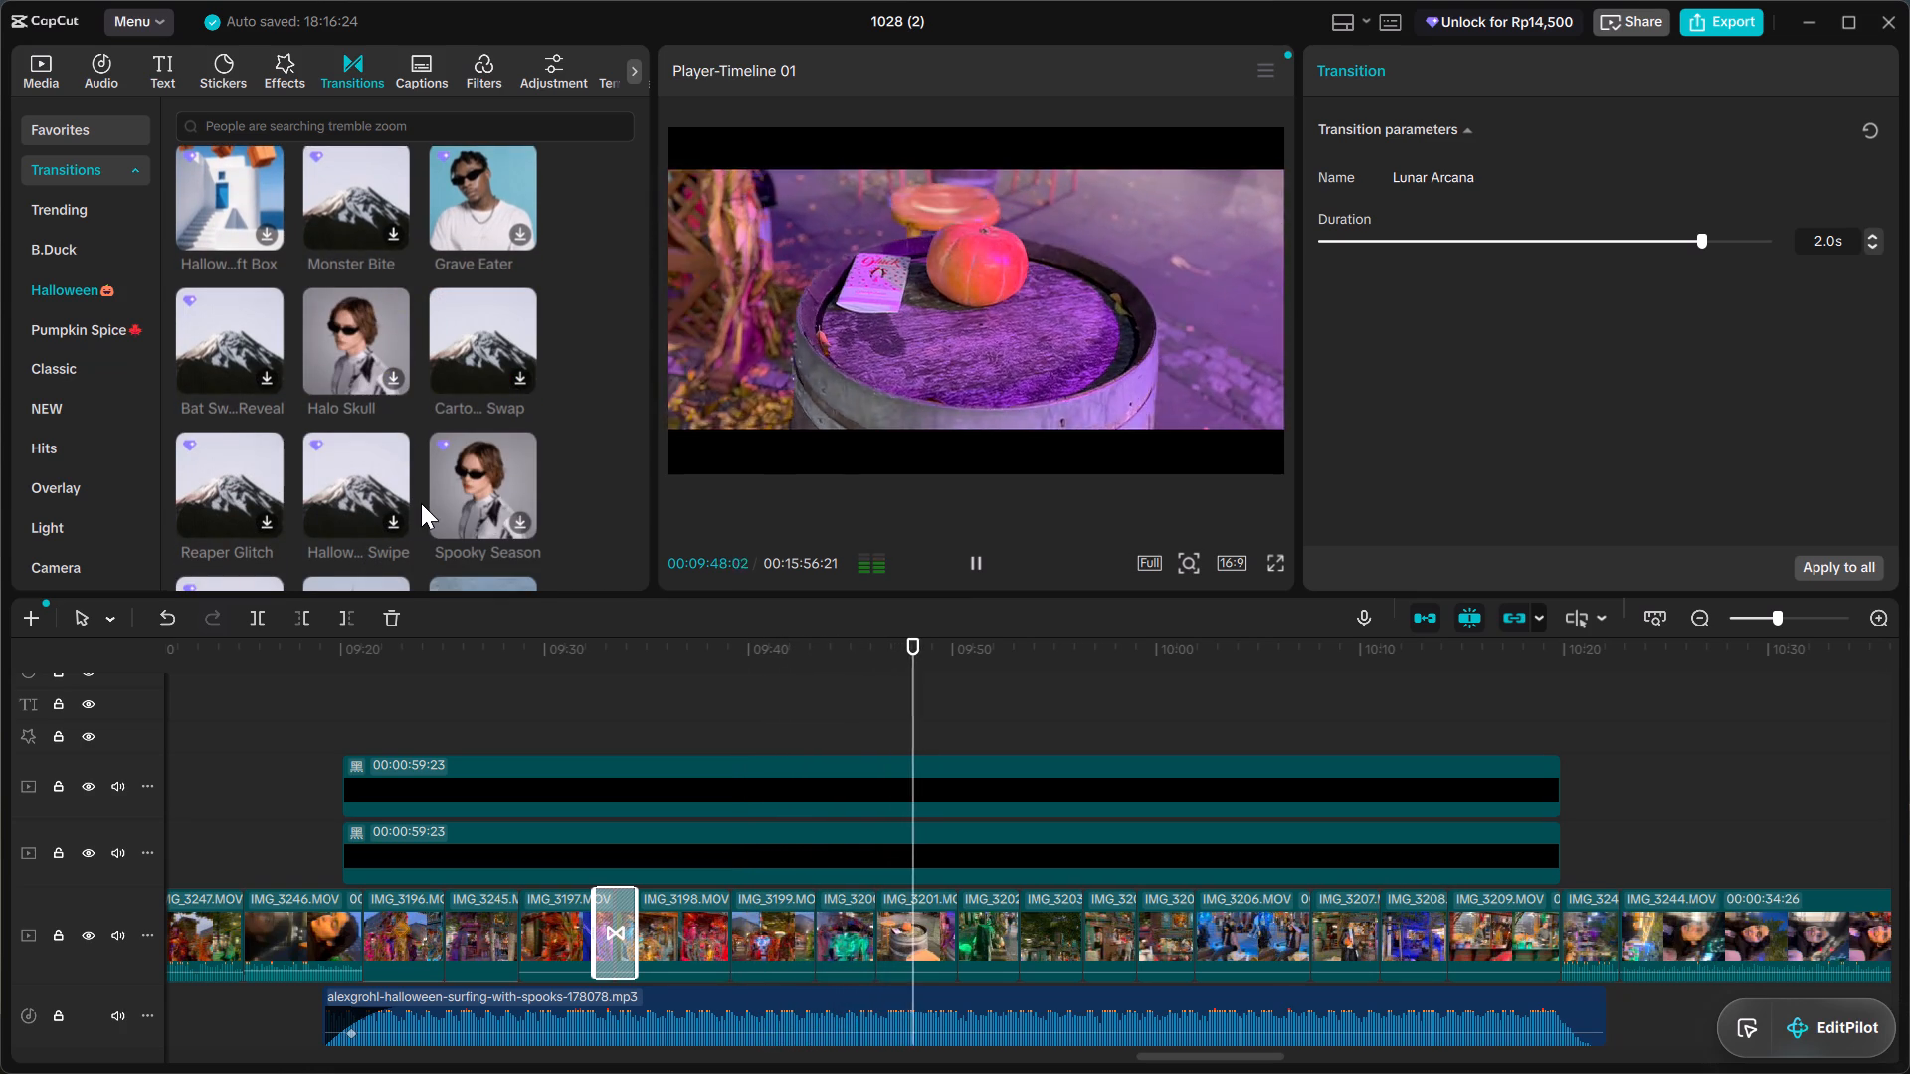
scroll(421, 503, "down", 1)
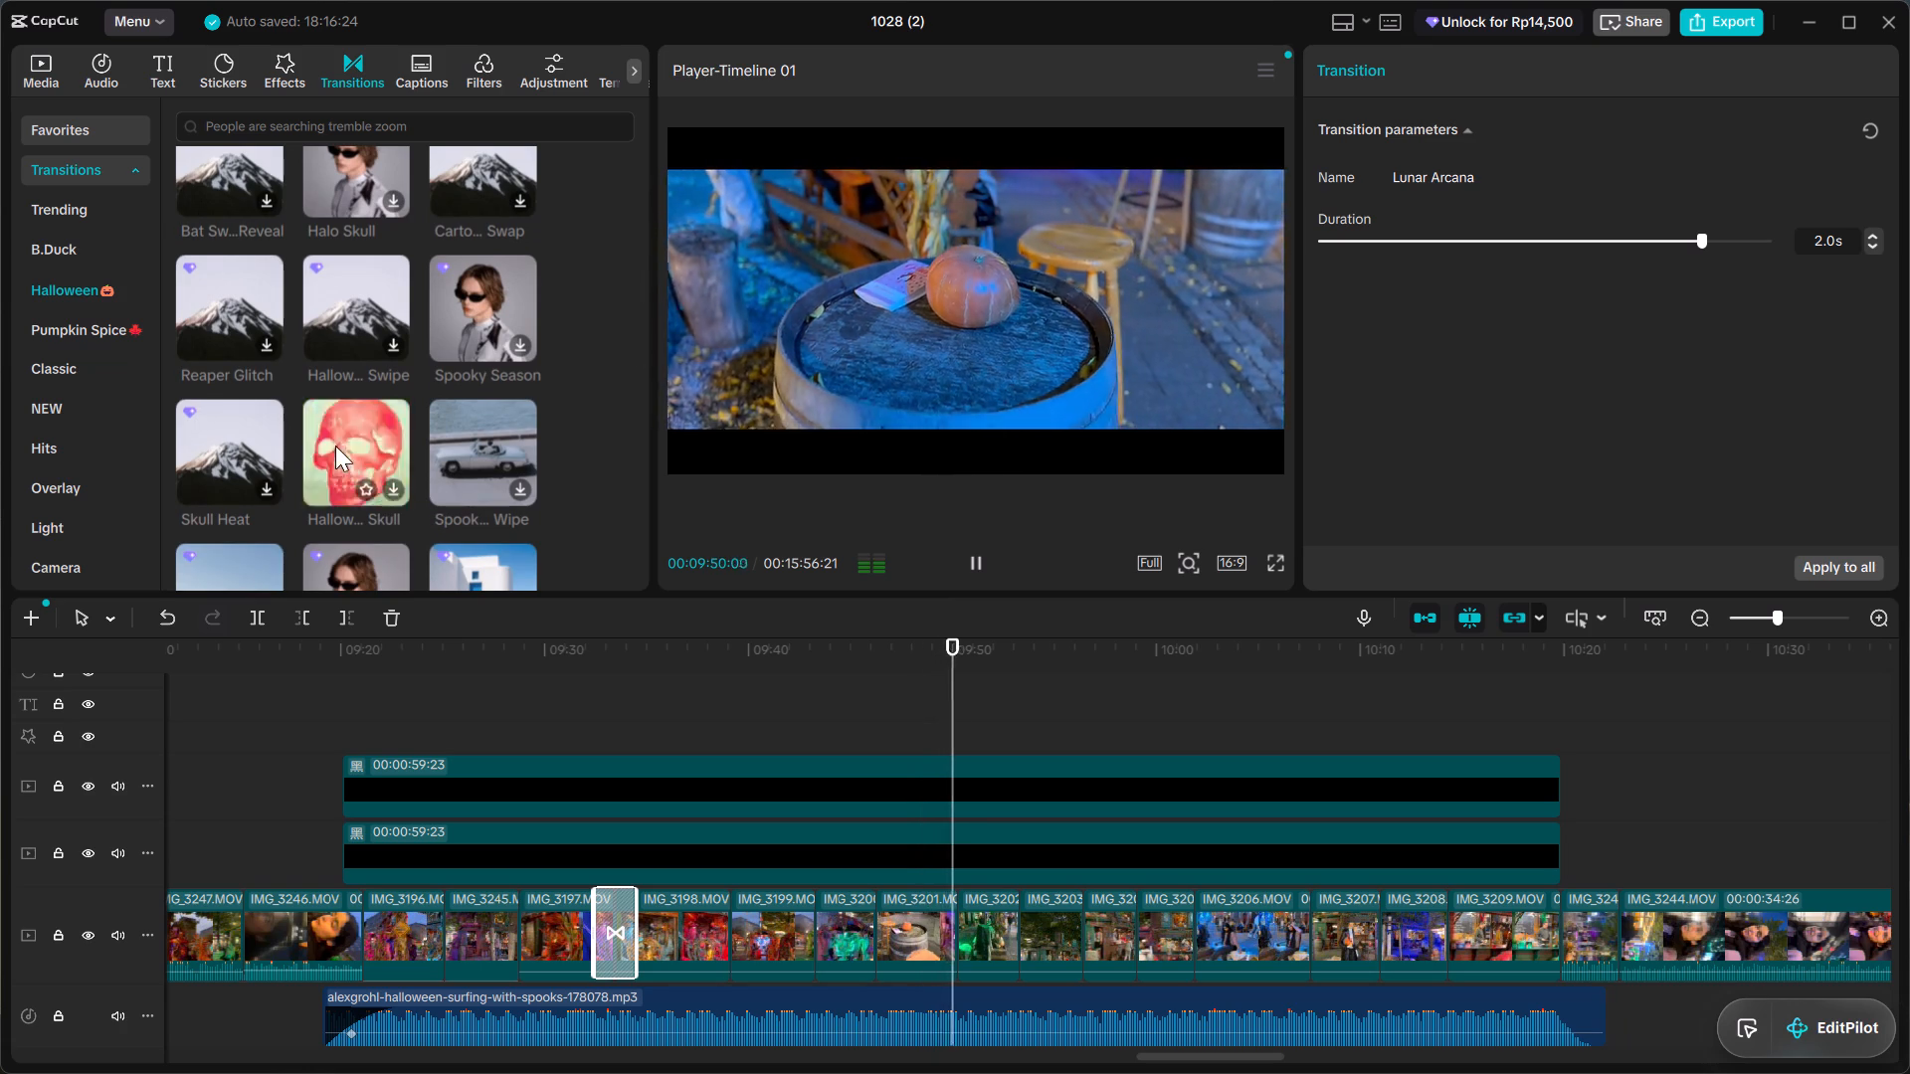
double_click(361, 447)
key("space")
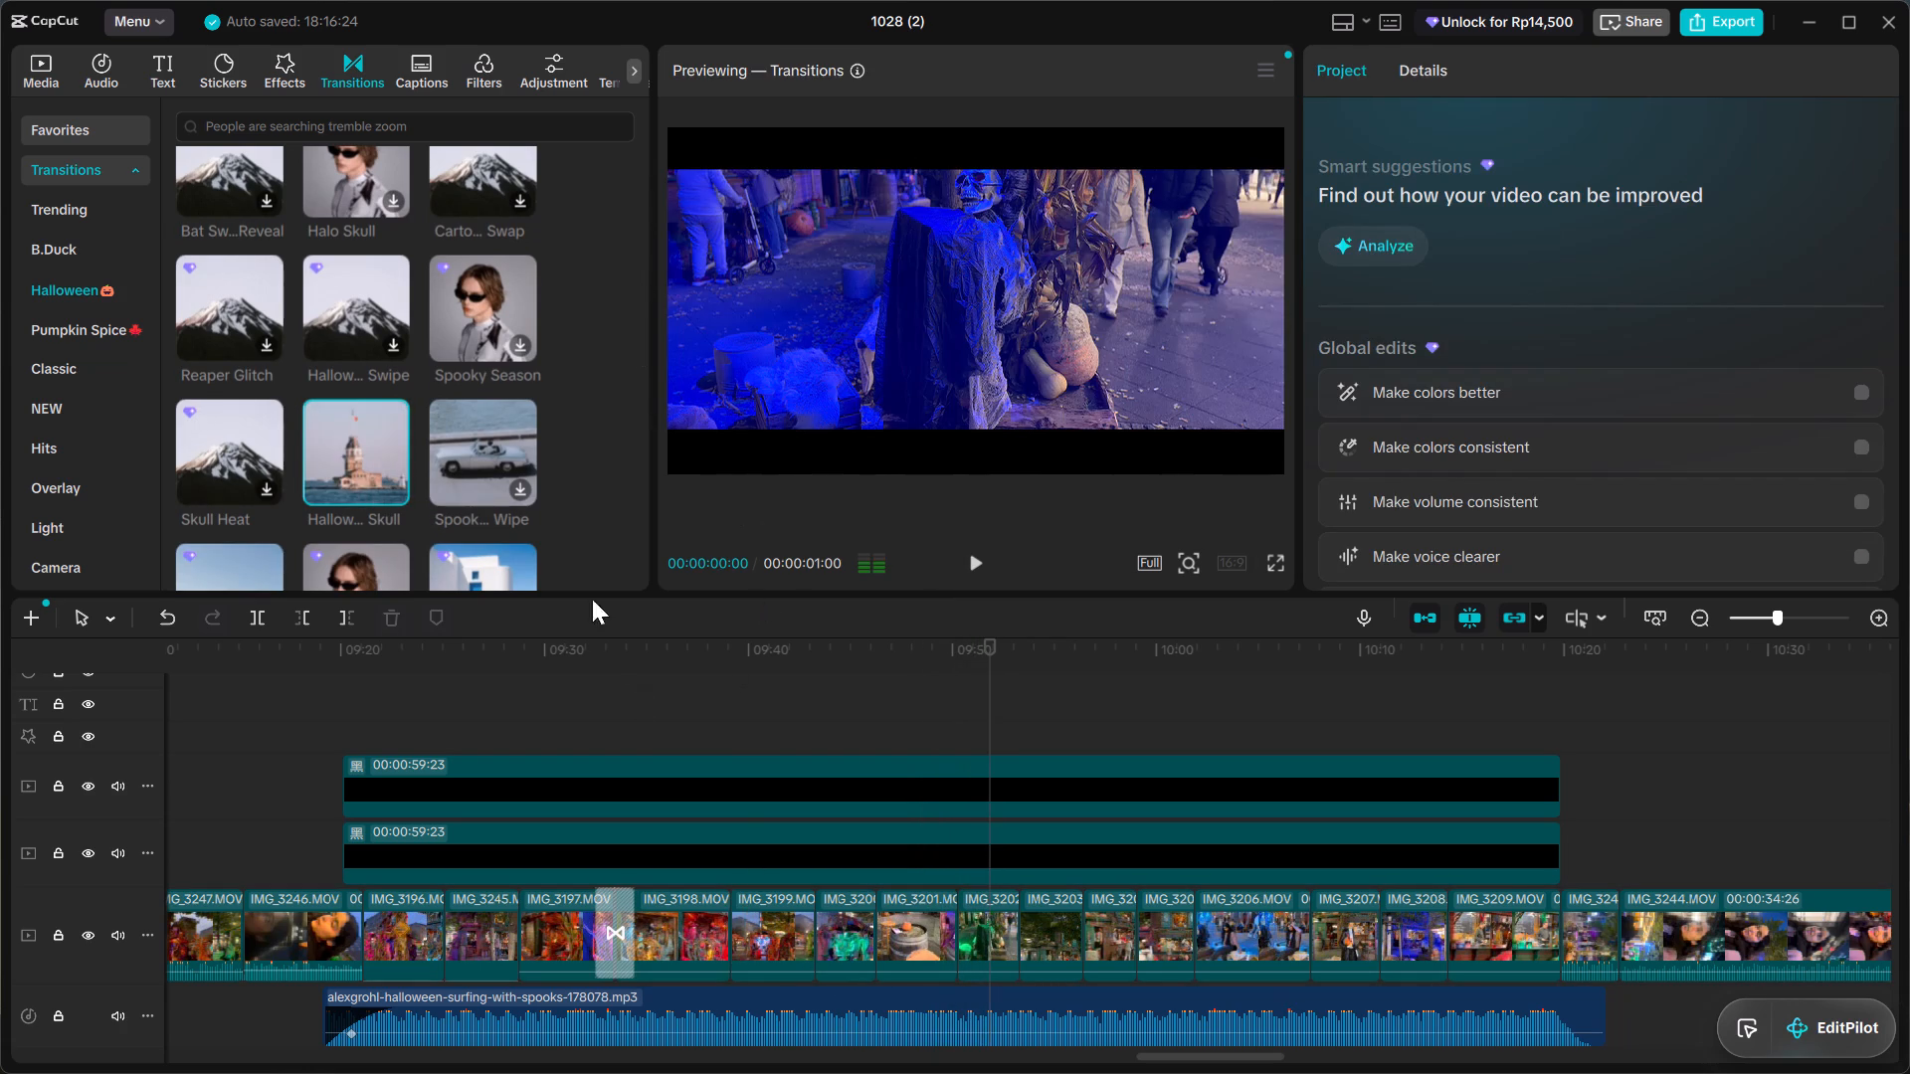
left_click(359, 459)
left_click_drag(353, 432, 909, 940)
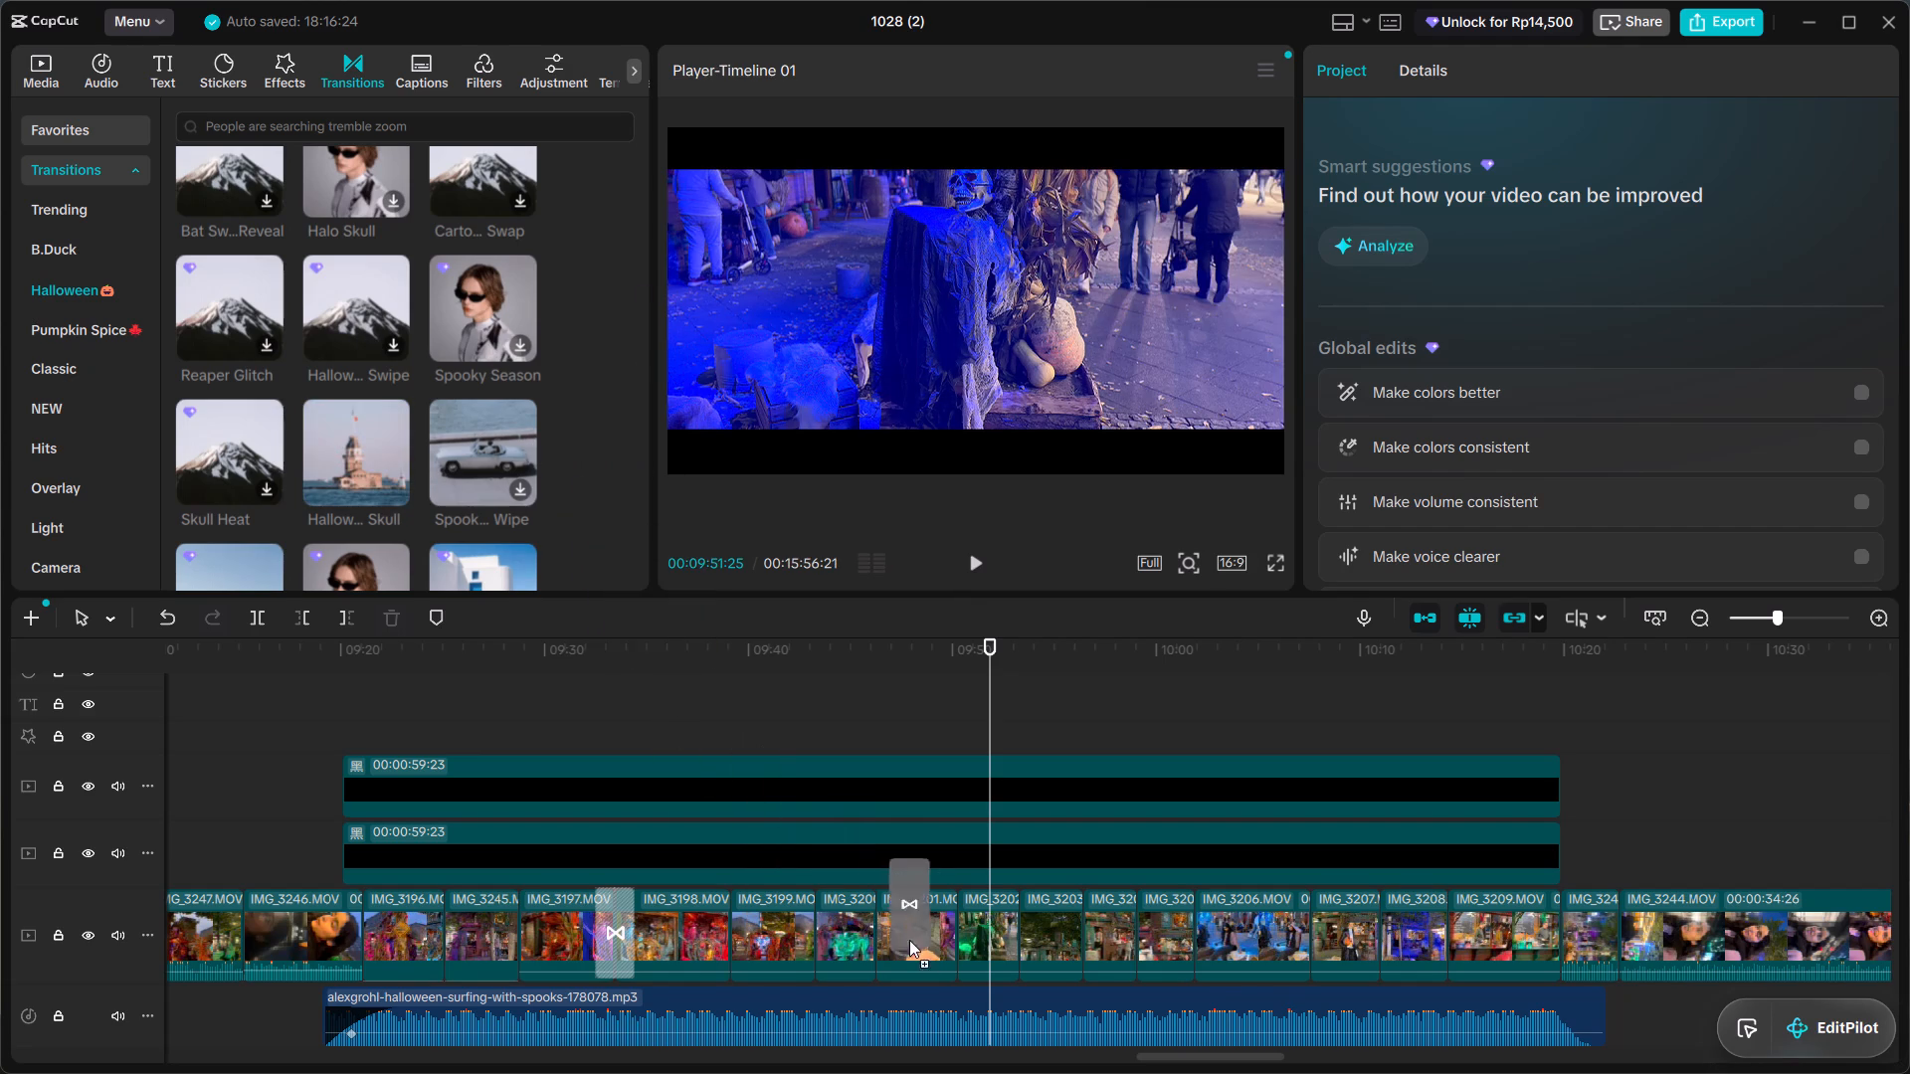
left_click_drag(909, 940, 850, 950)
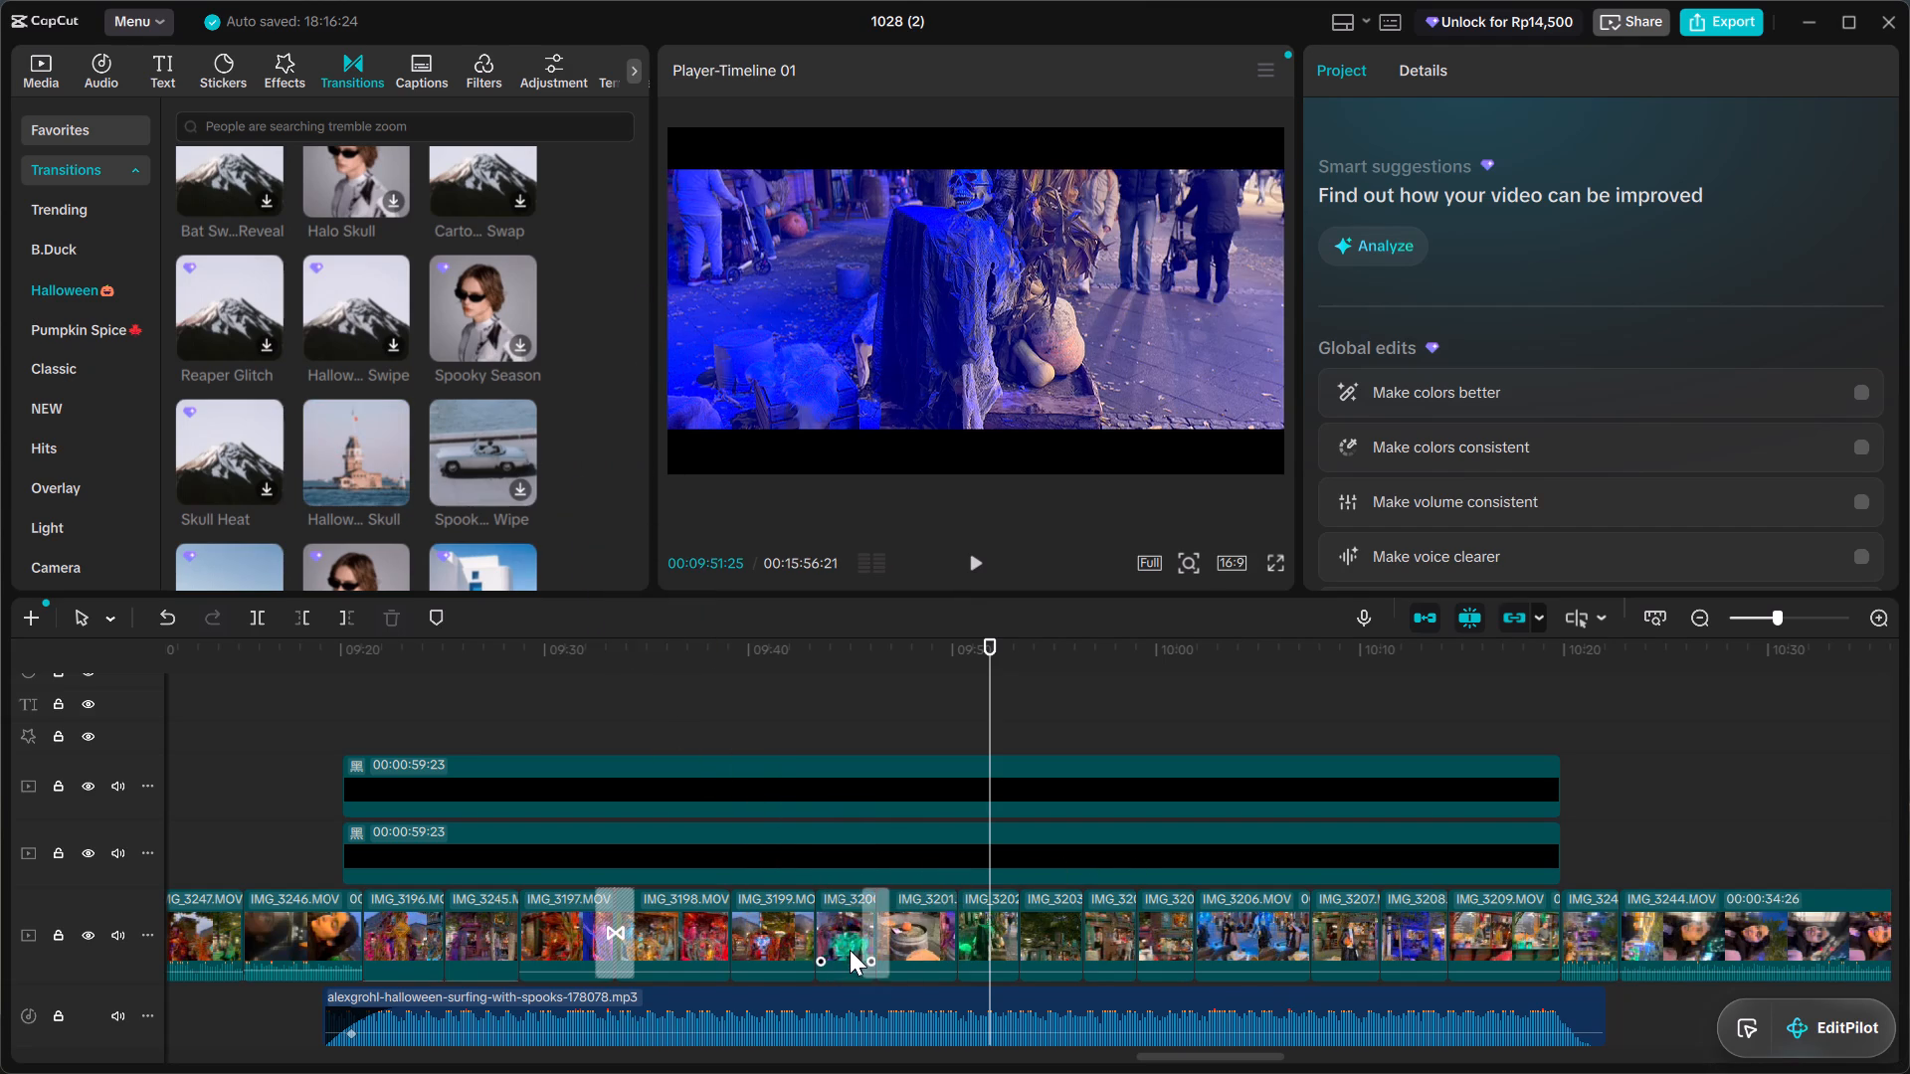
left_click(838, 667)
key("space")
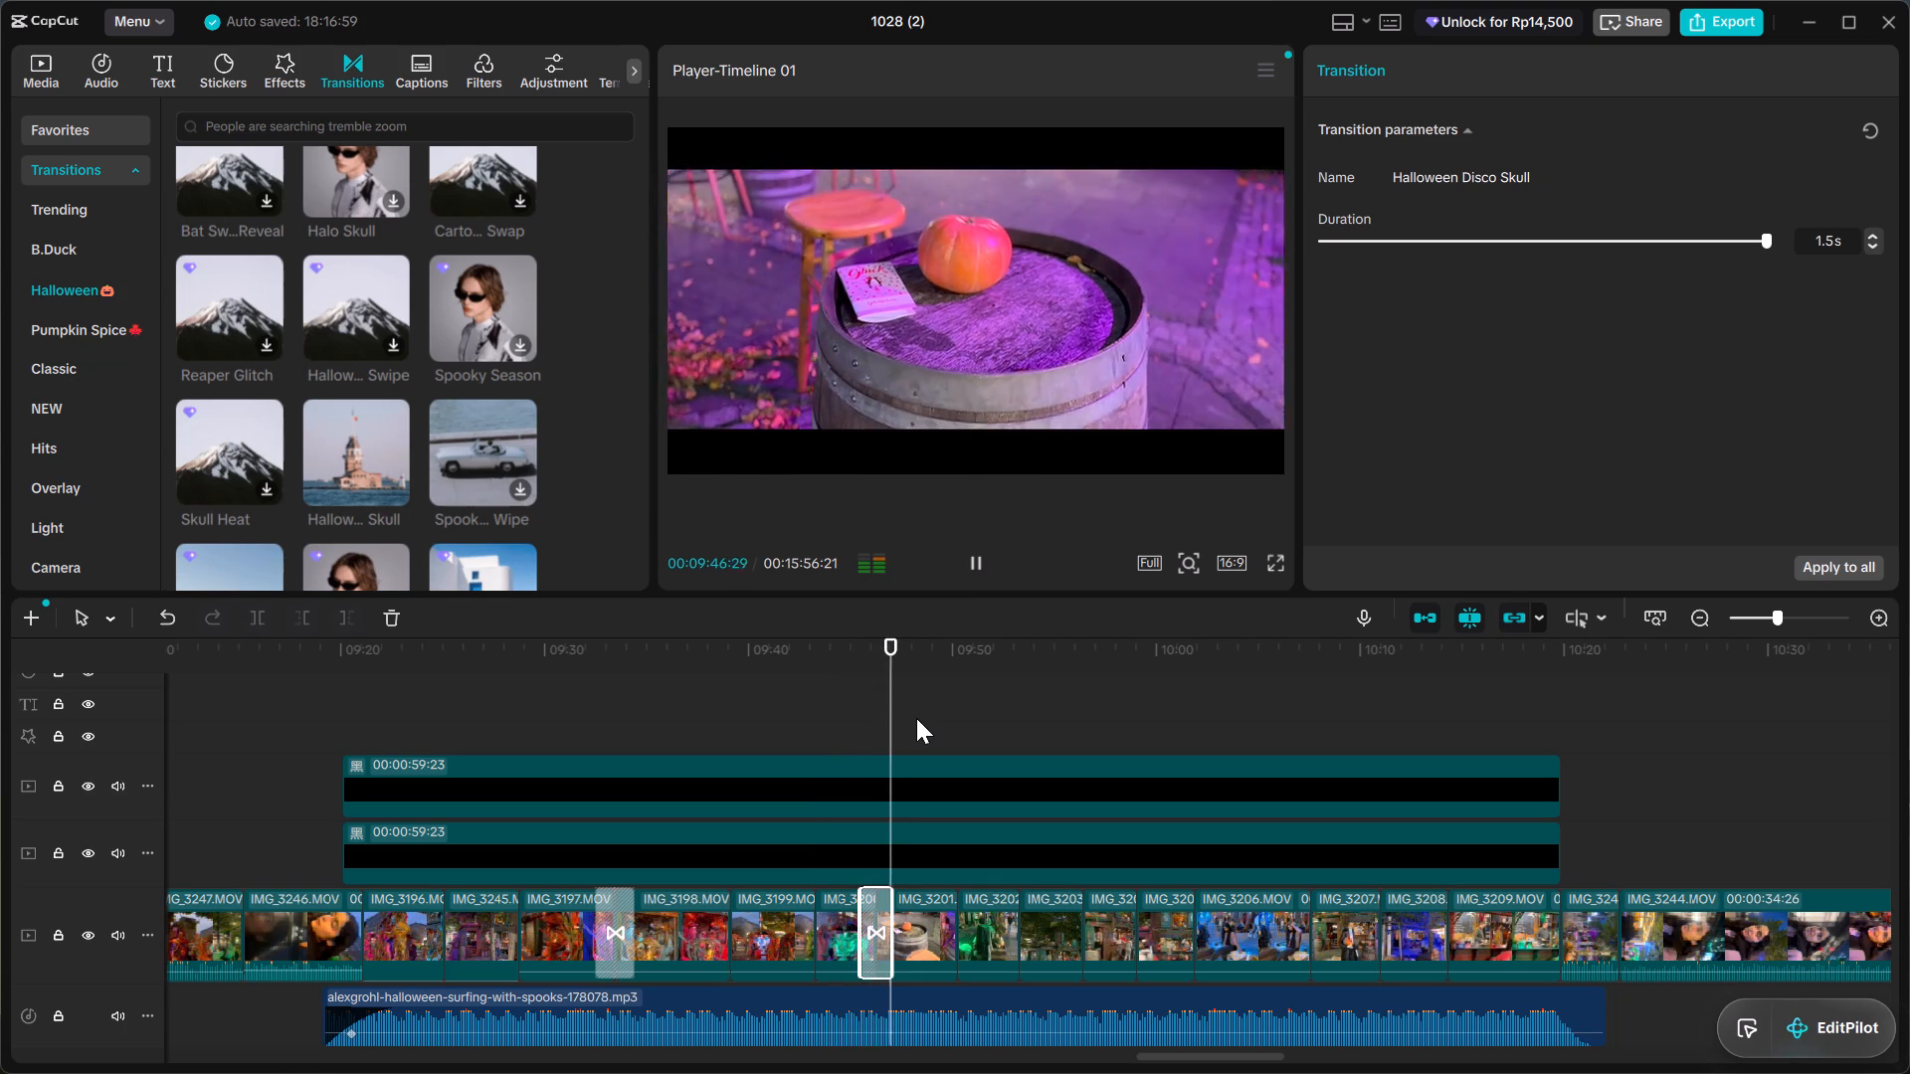
Find the Halloween transition B.Duck Rising, add it between IMG_3206.MOV and IMG_3207.MOV, and play it back.
scroll(525, 445, "down", 1)
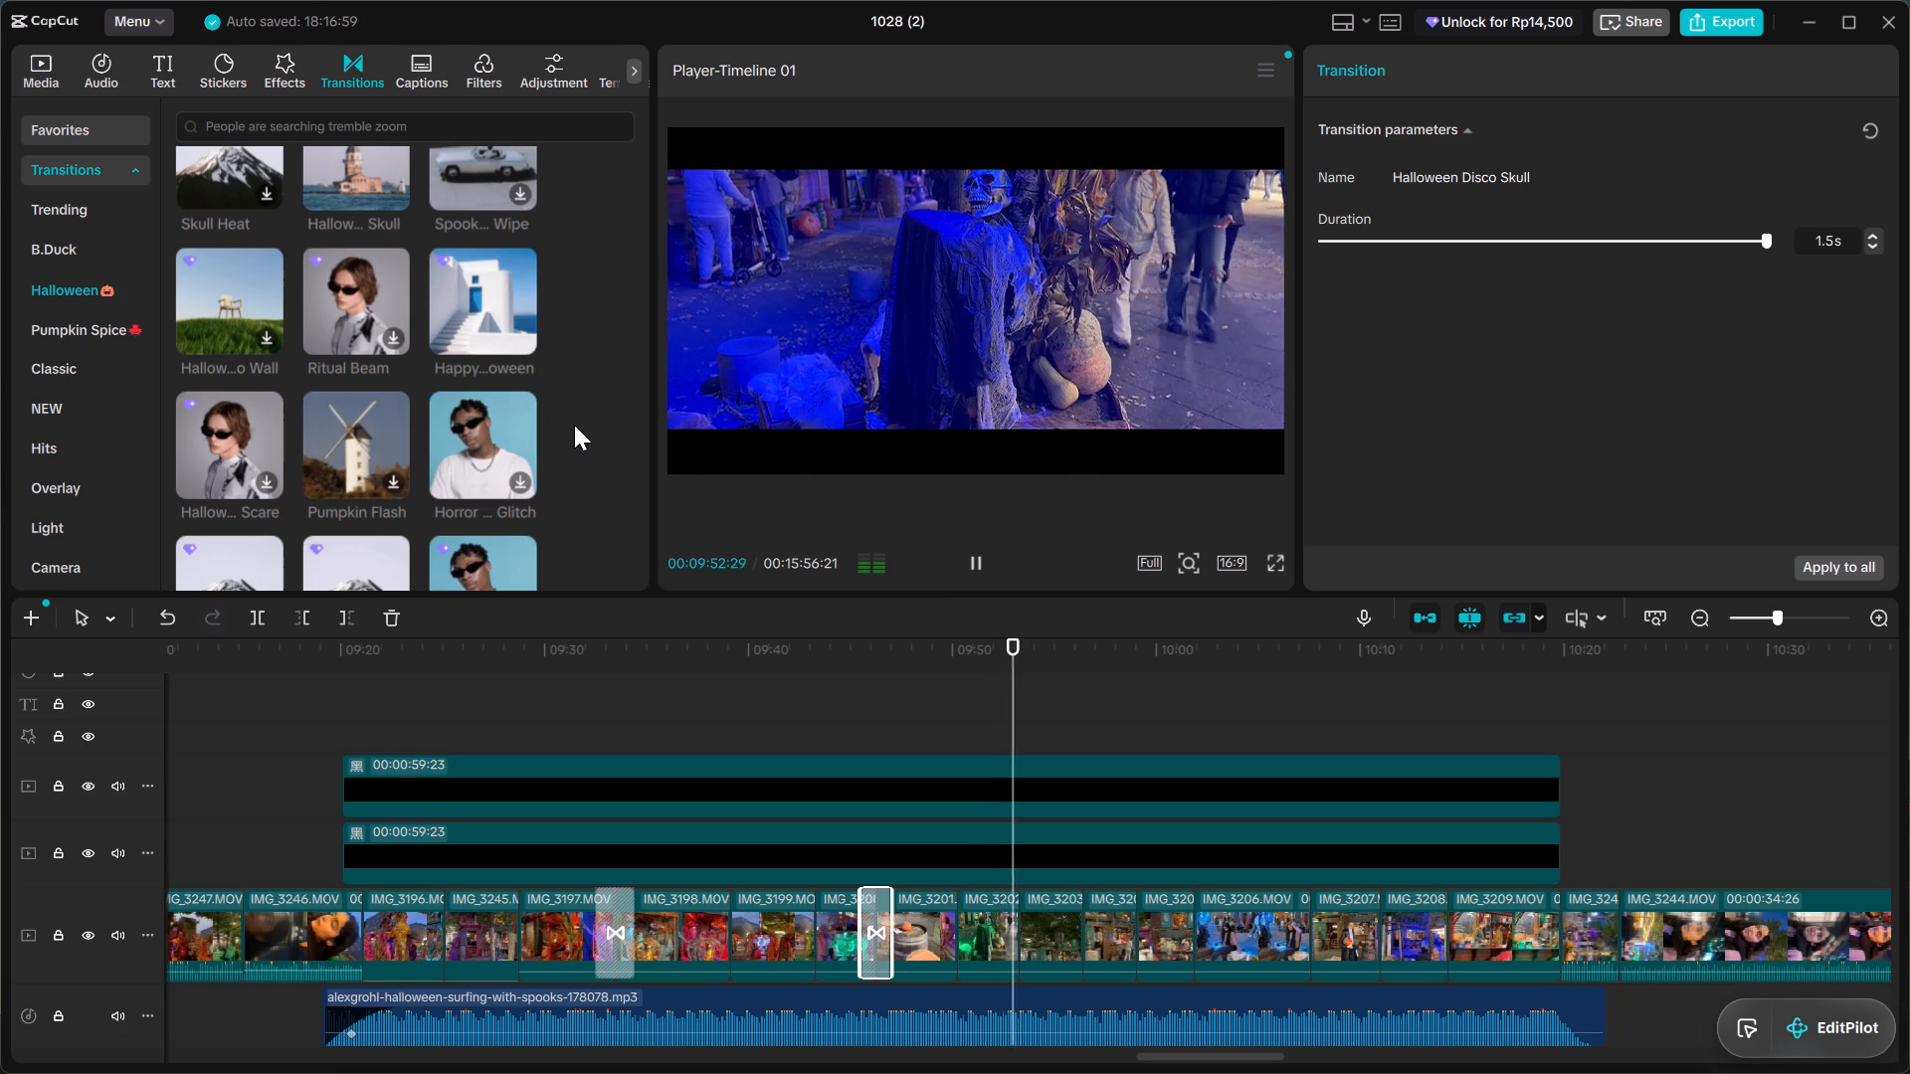
scroll(455, 438, "down", 1)
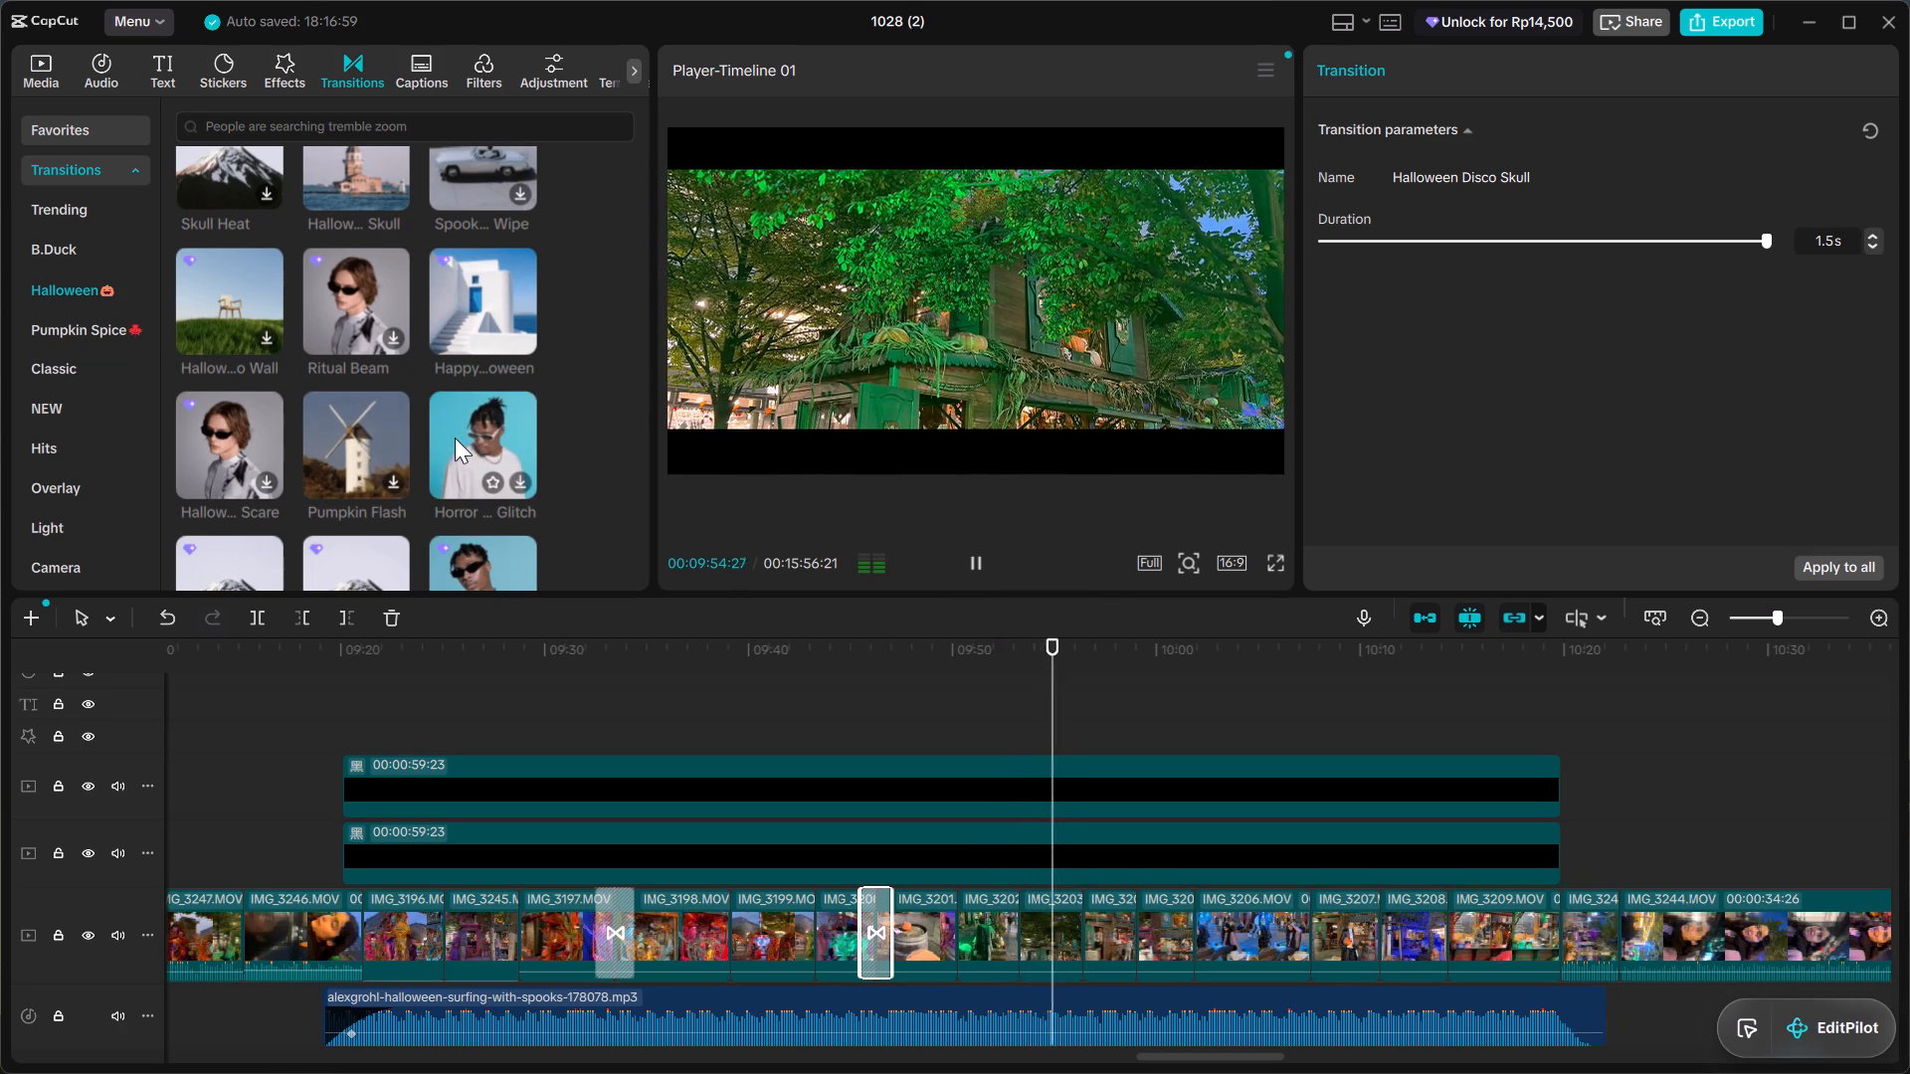
scroll(455, 438, "down", 1)
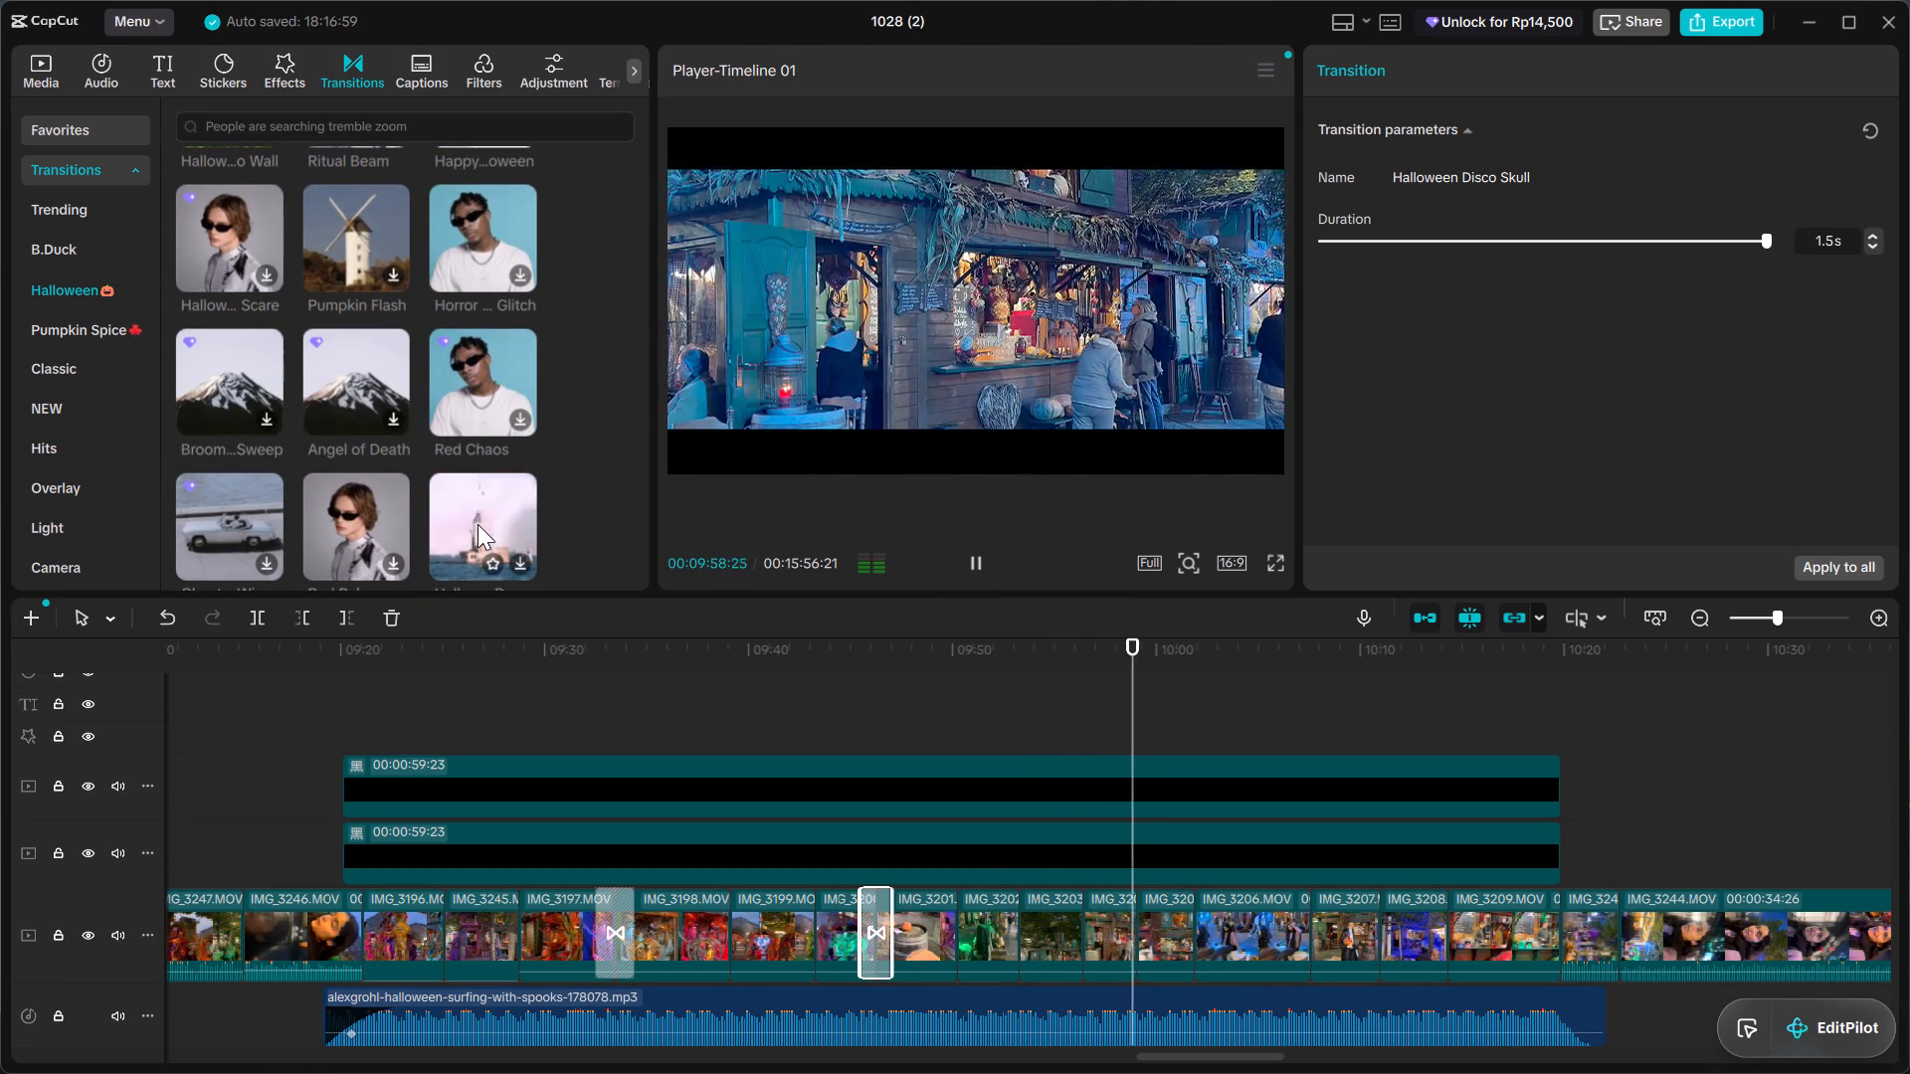
scroll(477, 524, "down", 1)
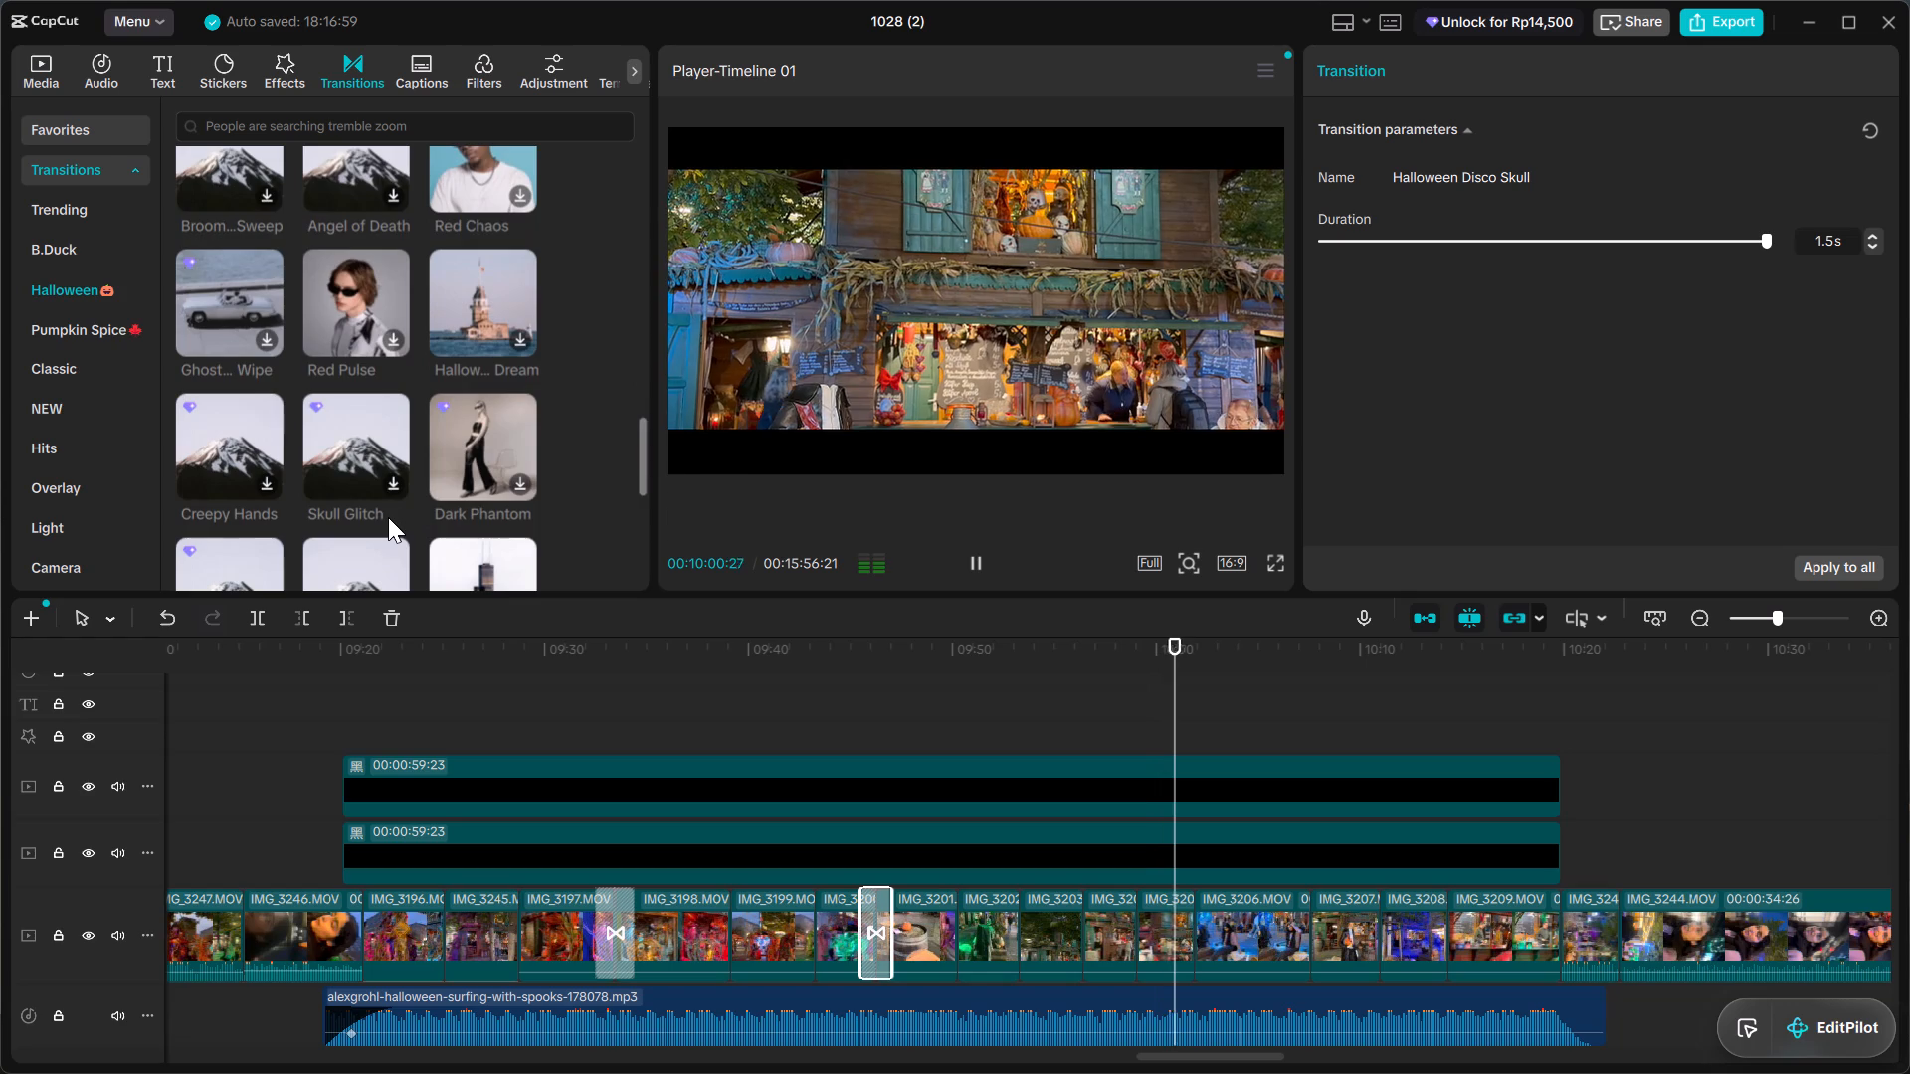
scroll(388, 519, "down", 1)
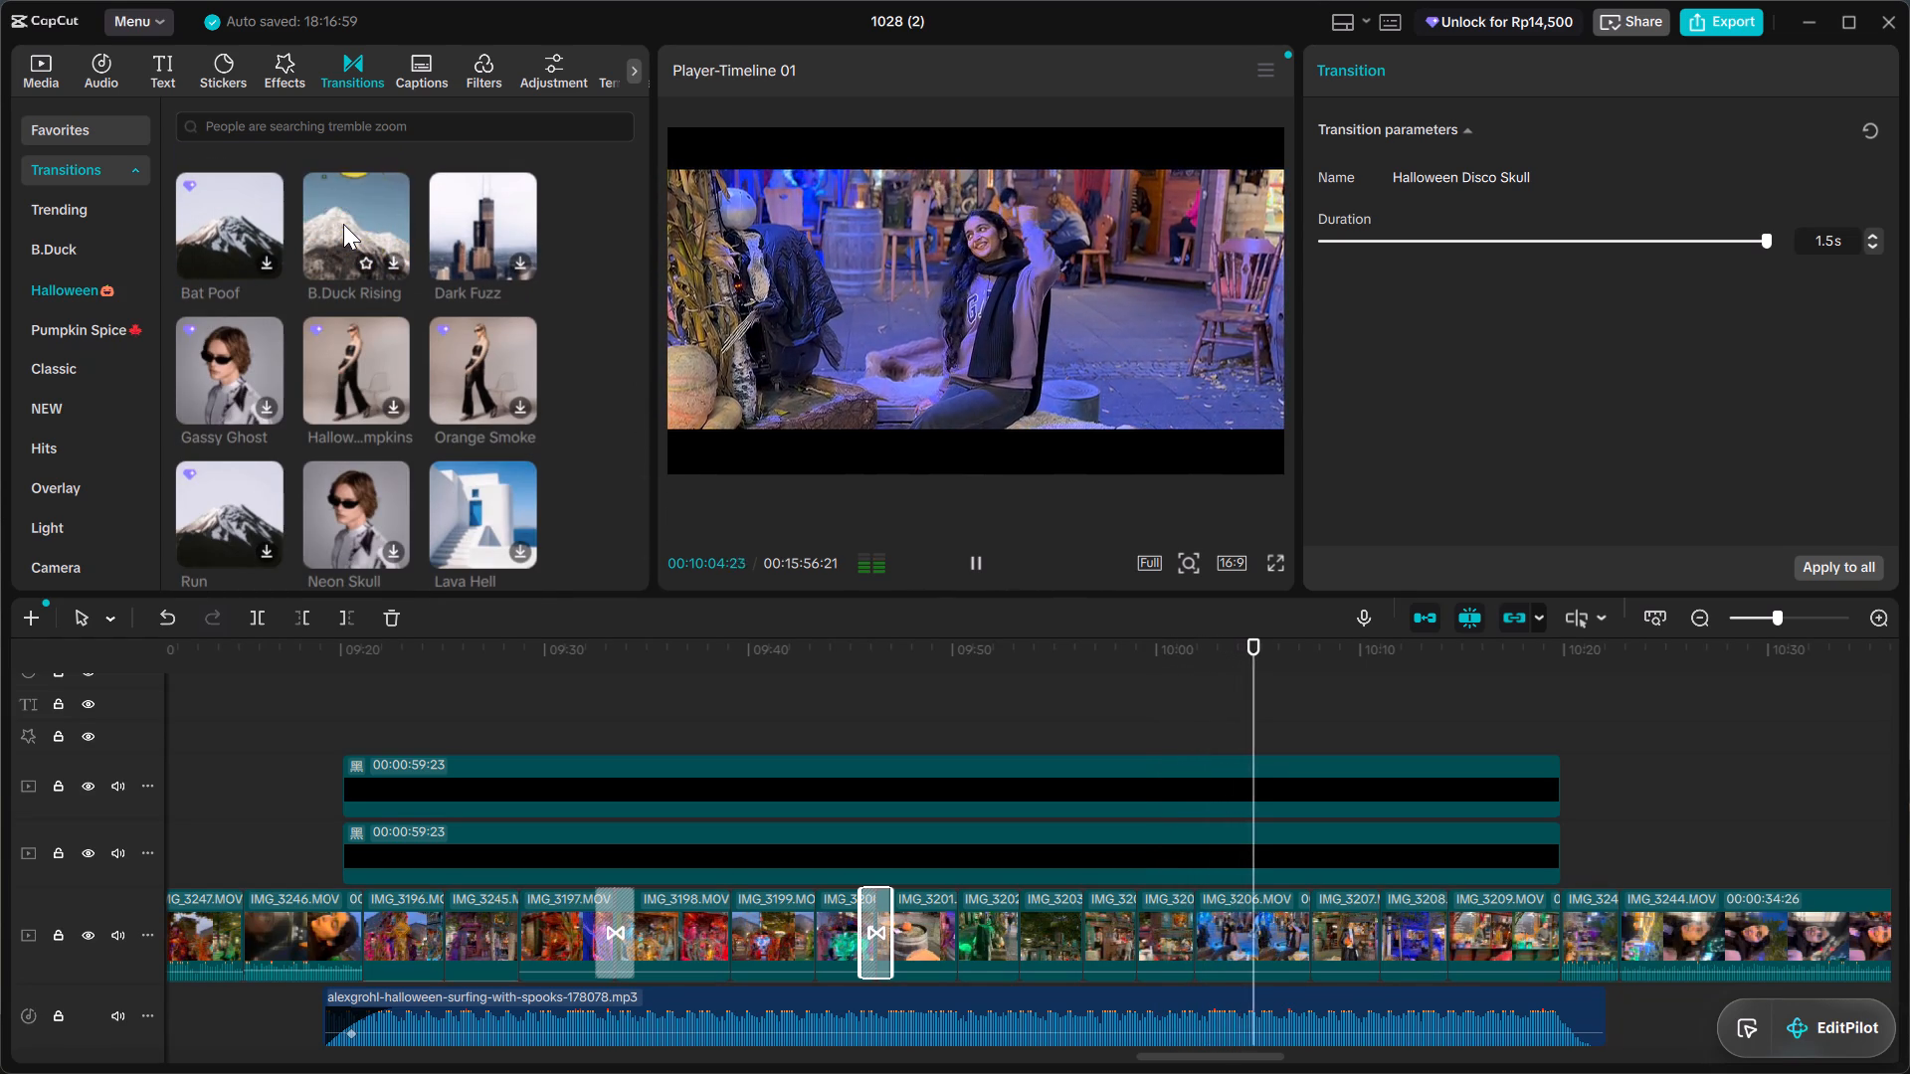
double_click(364, 223)
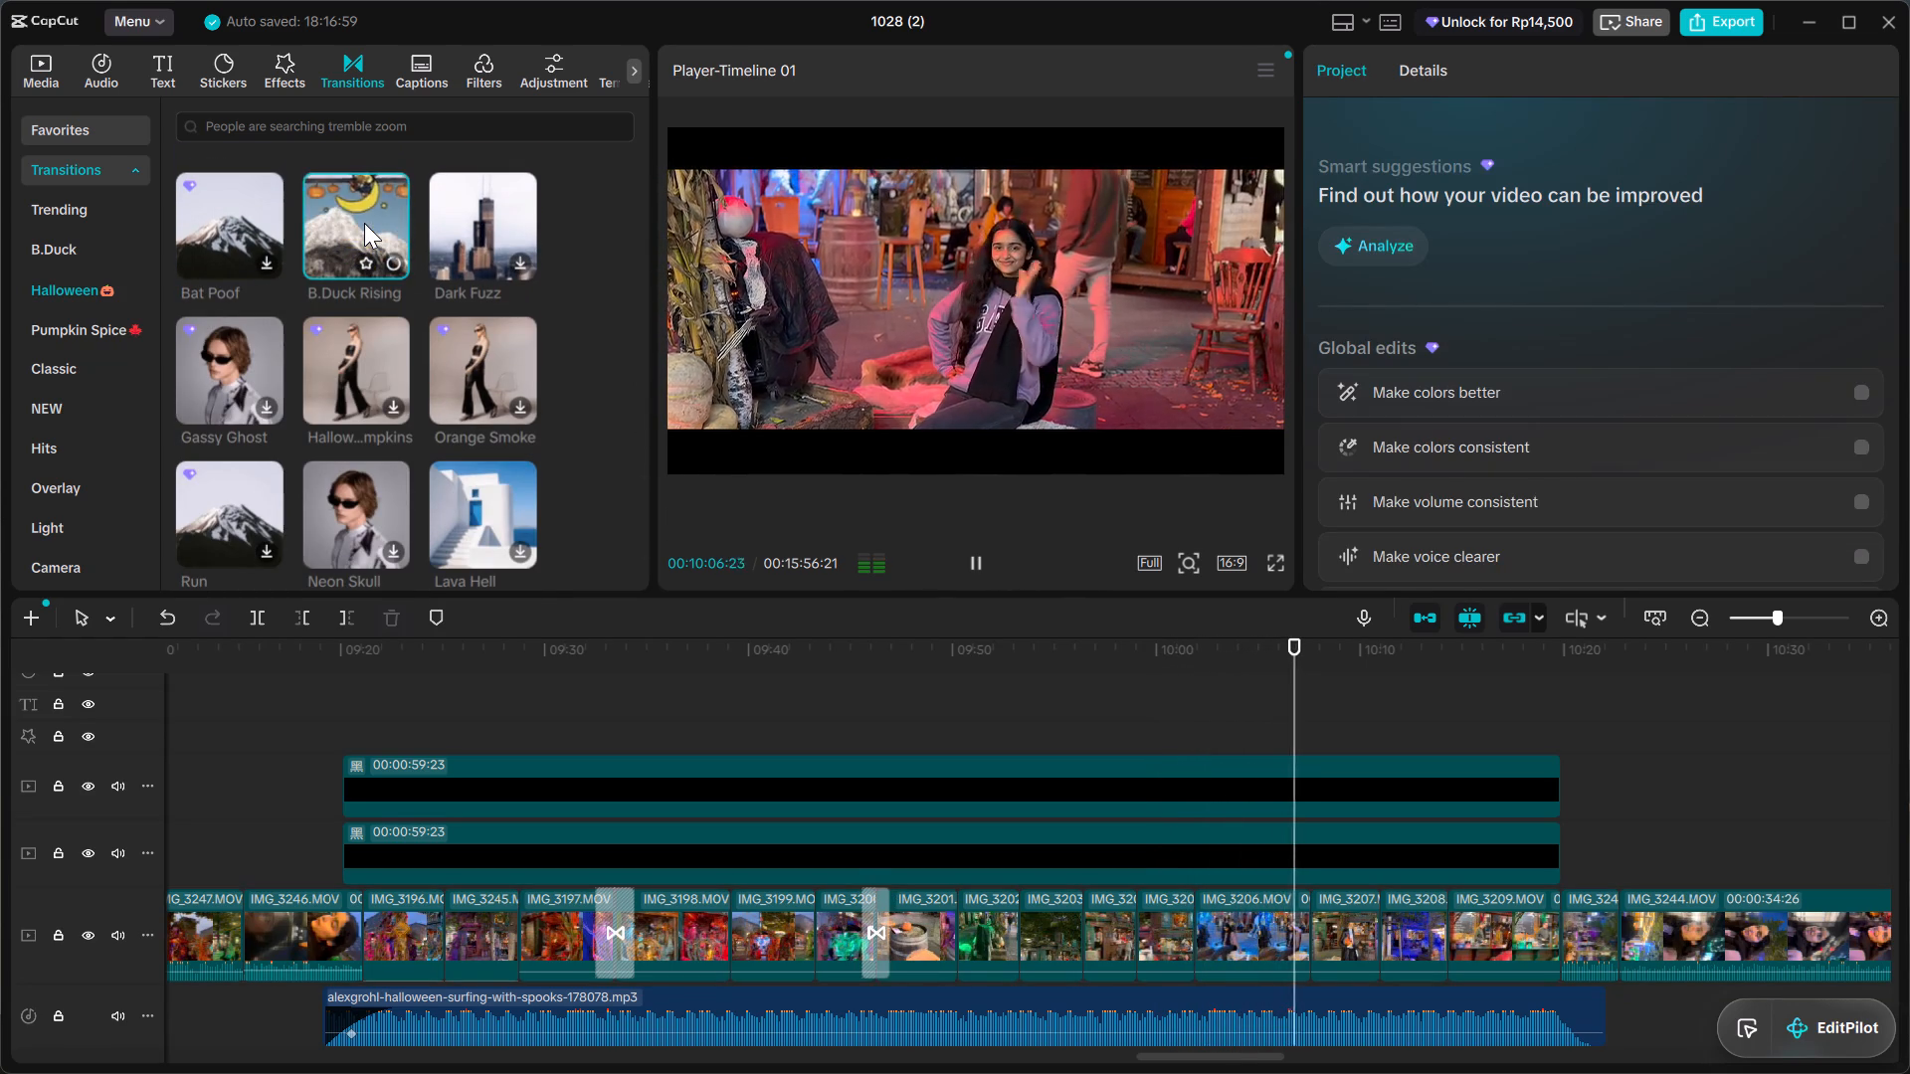
left_click_drag(364, 223, 1076, 580)
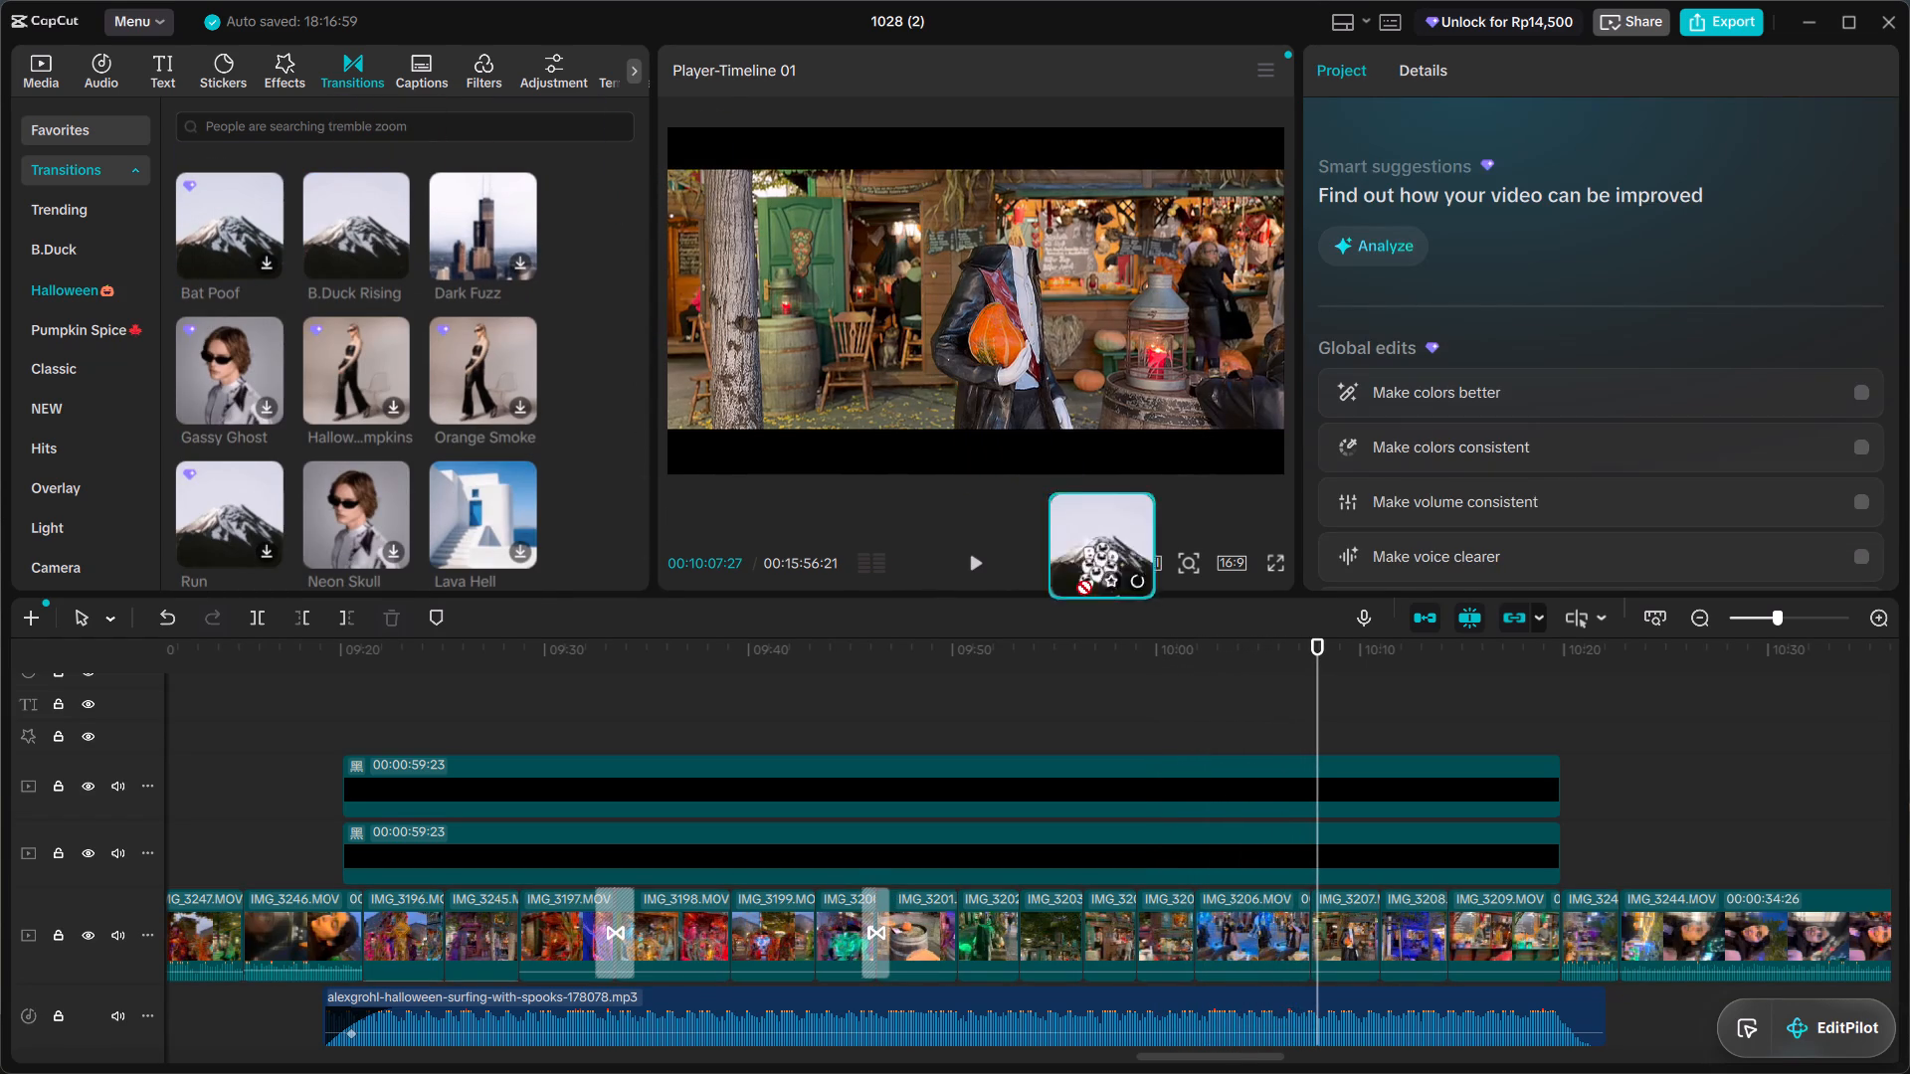
left_click_drag(1076, 580, 1295, 926)
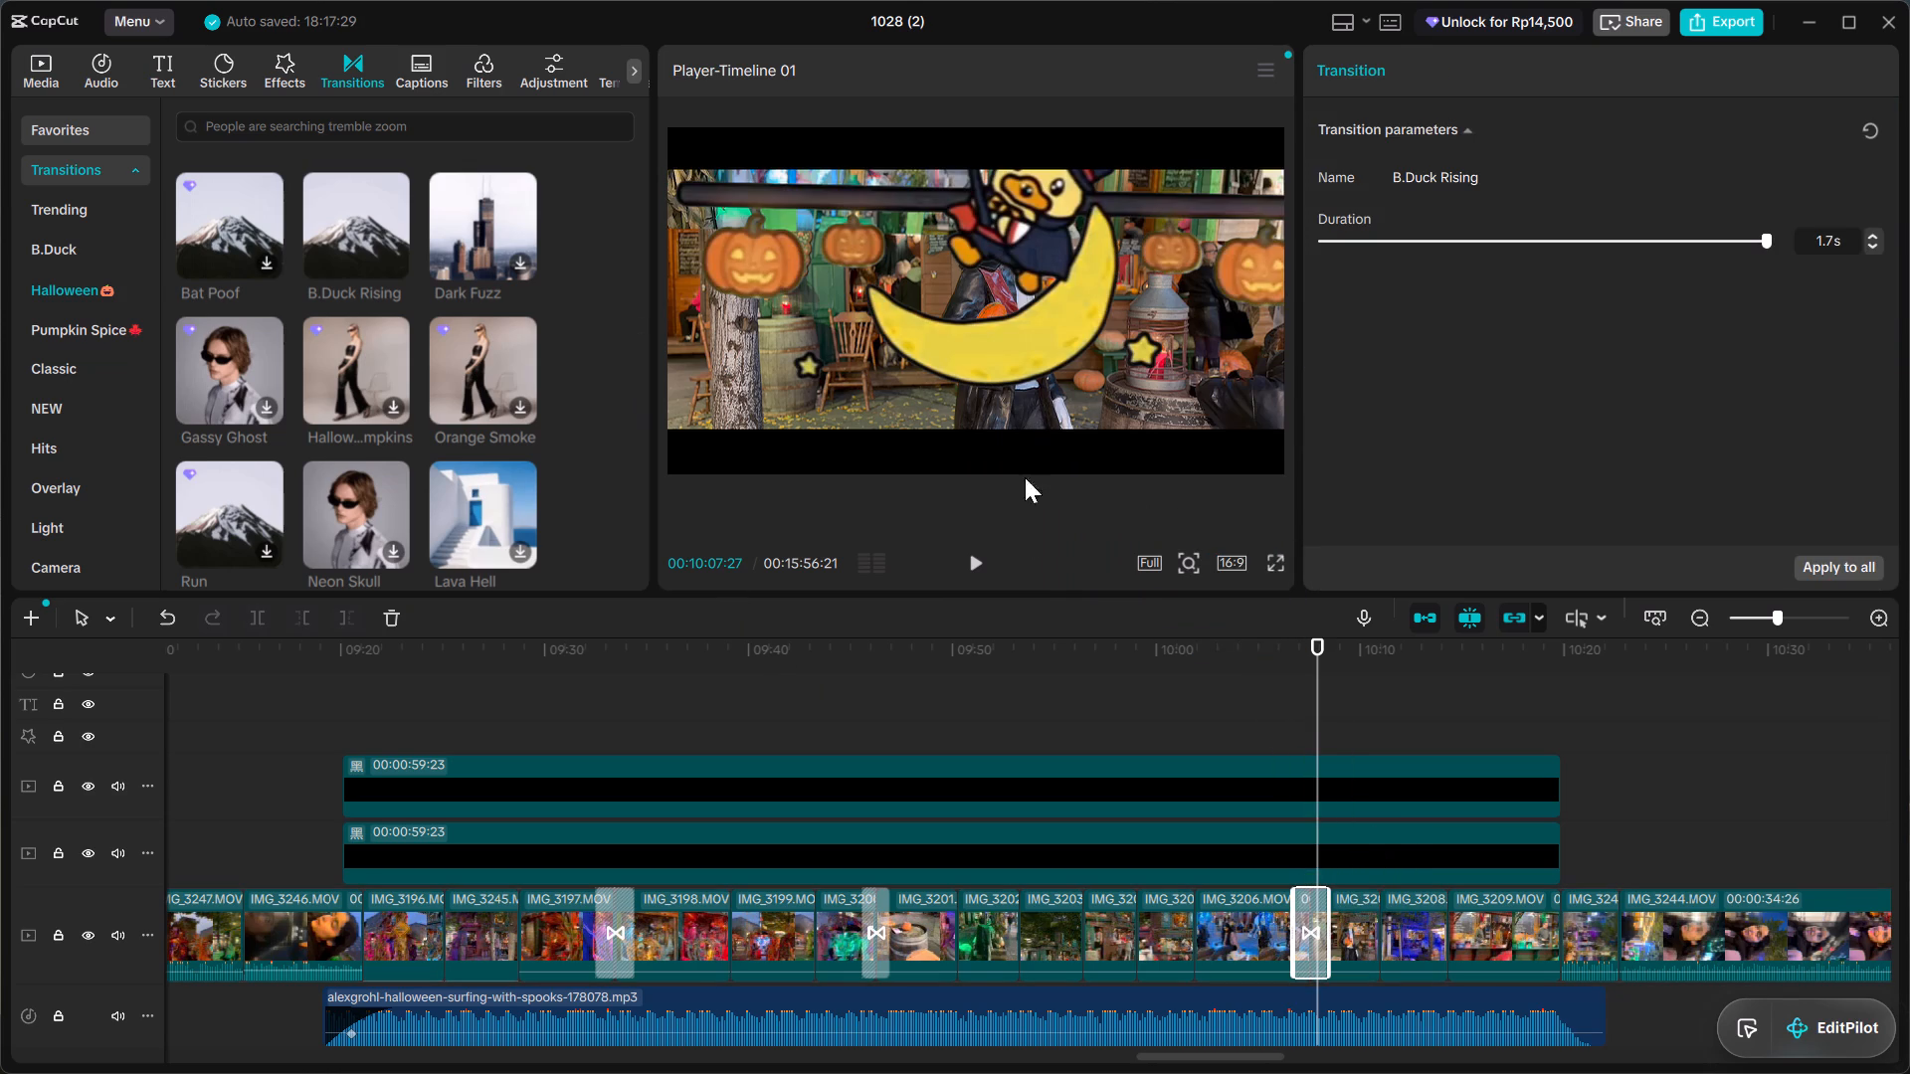
left_click(1234, 679)
key("space")
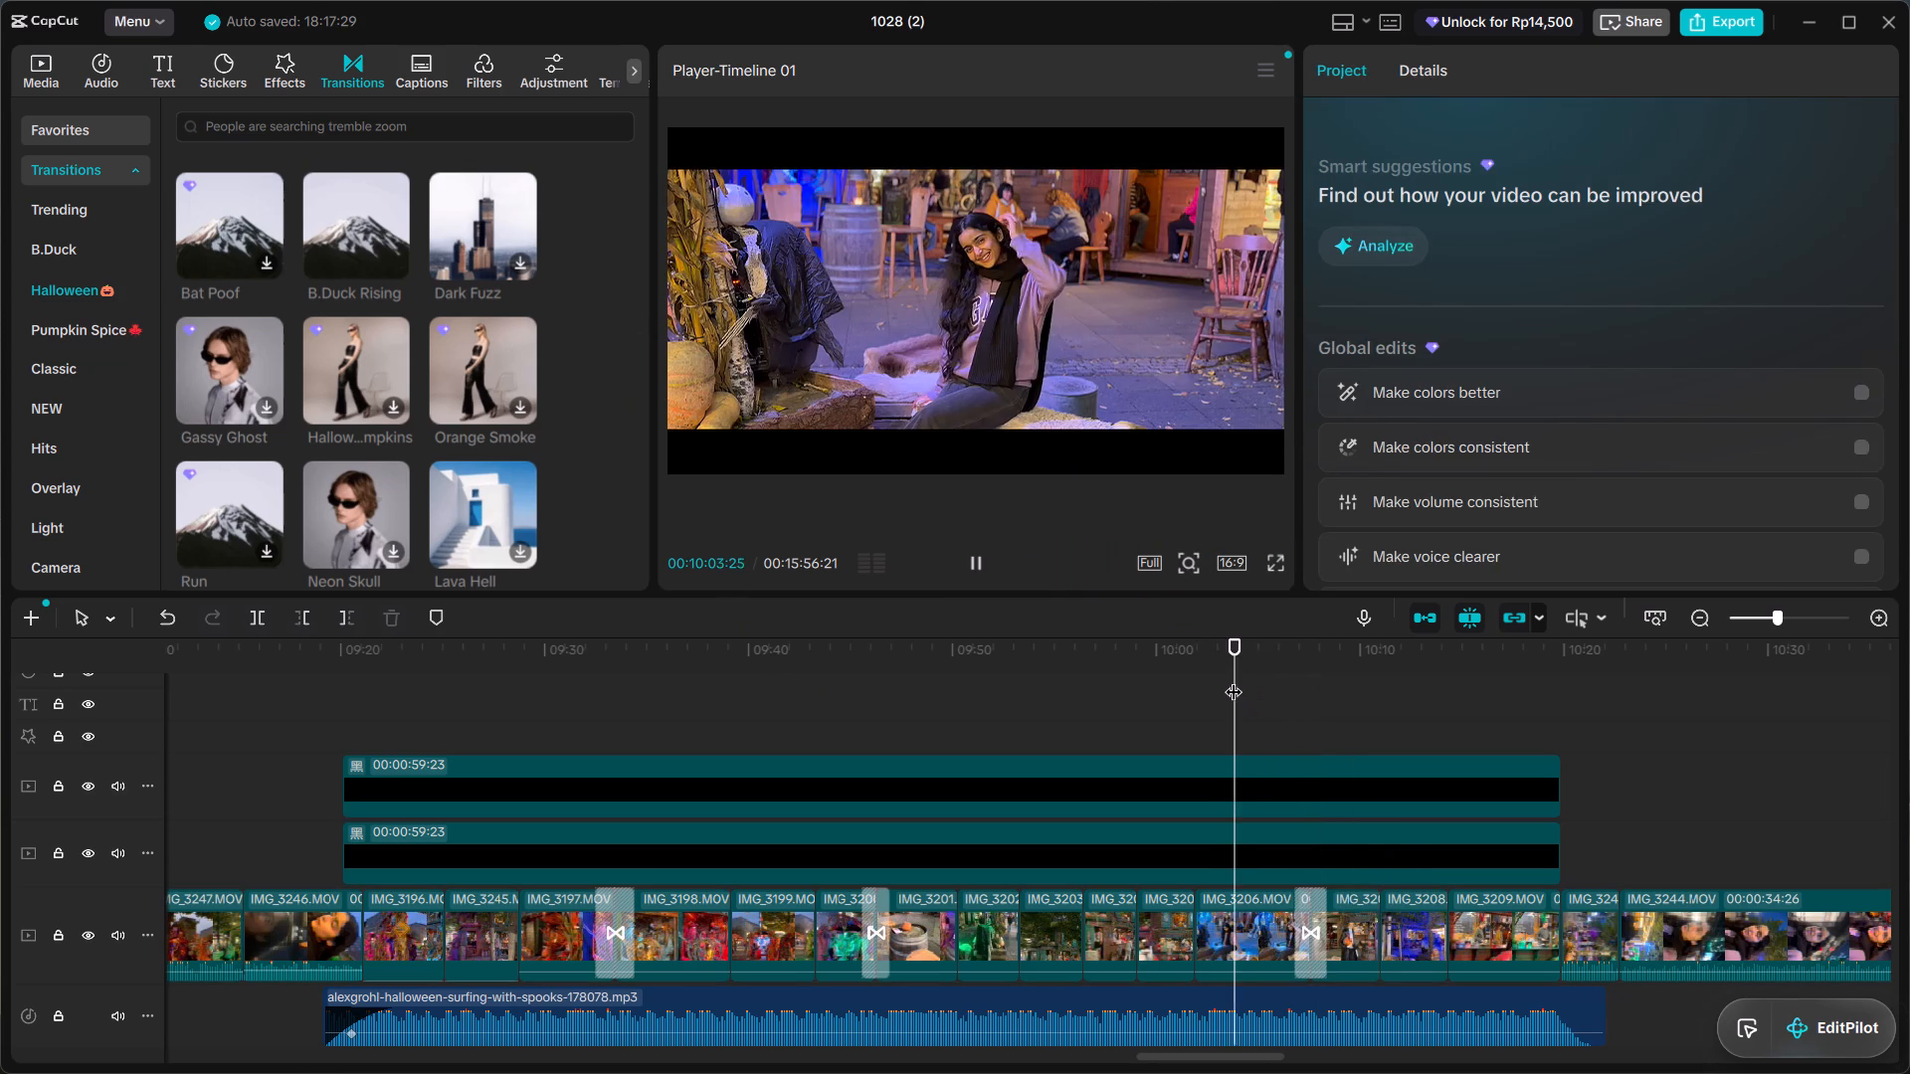
scroll(1328, 783, "left", 1)
scroll(1328, 783, "up", 1, "ctrl")
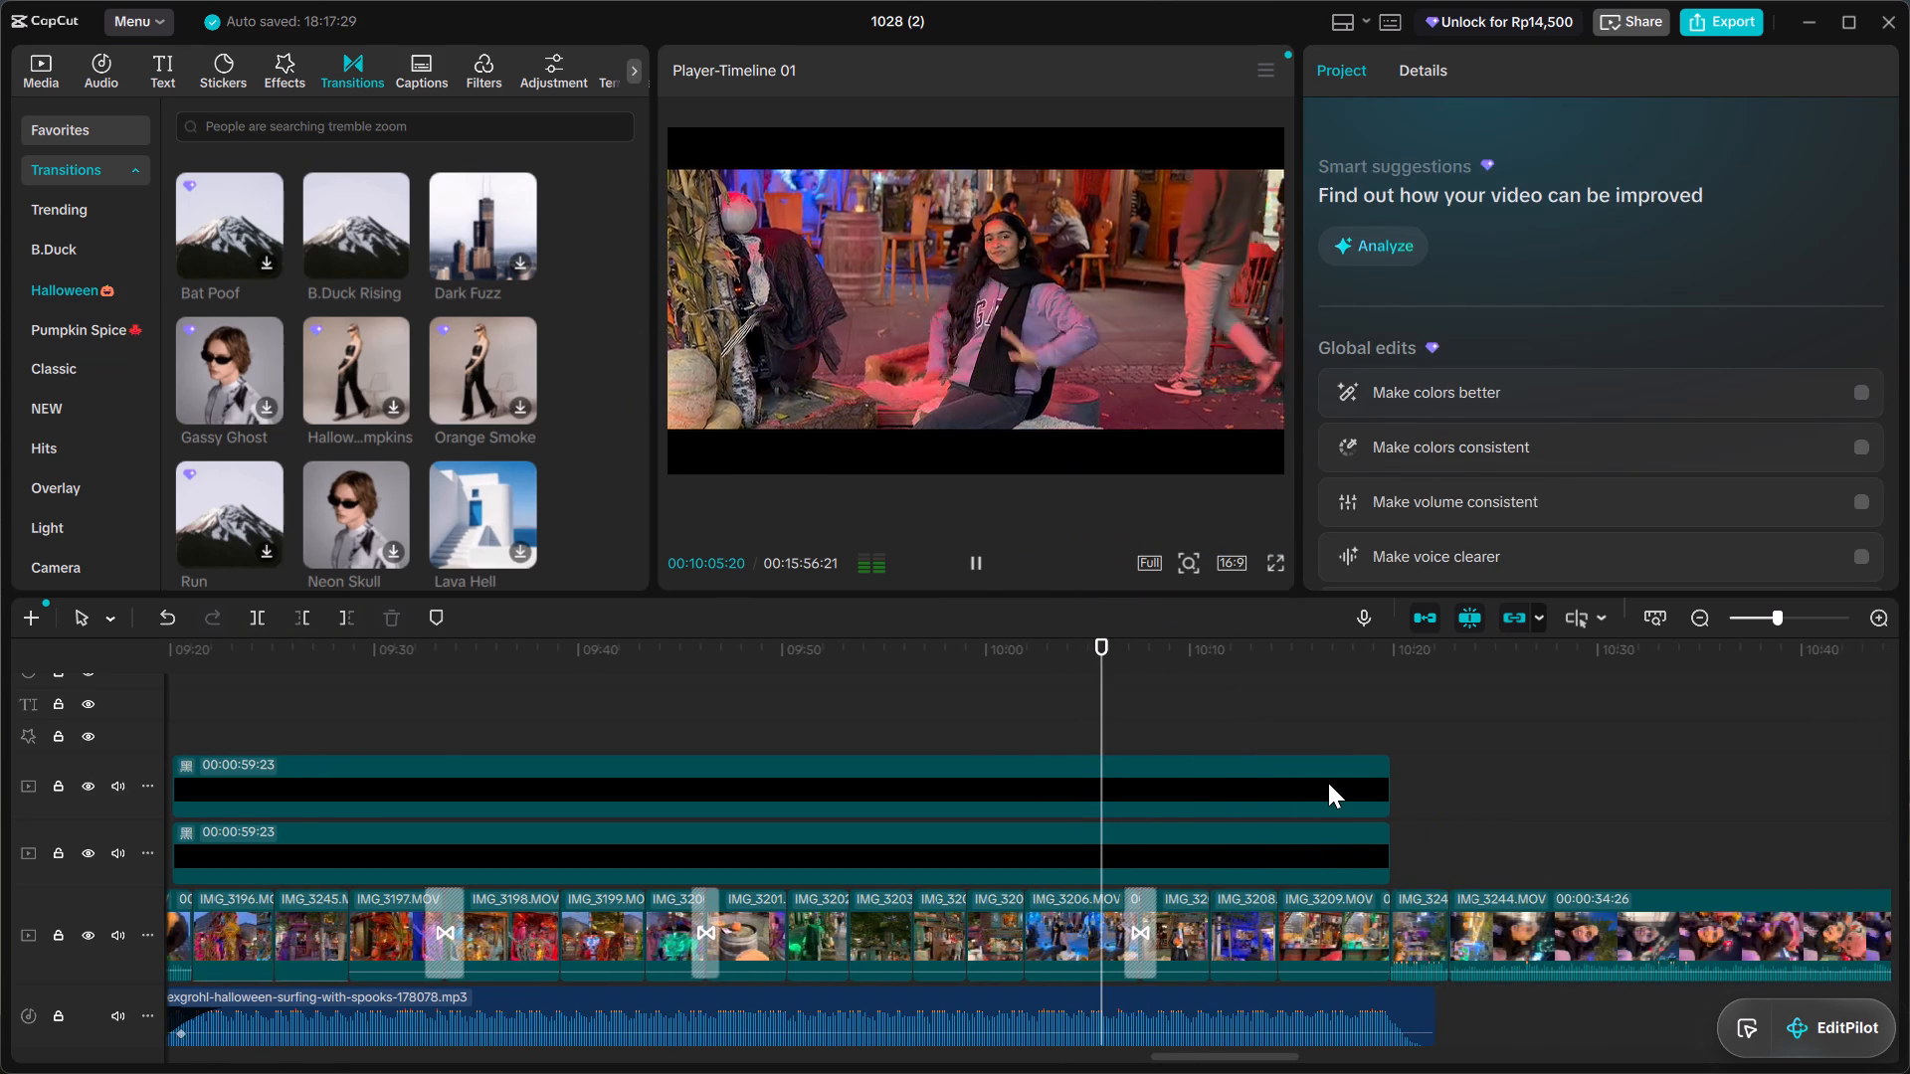
scroll(1328, 783, "up", 1, "ctrl")
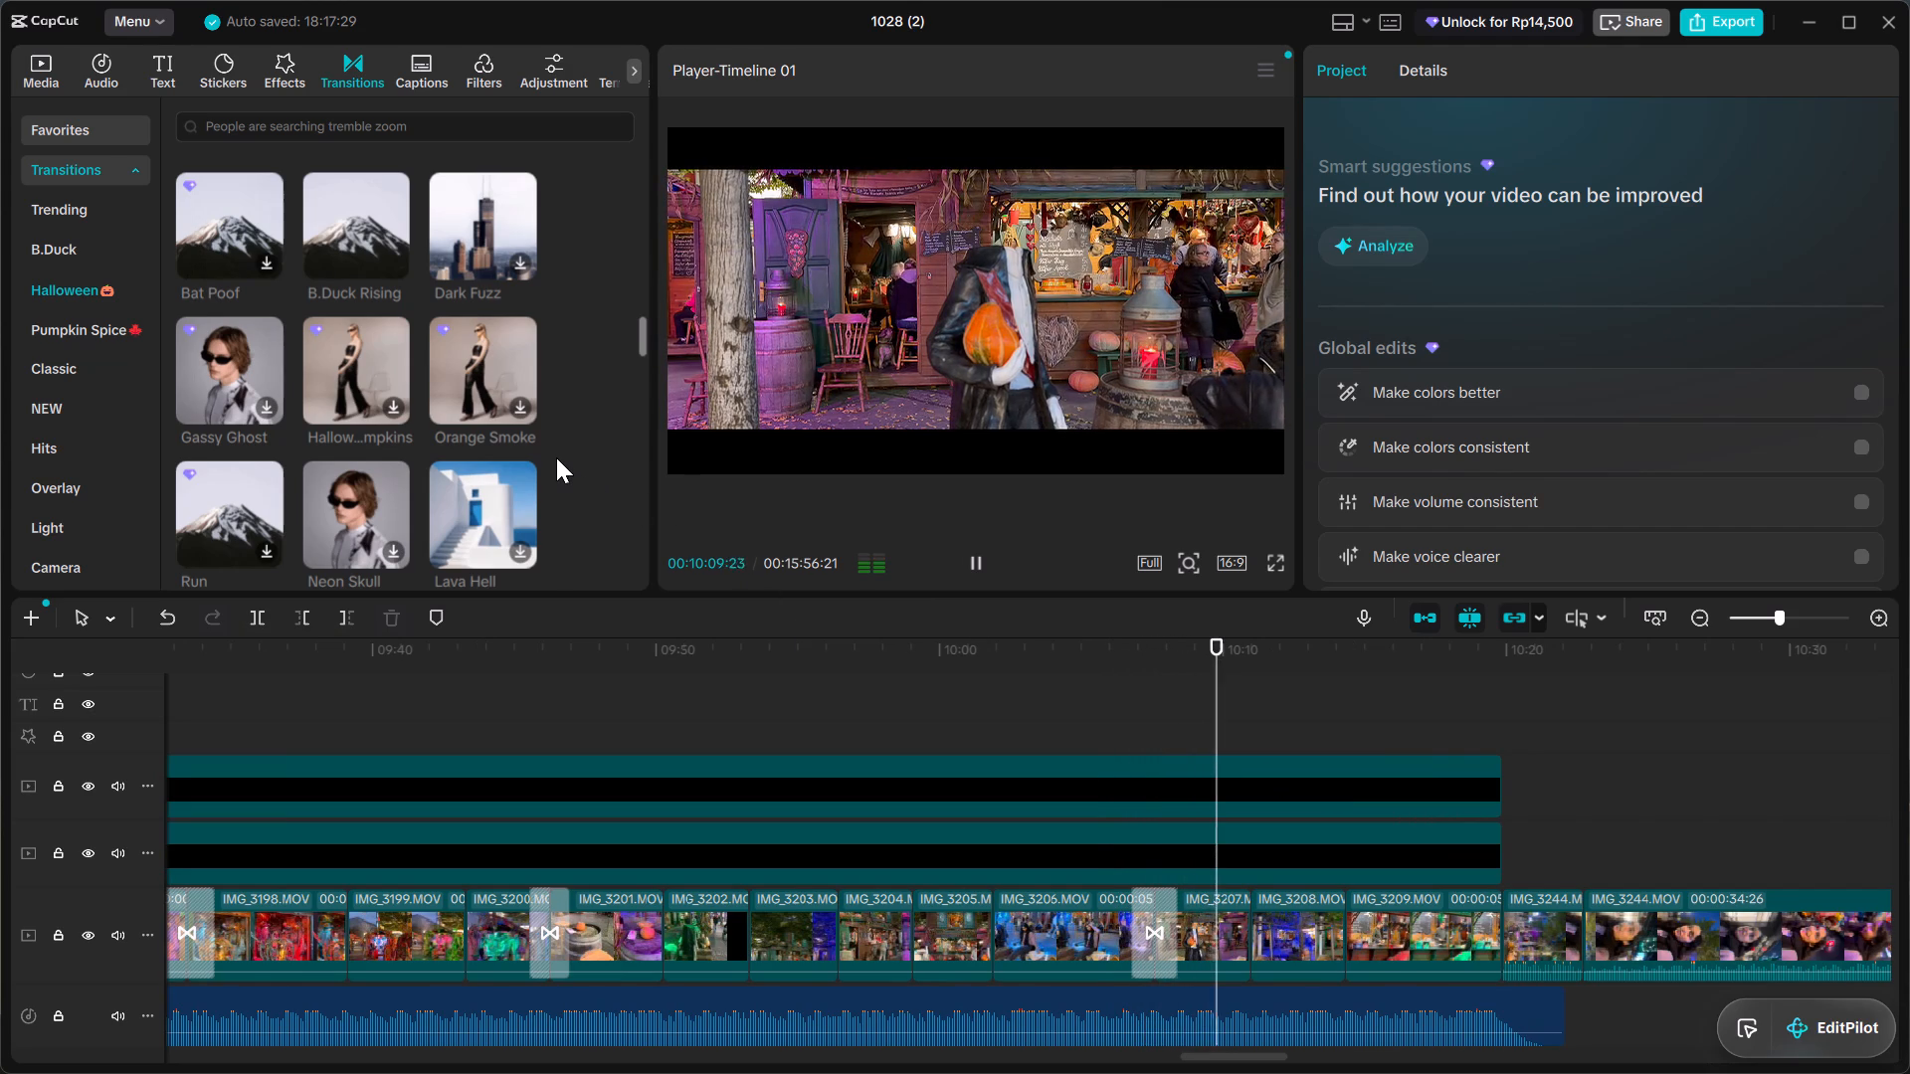
Find the Halloween transition Passing, preview it, add it between IMG_3205.MOV and IMG_3206.MOV, and play back the section.
scroll(556, 457, "down", 1)
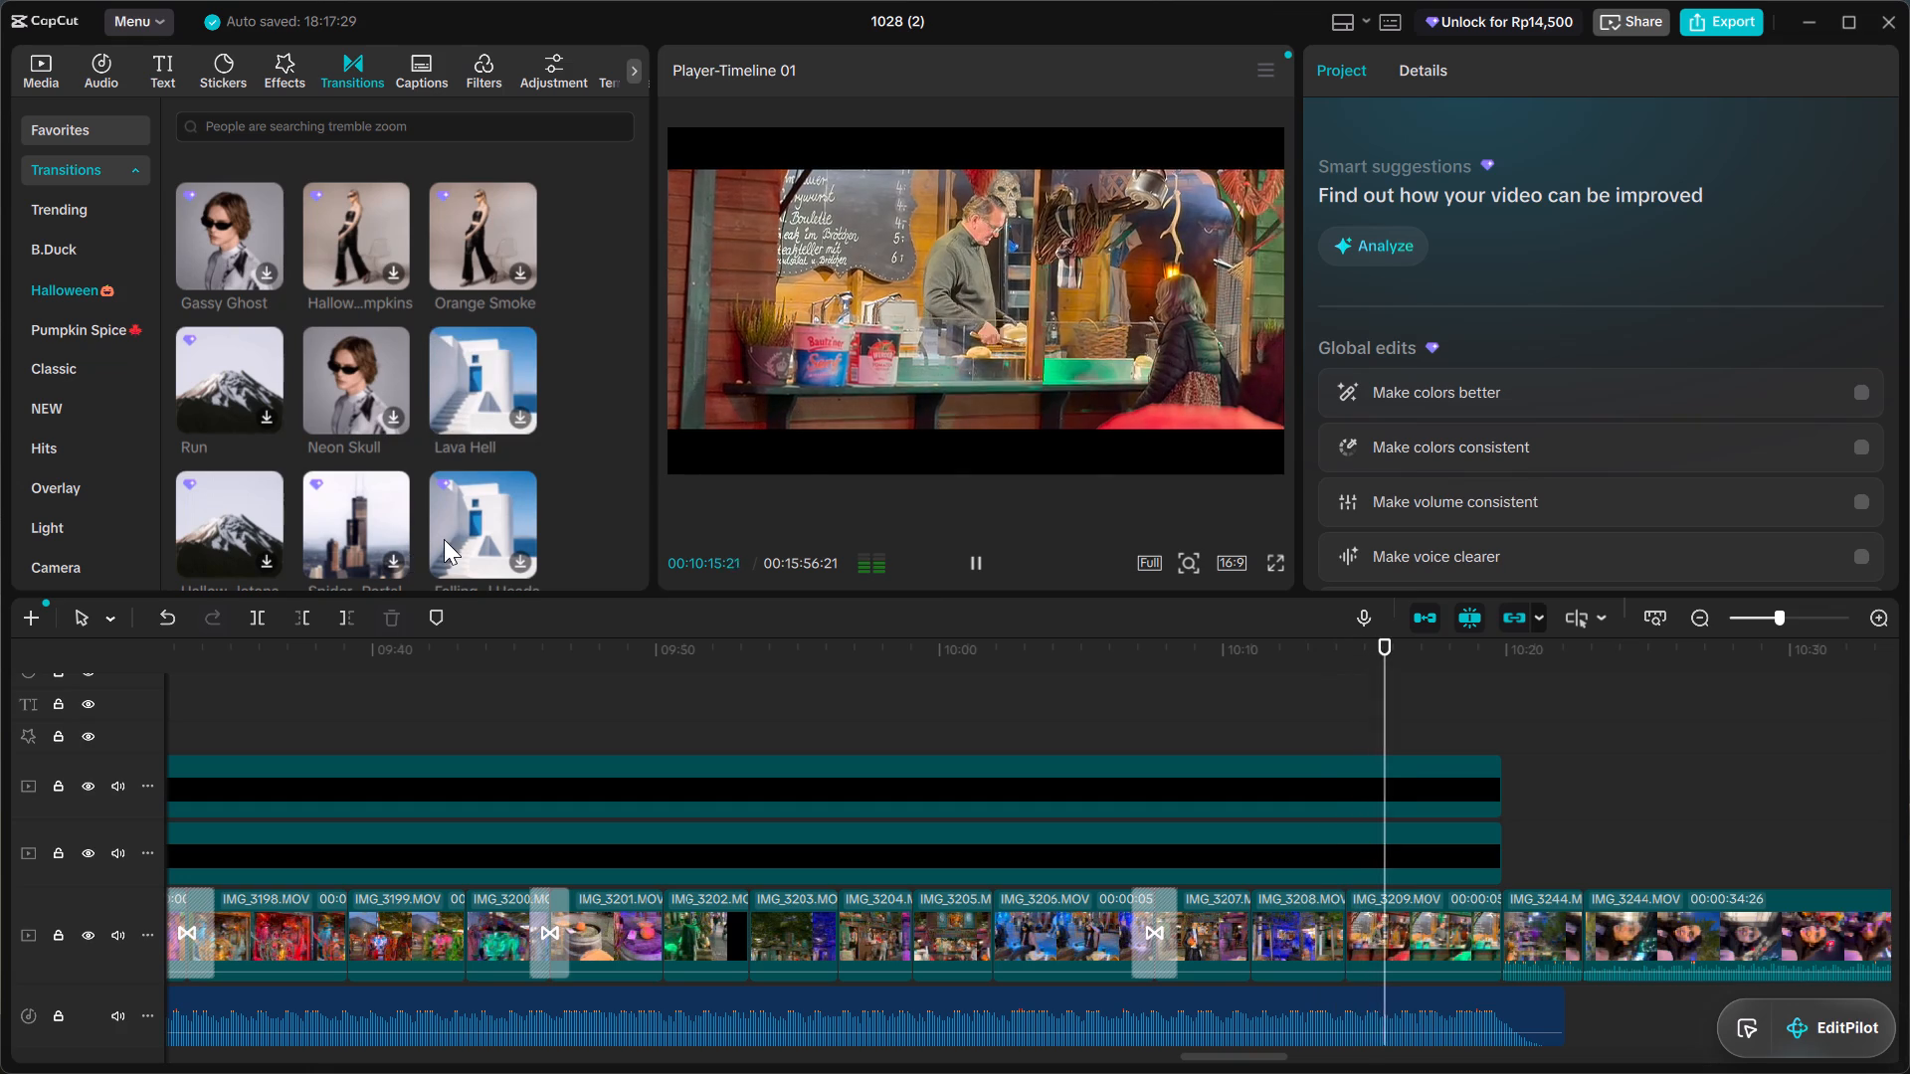
scroll(455, 530, "down", 1)
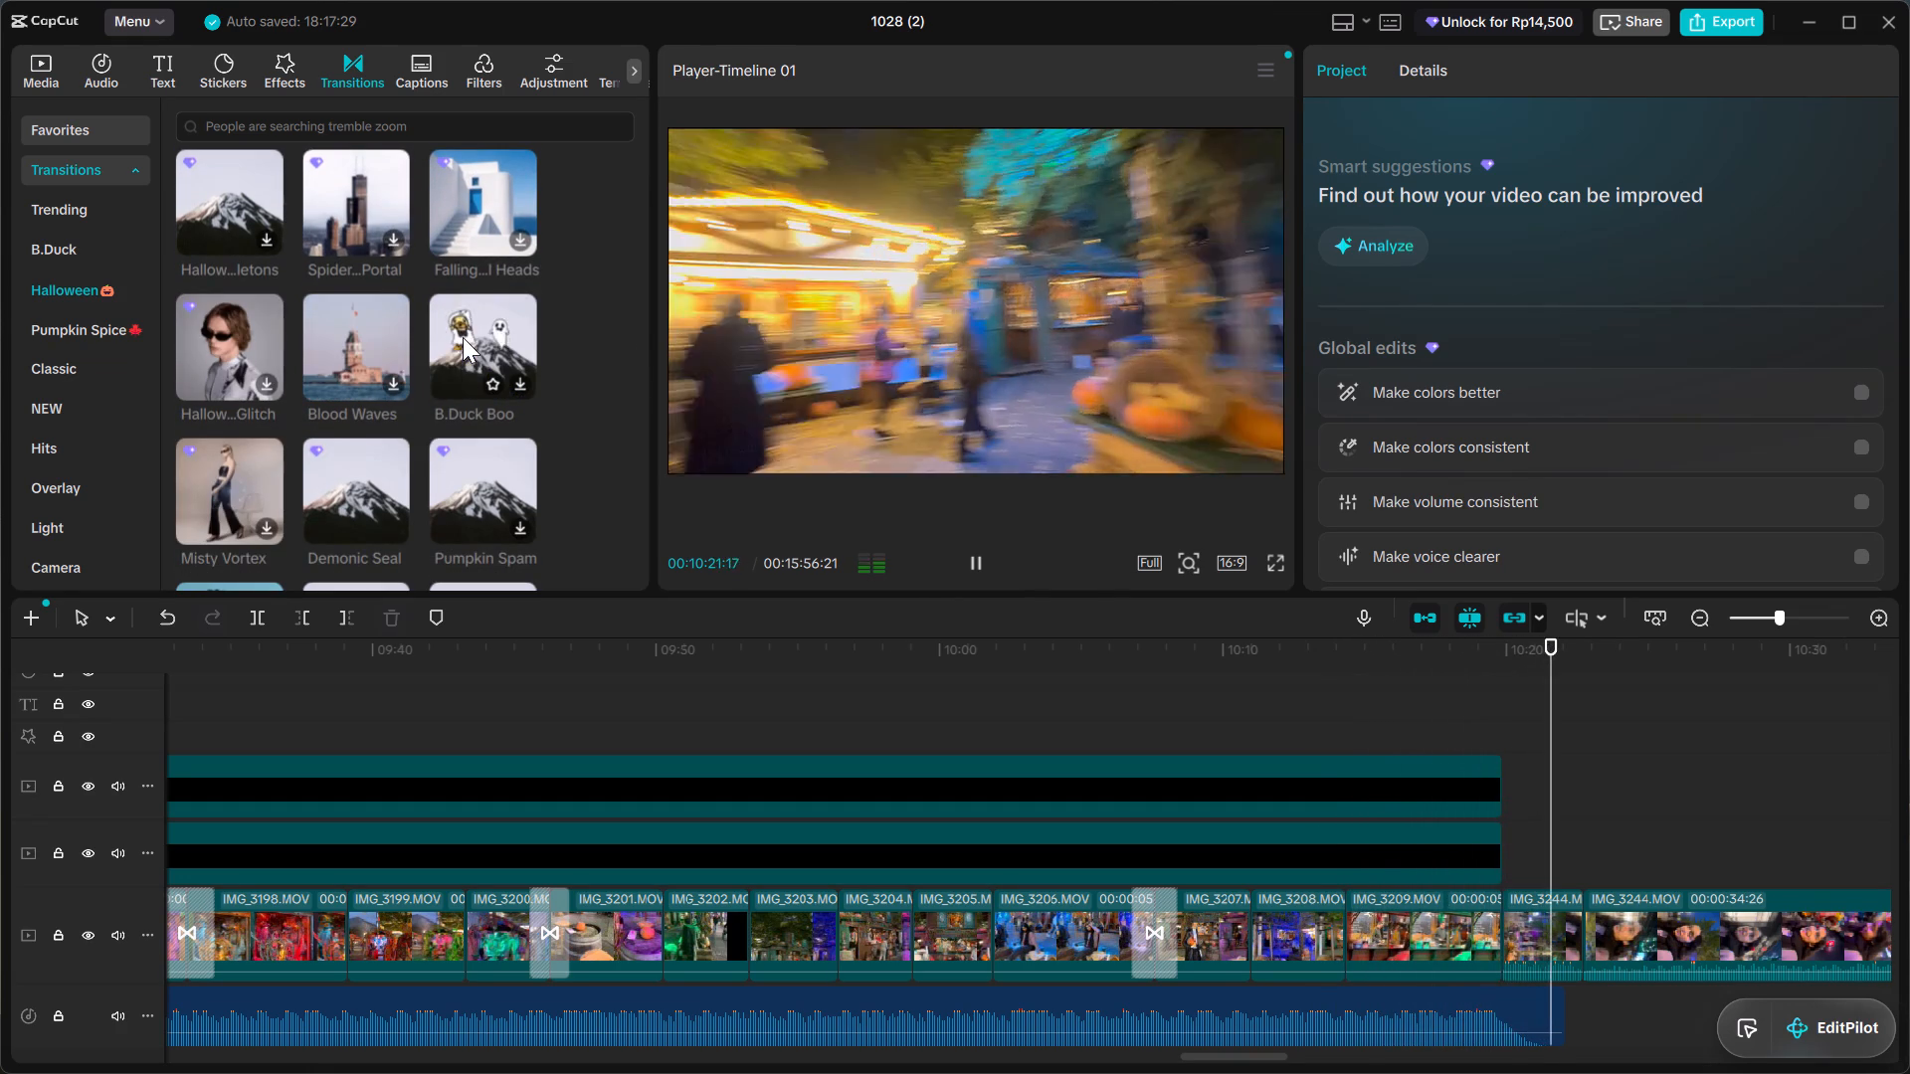
scroll(381, 523, "down", 1)
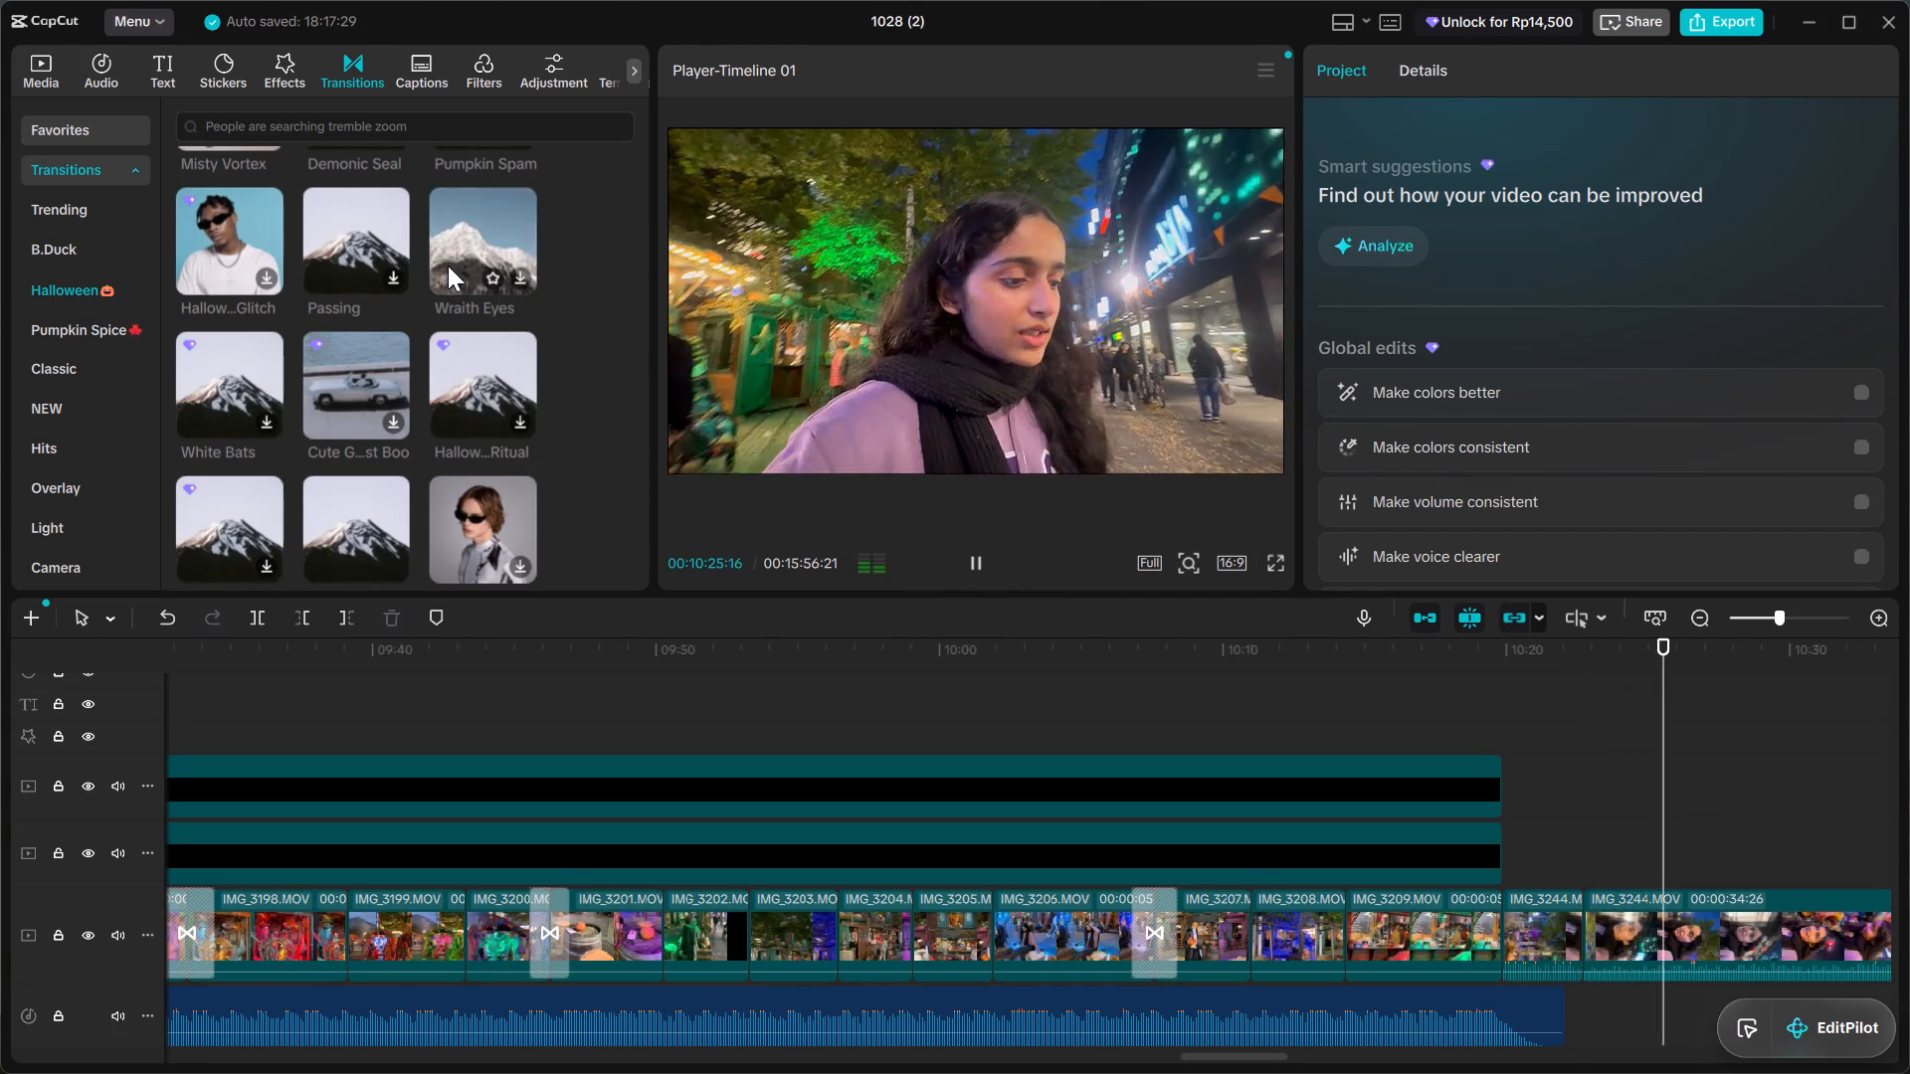
double_click(346, 238)
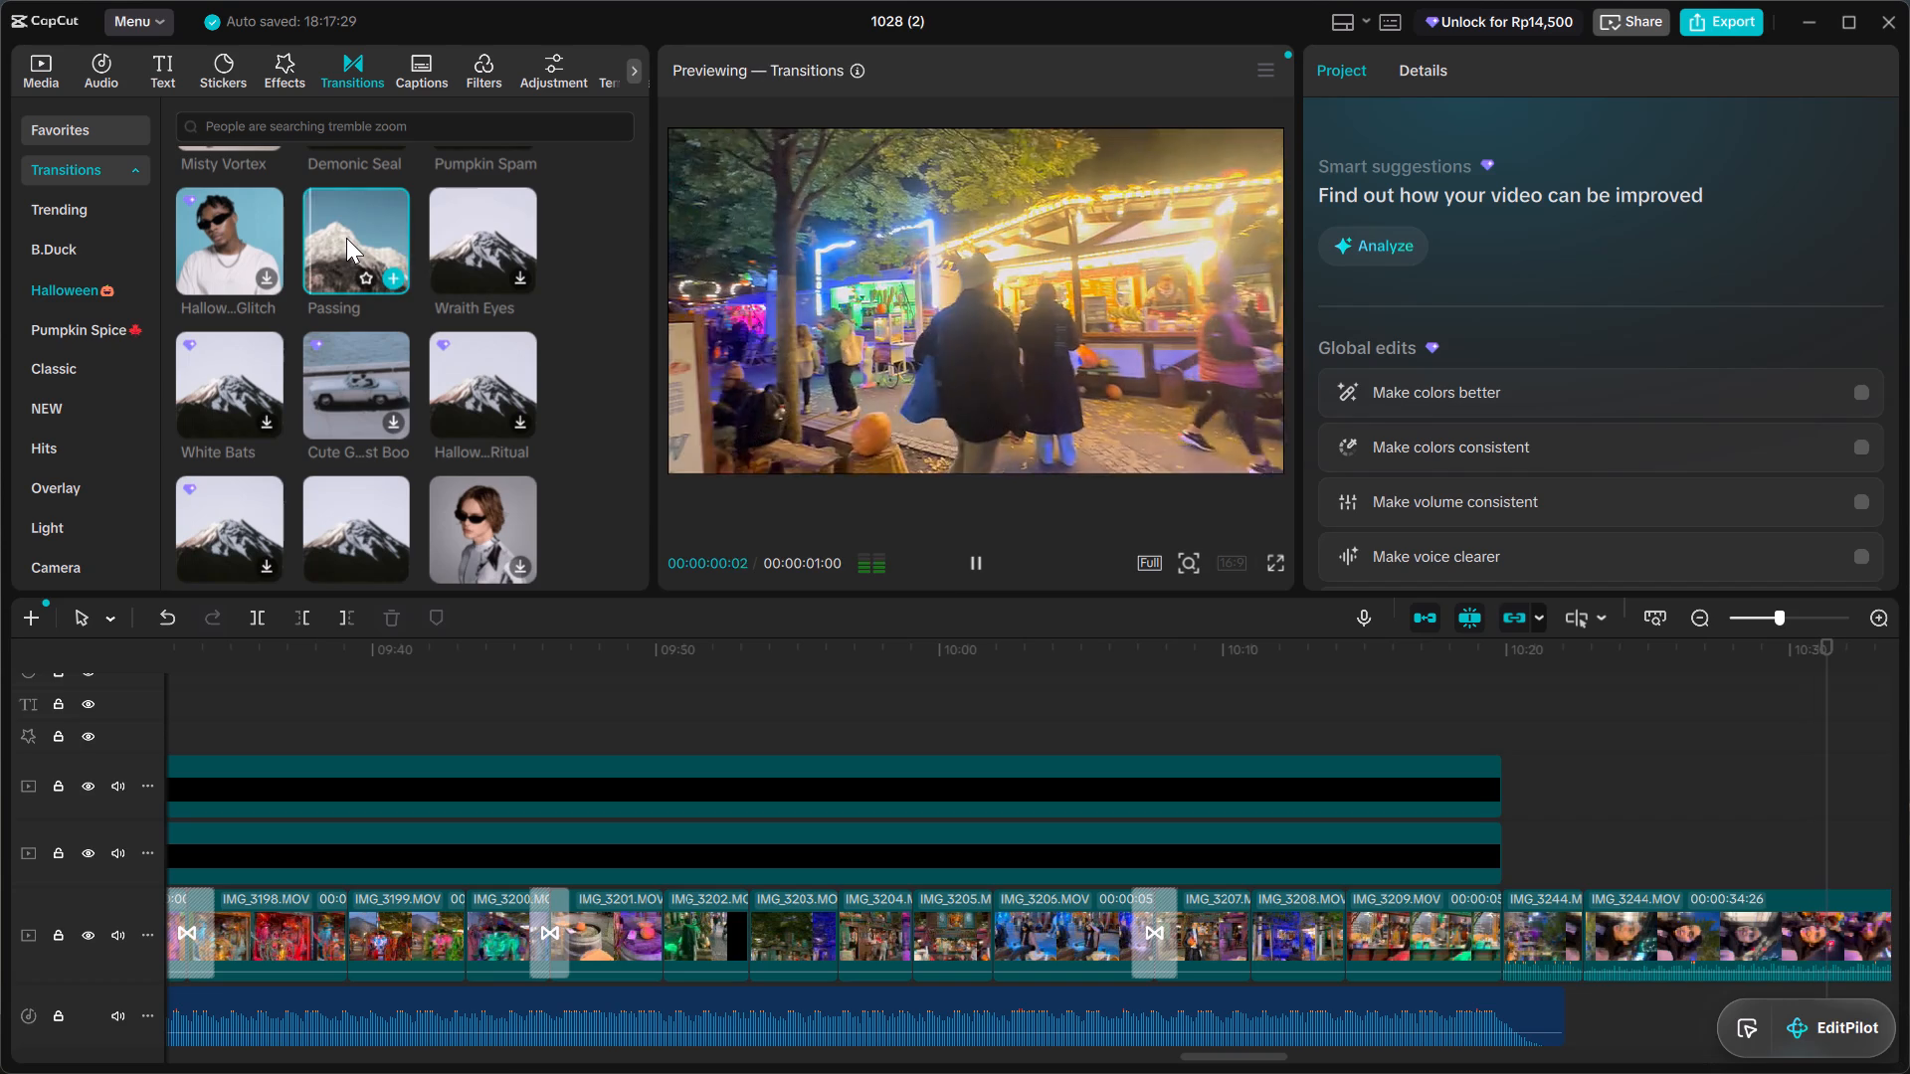
left_click_drag(346, 238, 515, 24)
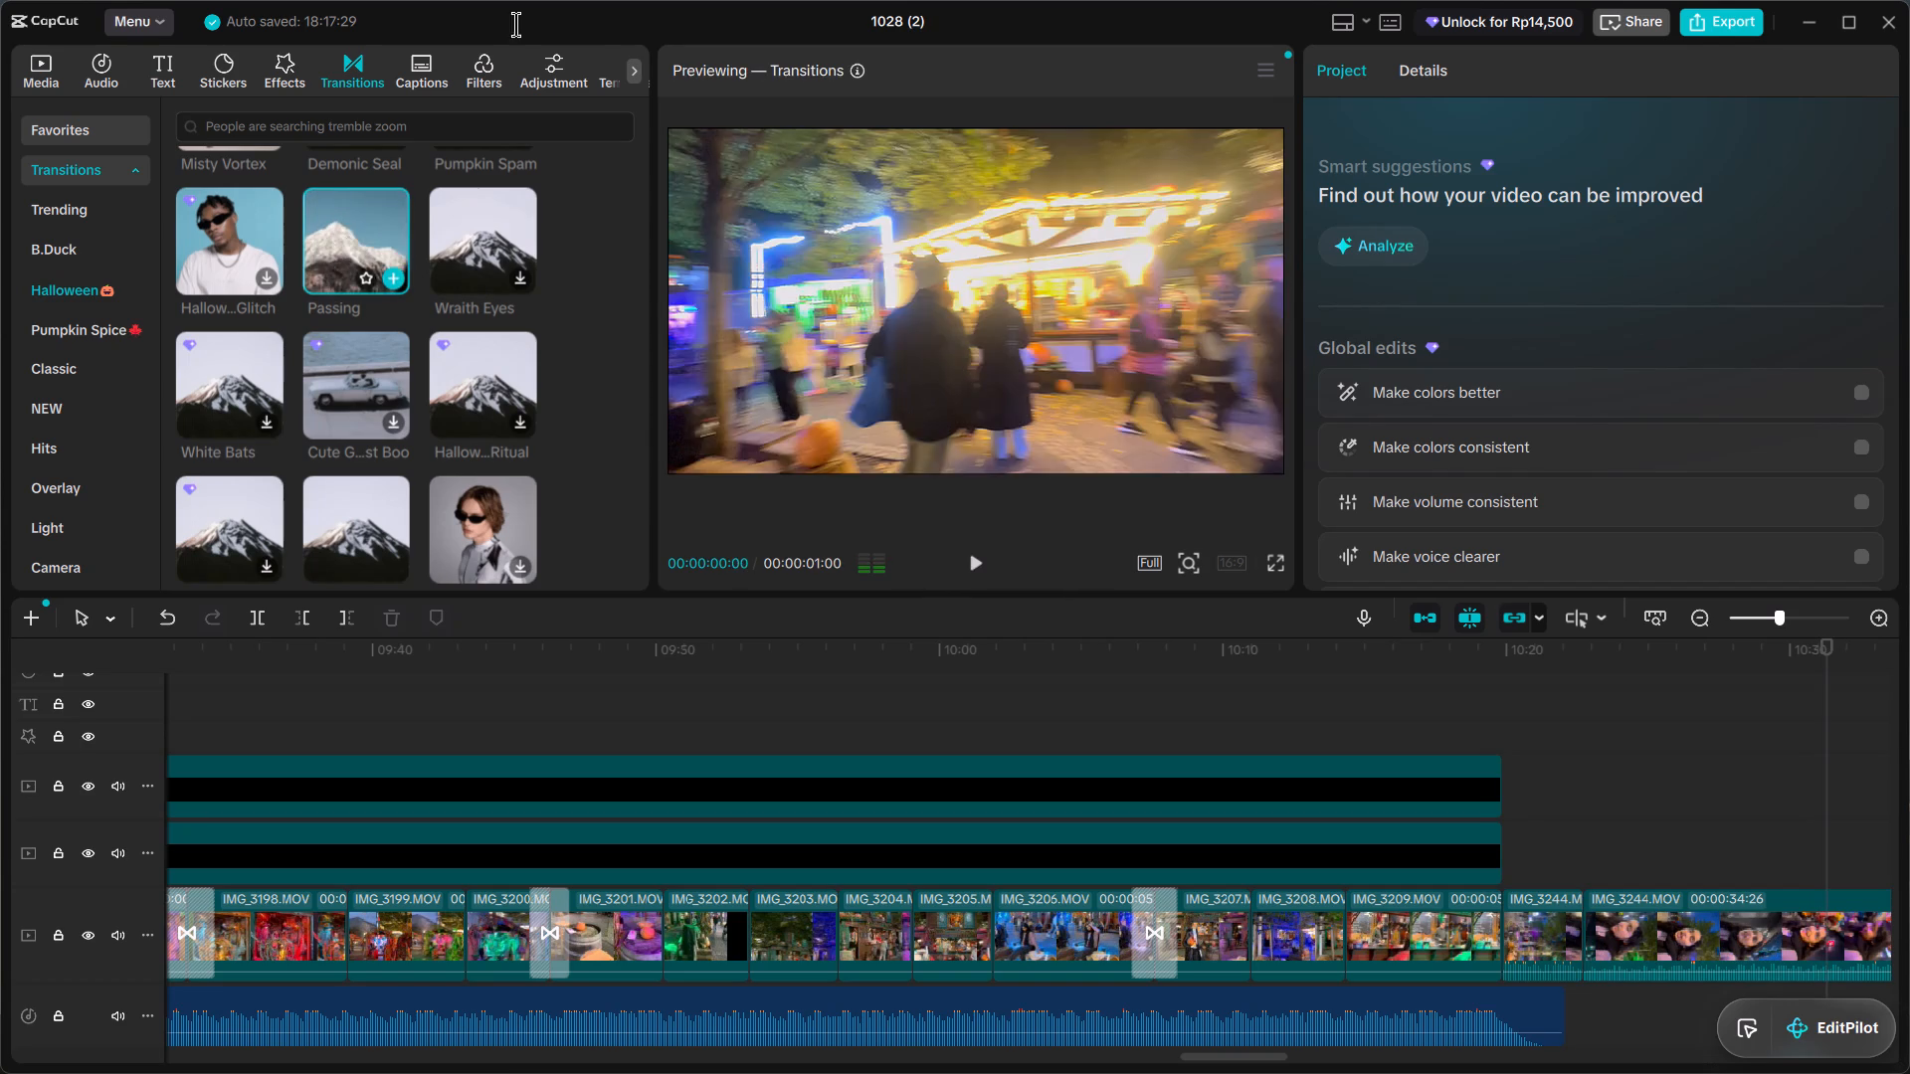
left_click_drag(515, 24, 969, 912)
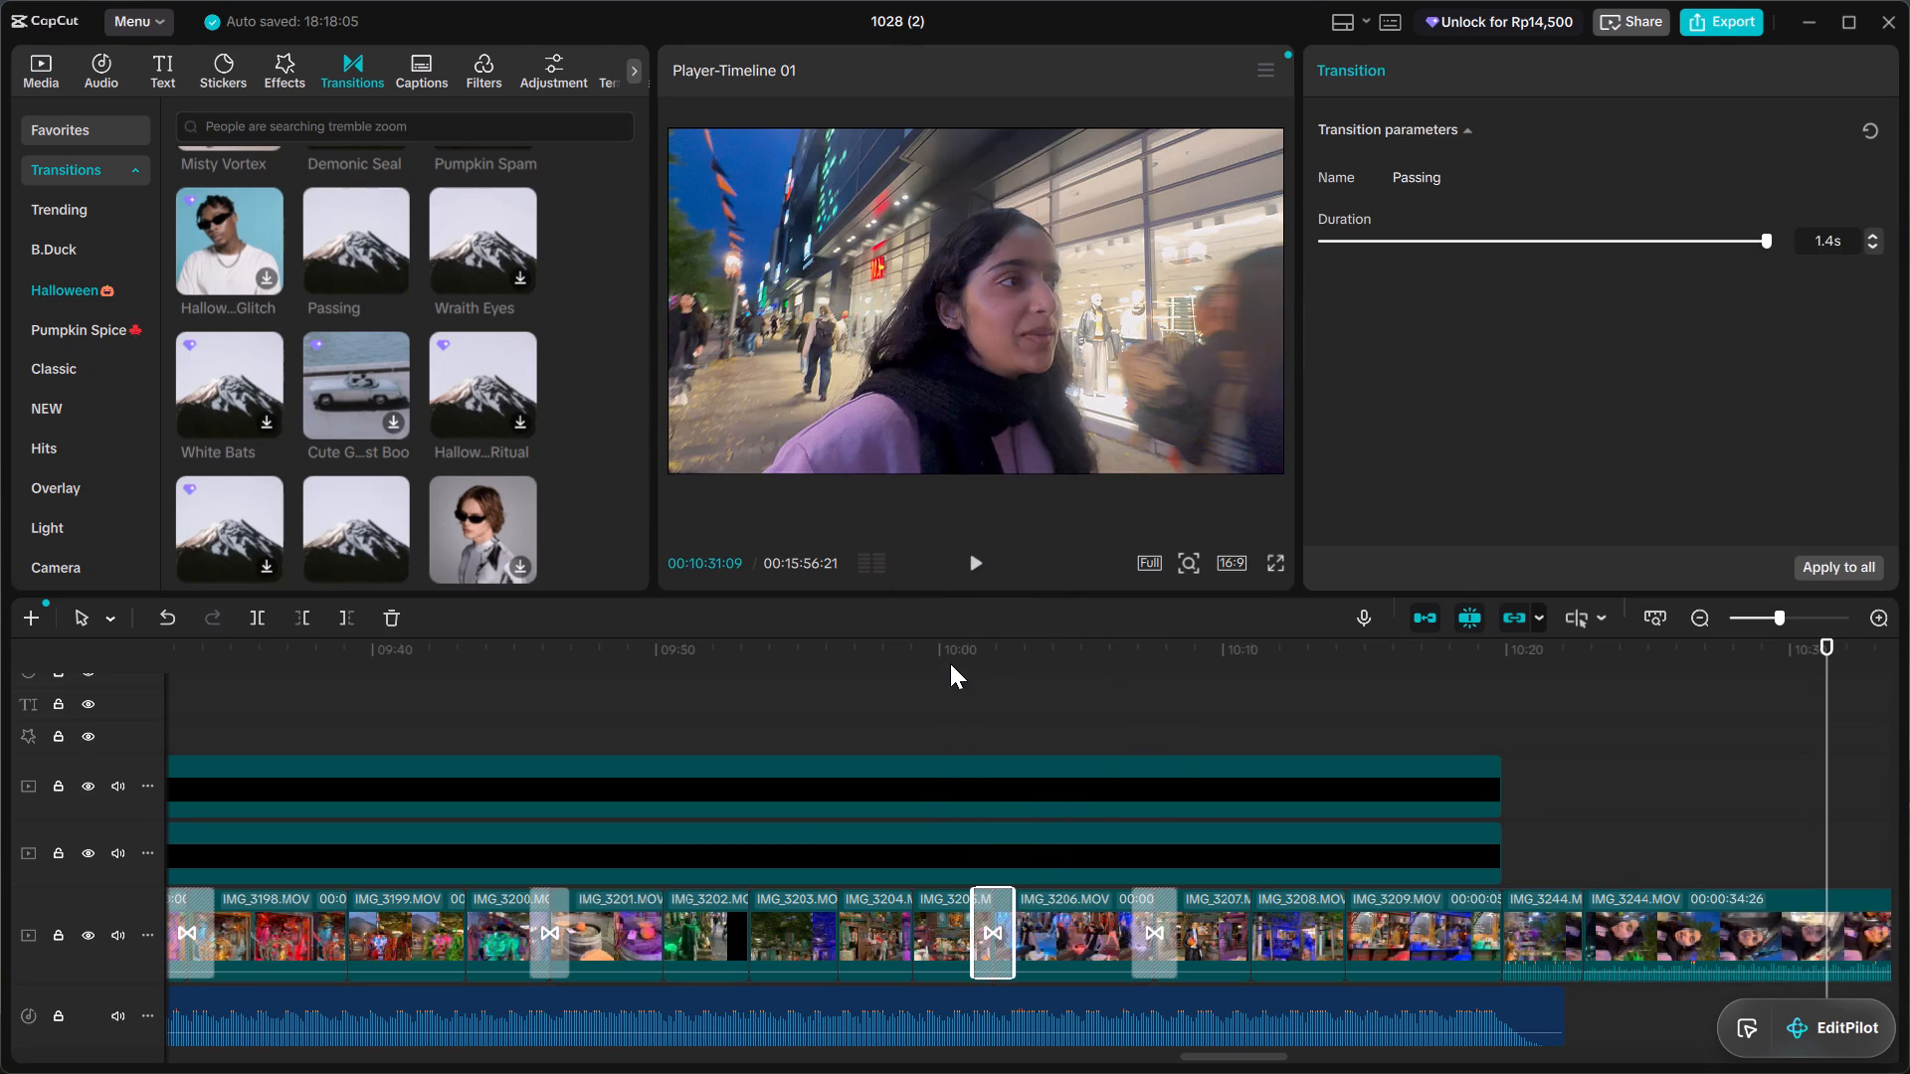
left_click(950, 663)
key("space")
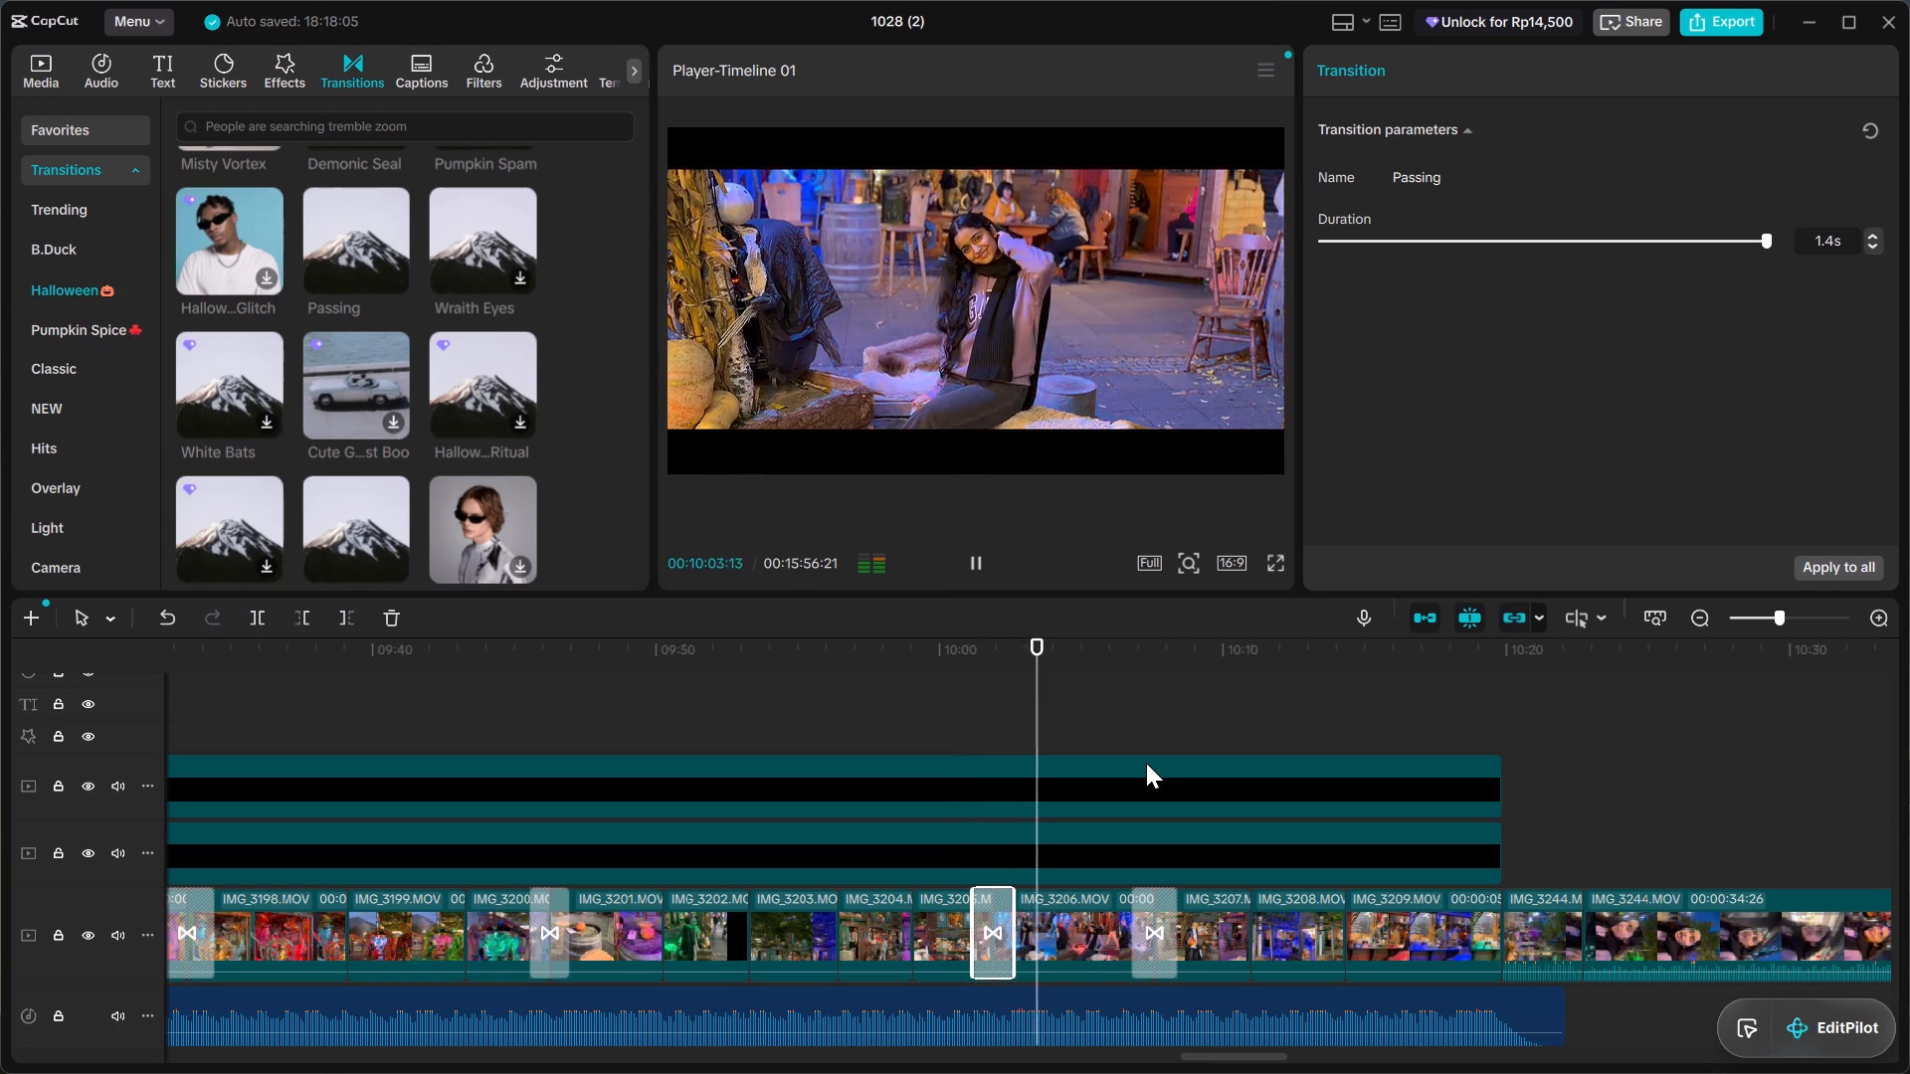
scroll(1146, 763, "left", 1)
scroll(1146, 763, "down", 4, "ctrl")
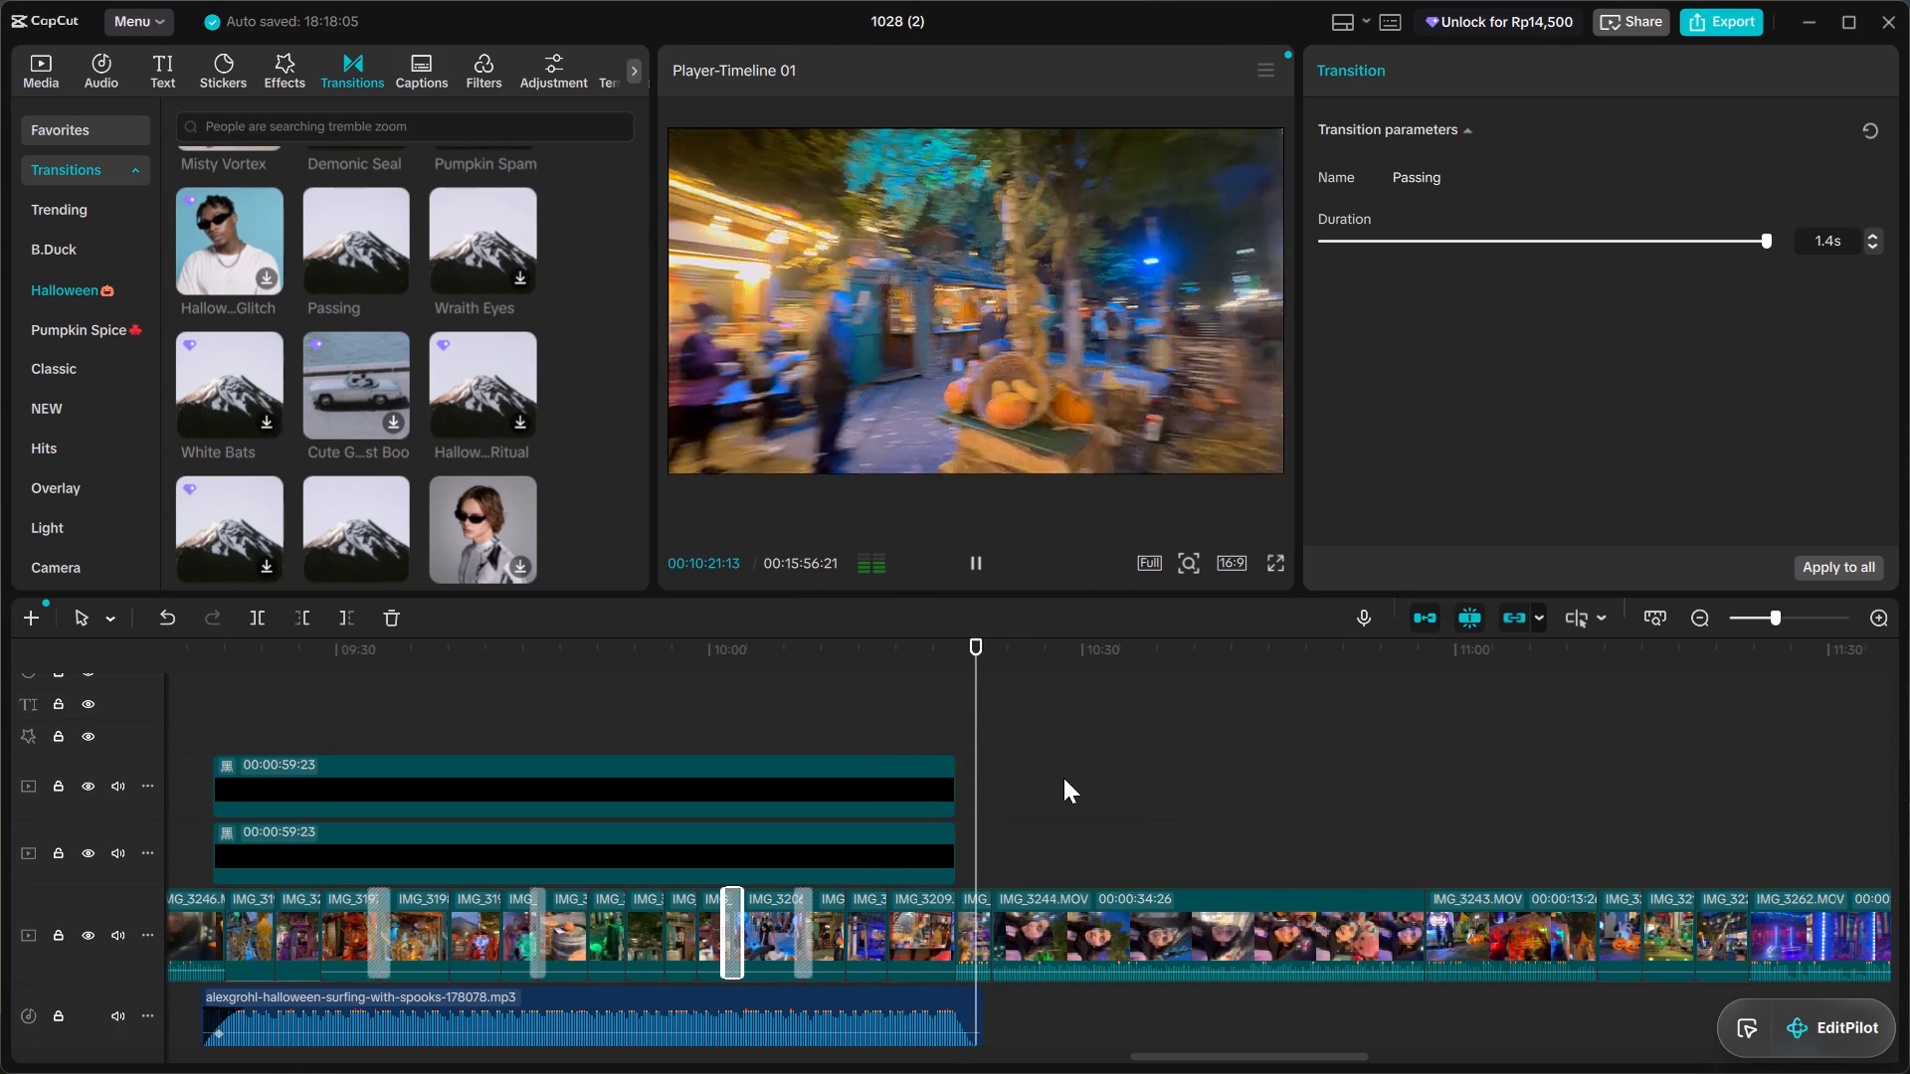
scroll(1063, 778, "up", 3, "ctrl")
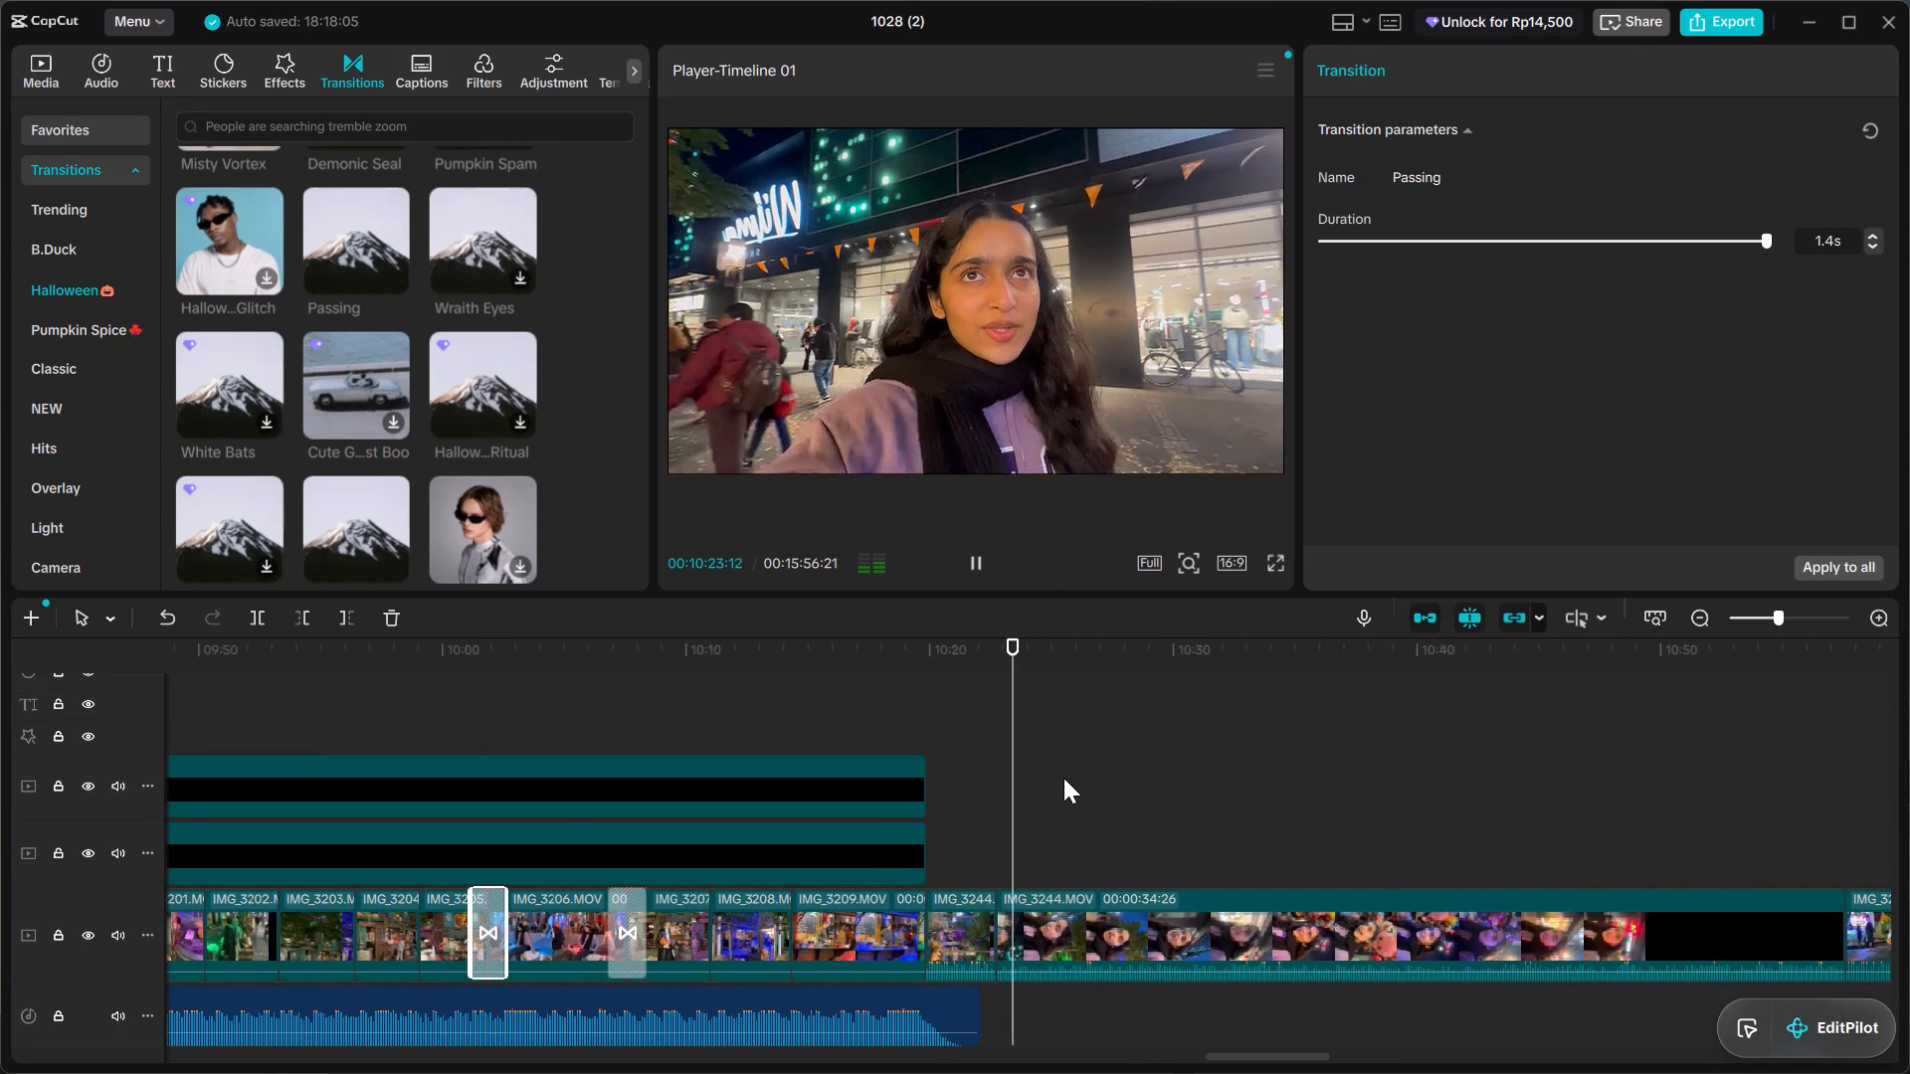
scroll(1063, 778, "left", 1)
key("space")
Open the export settings to examine them, and close them without exporting.
scroll(1063, 778, "down", 8, "ctrl")
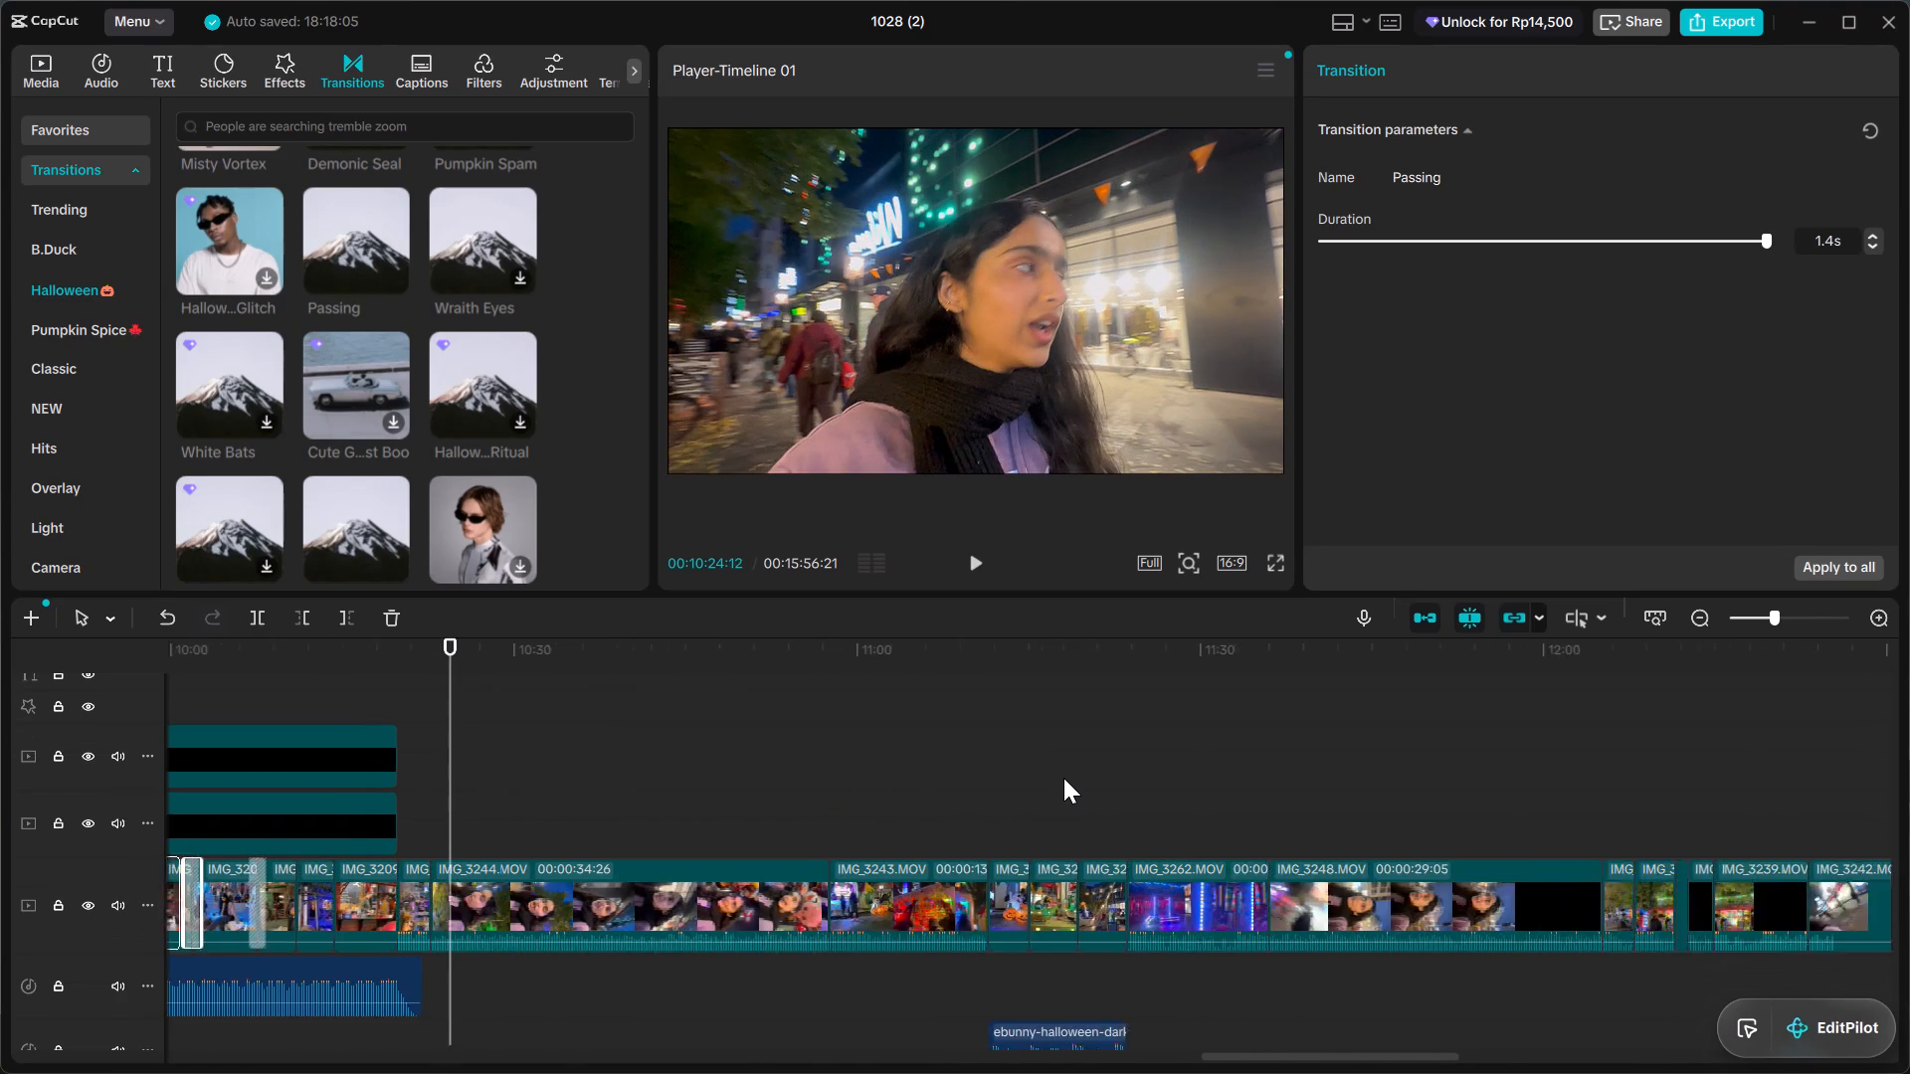
scroll(1063, 778, "down", 1)
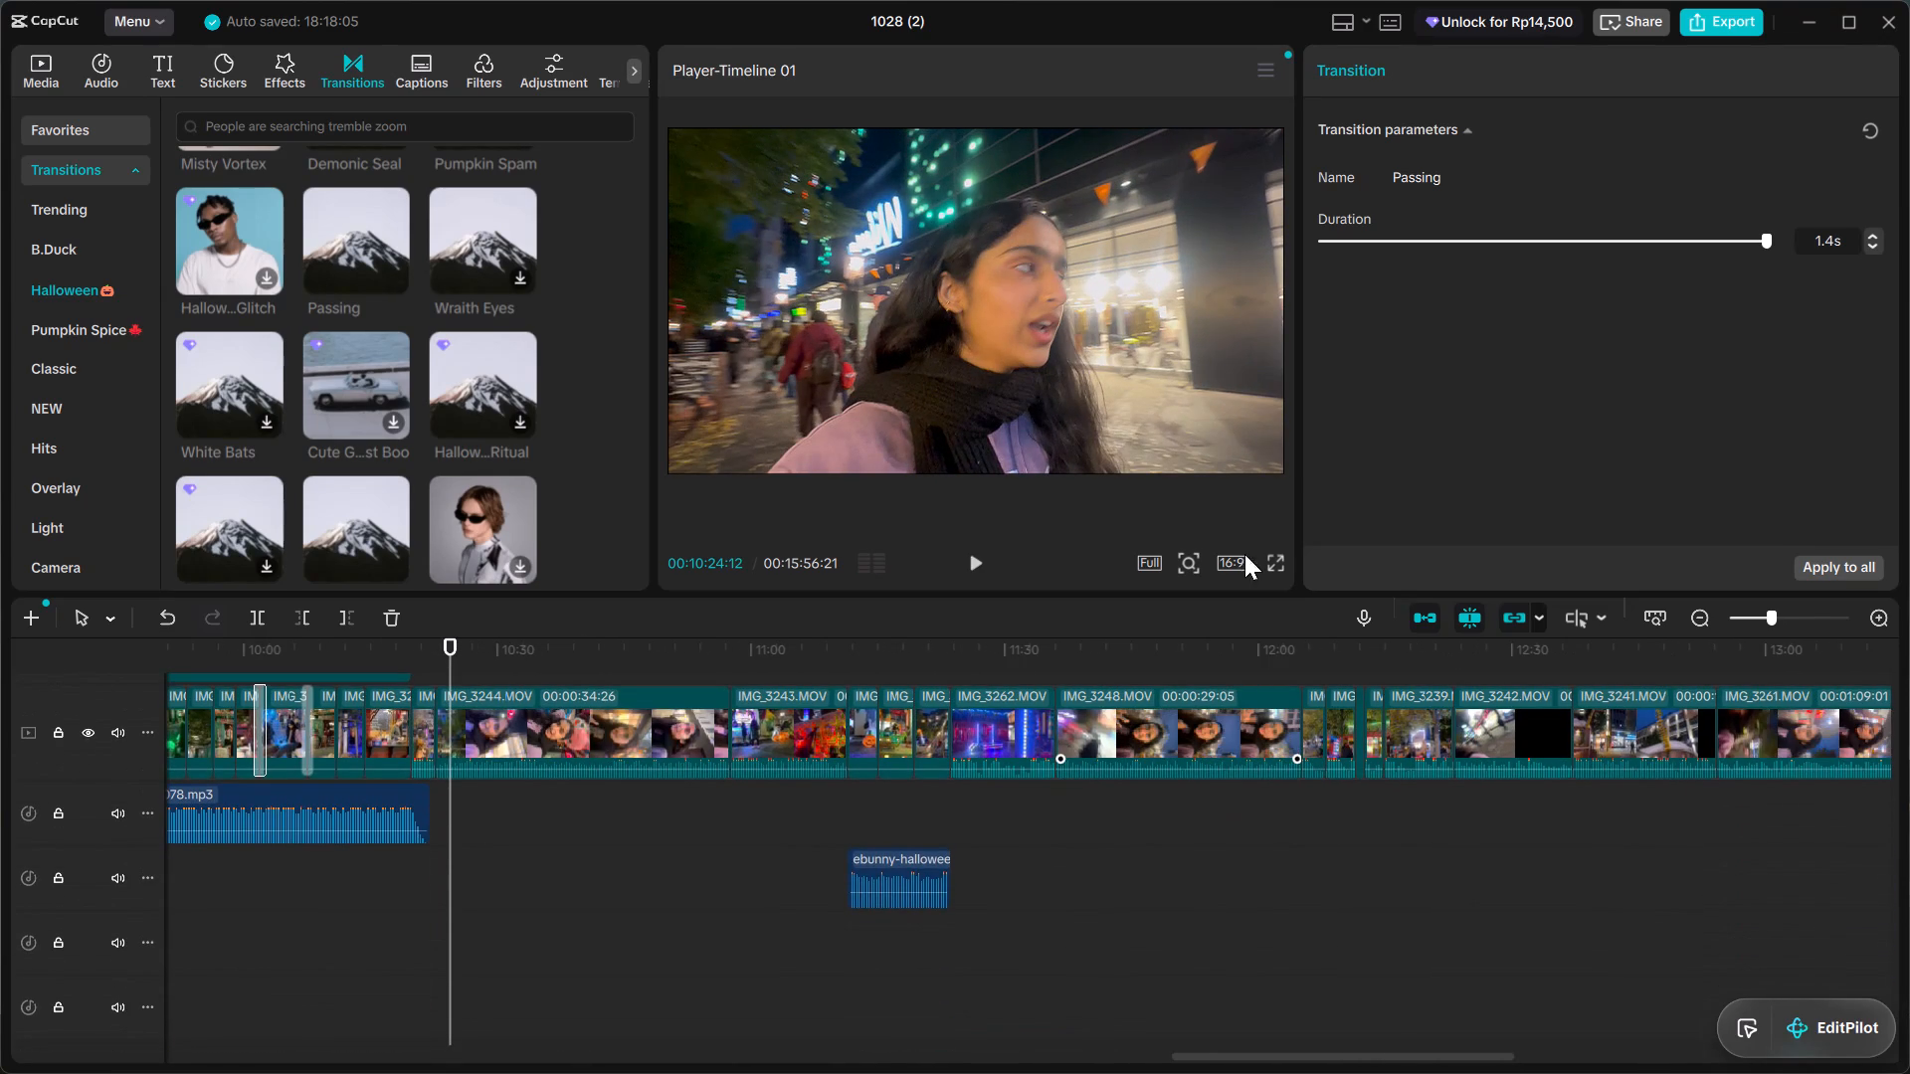
left_click(1729, 13)
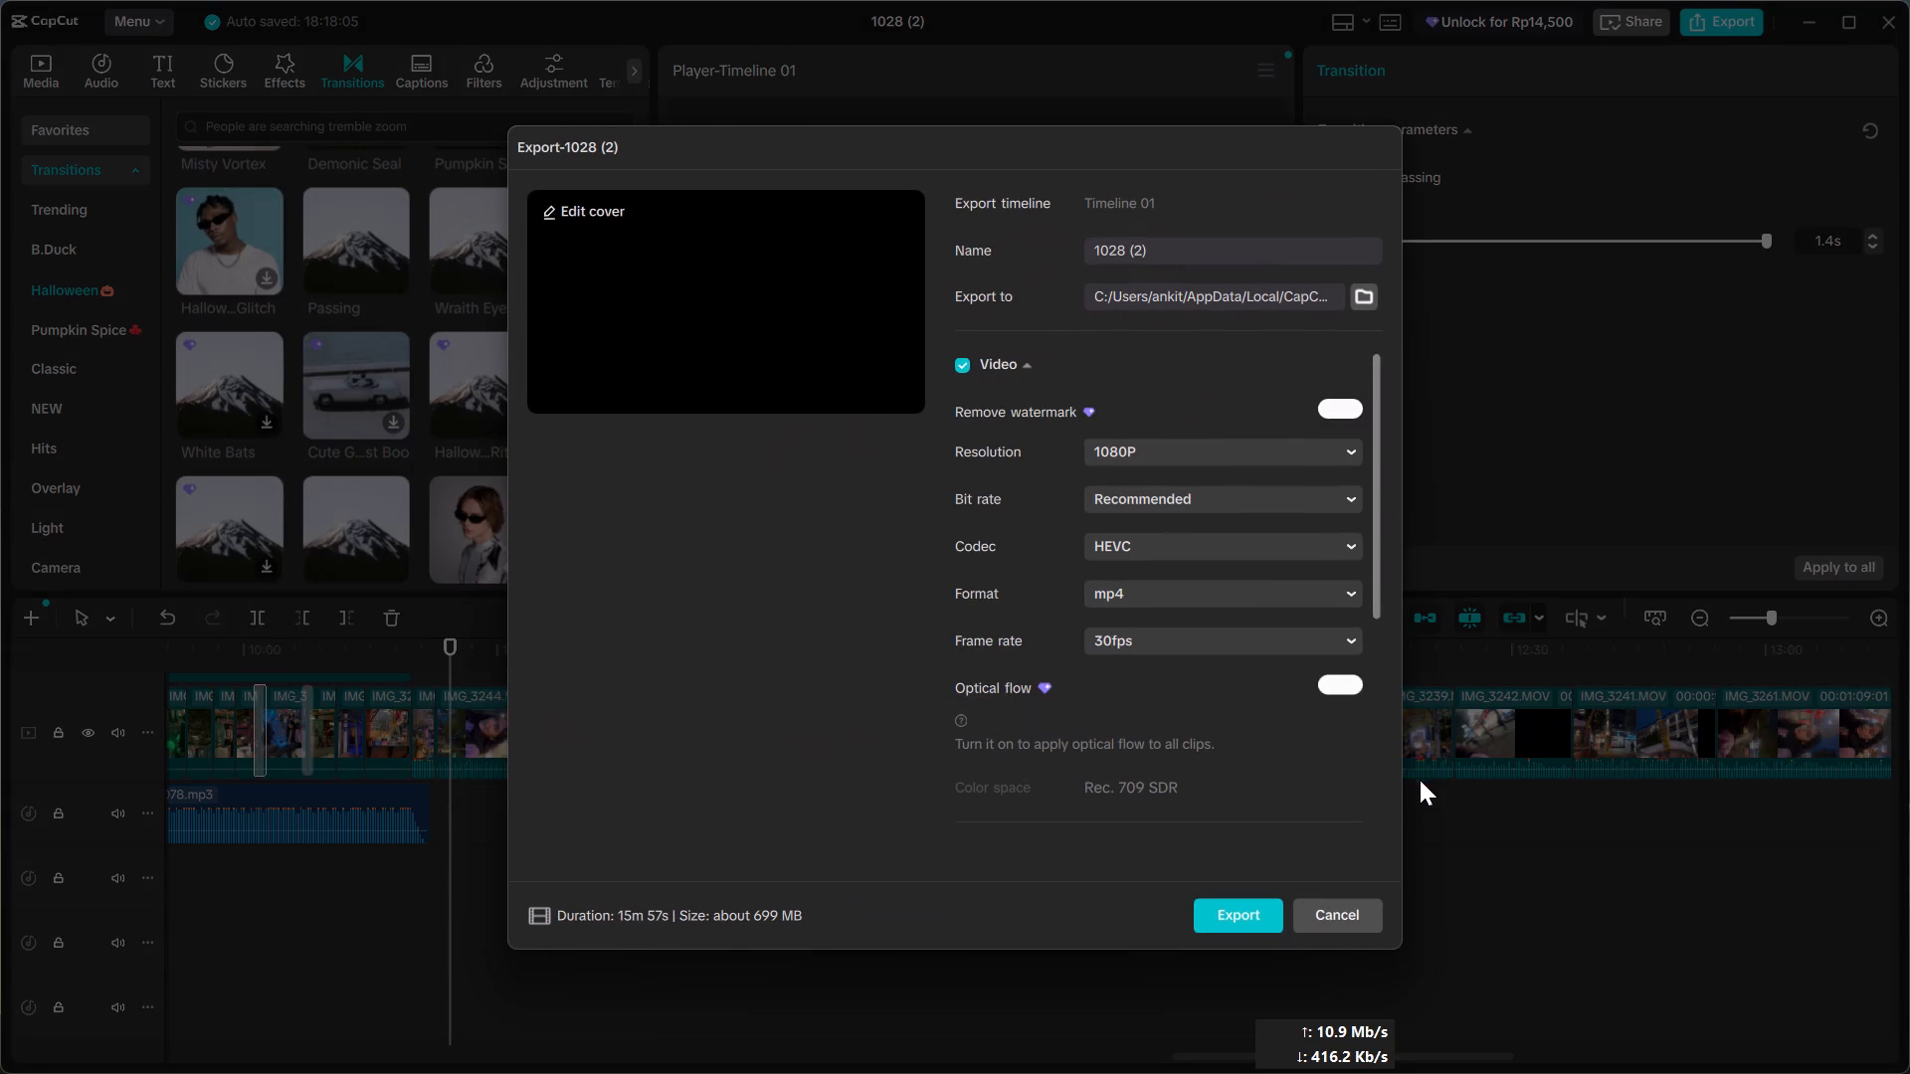
left_click(1351, 909)
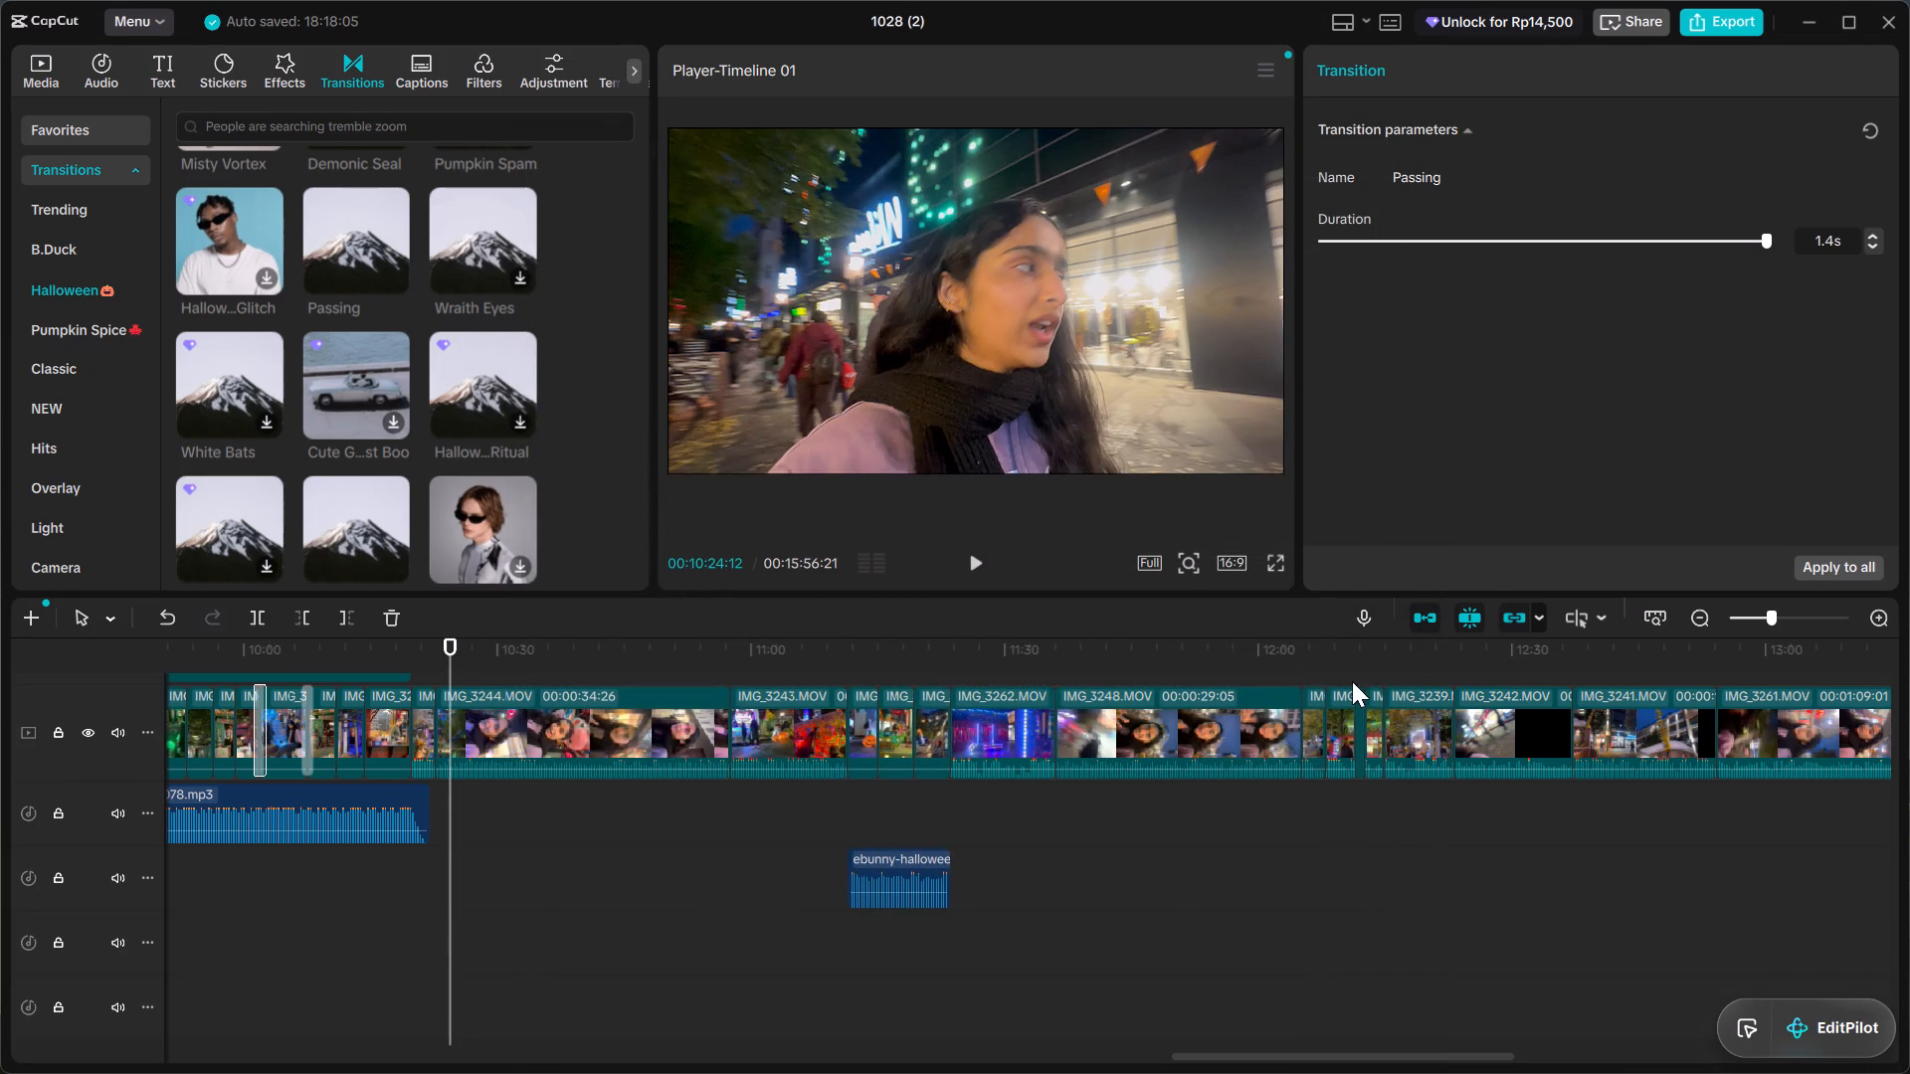
Play back the footage from about 00:12:10, reopen the export settings to check them, and cancel without exporting.
left_click(1350, 670)
key("space")
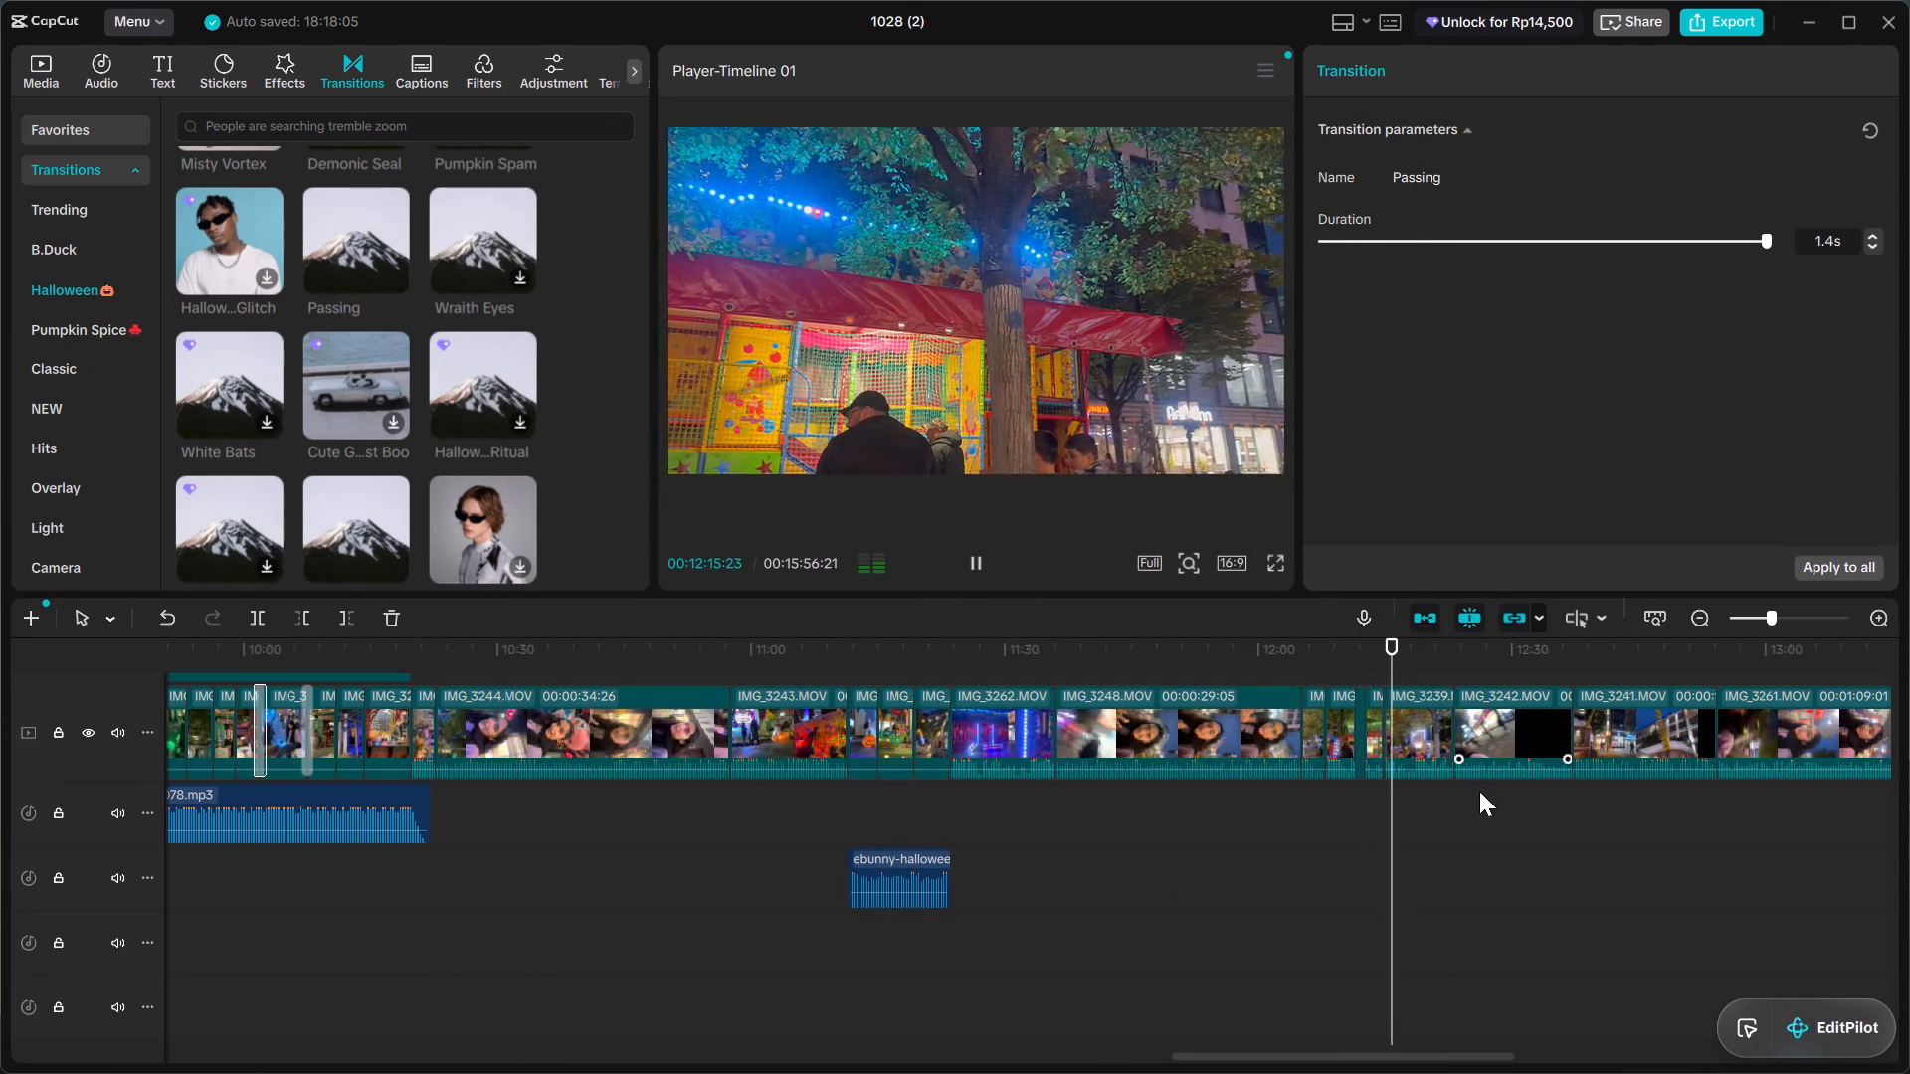
scroll(1483, 805, "left", 1)
scroll(1483, 805, "up", 3, "ctrl")
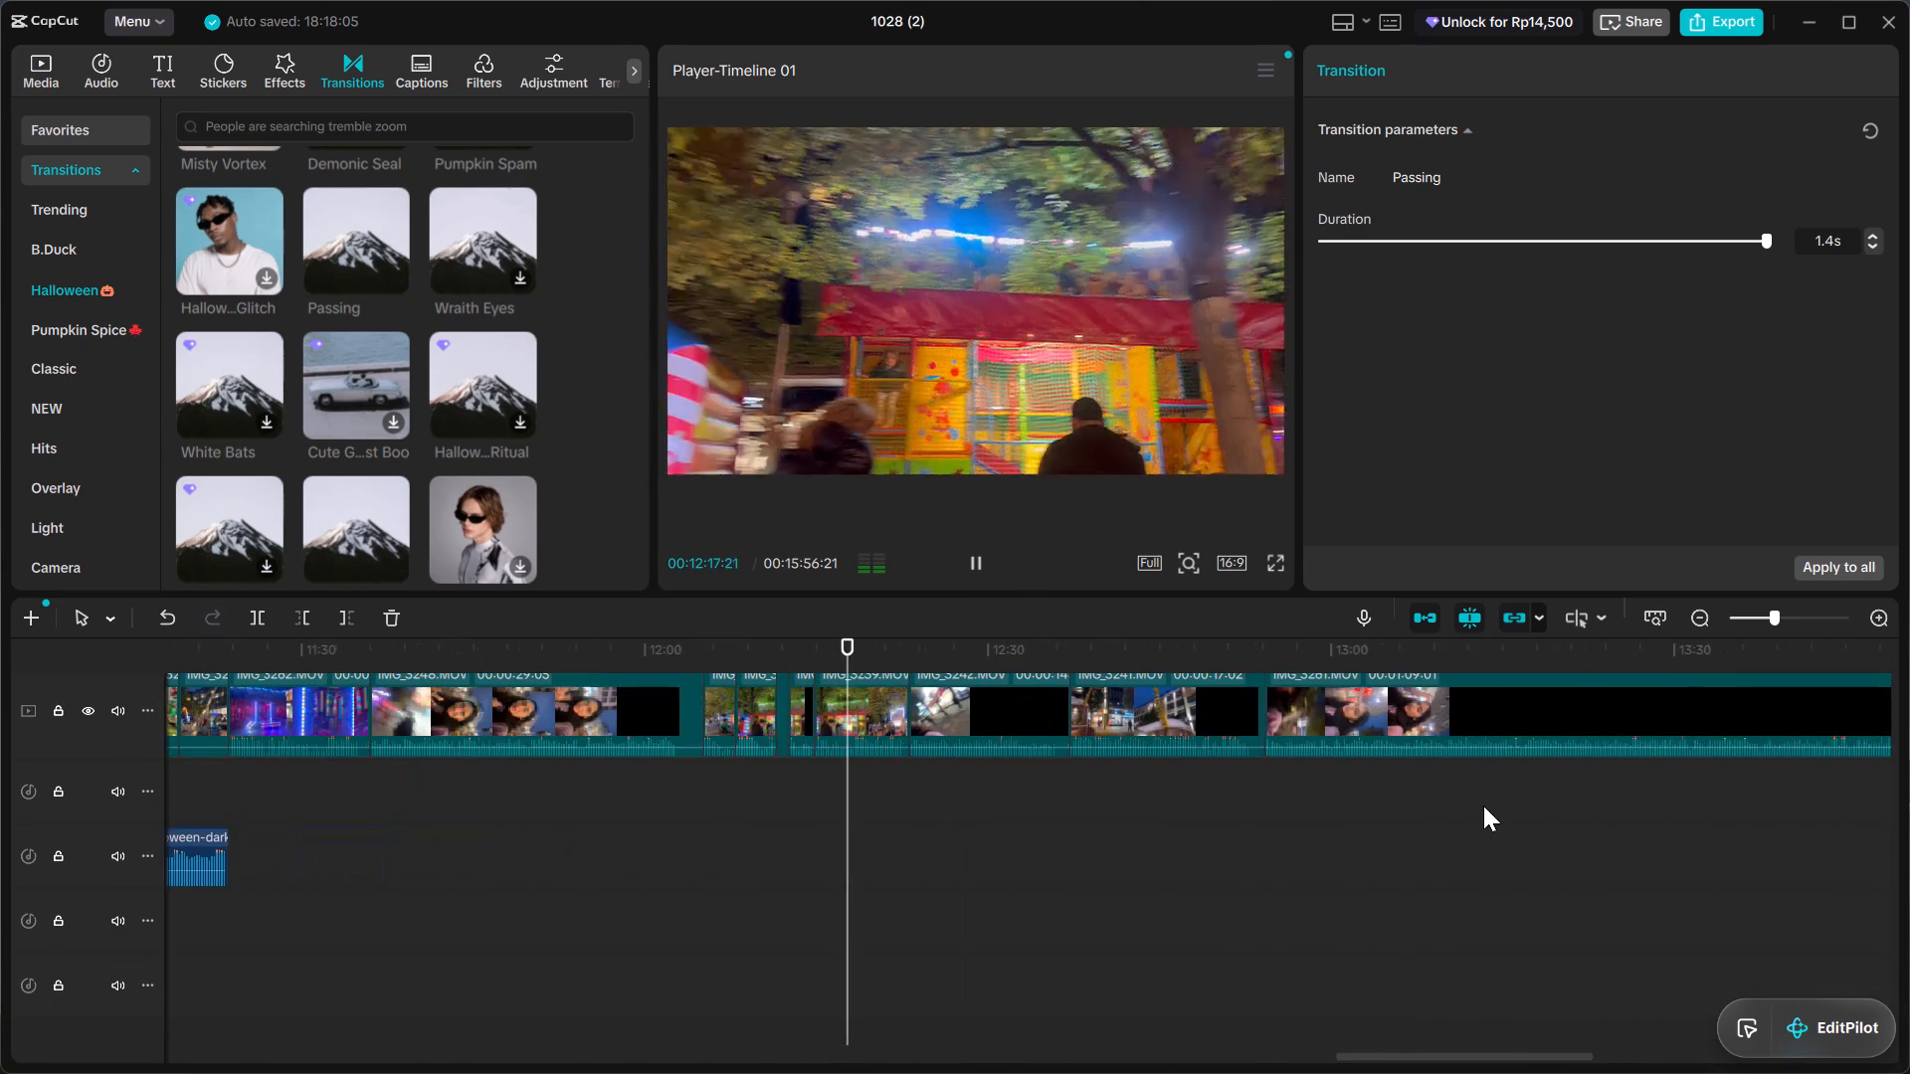
left_click(1706, 26)
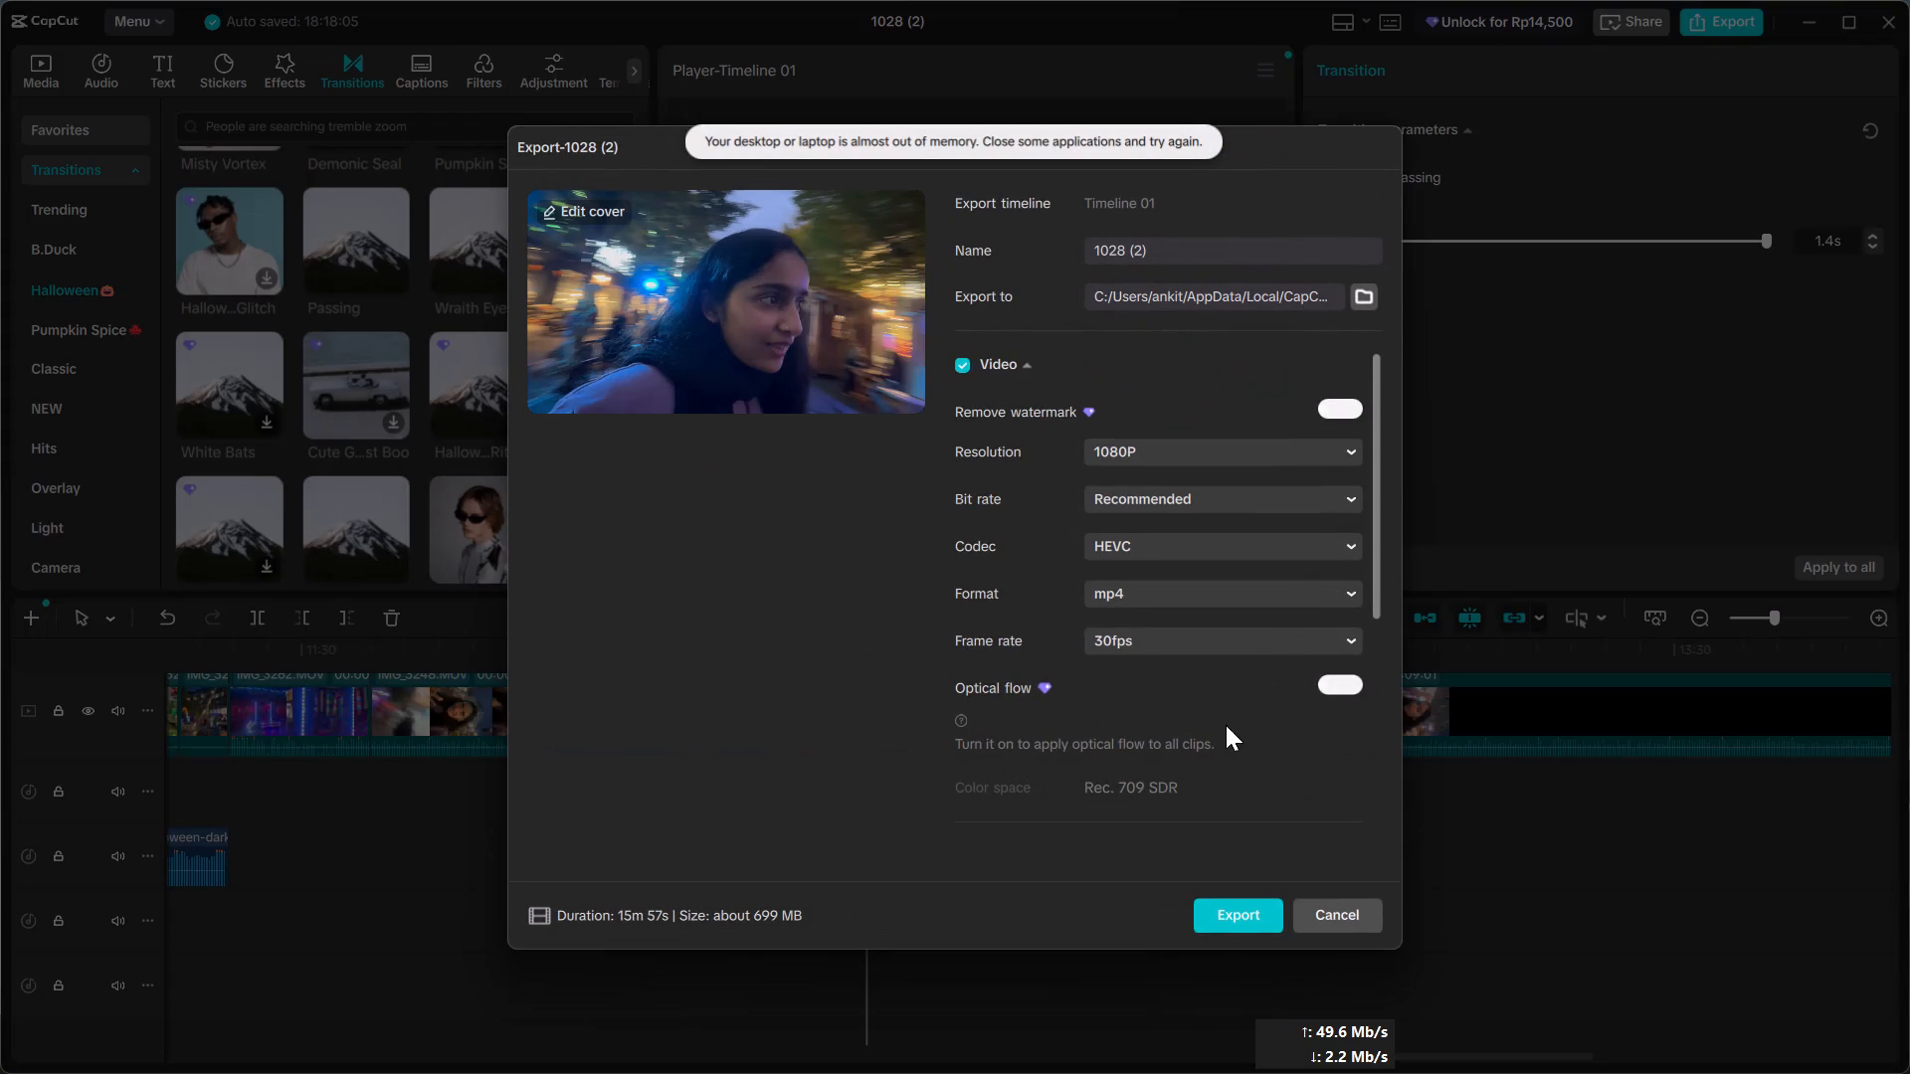
left_click(1344, 925)
Trim the end of the purrplecat music clip at the end of the timeline to 00:15:55:25.
scroll(1509, 882, "left", 3)
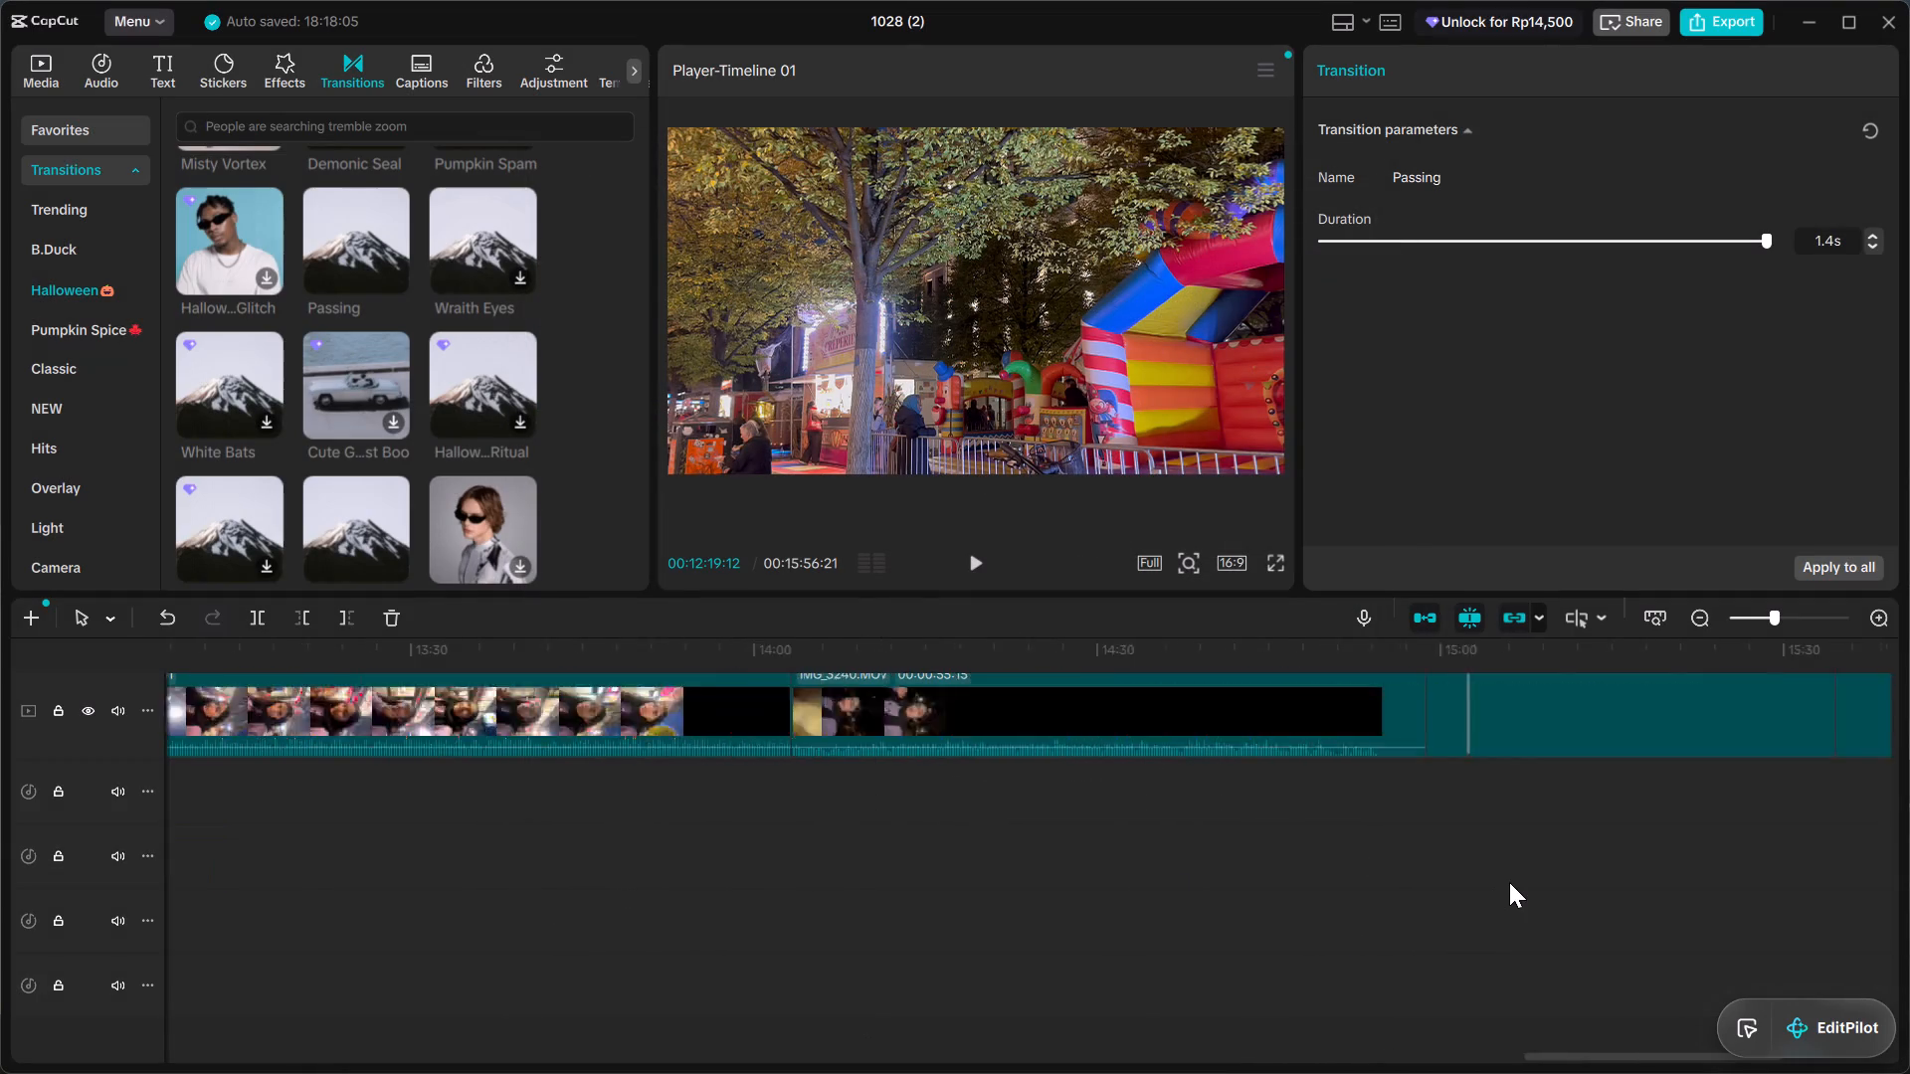
scroll(1509, 882, "left", 3)
scroll(1381, 724, "up", 5)
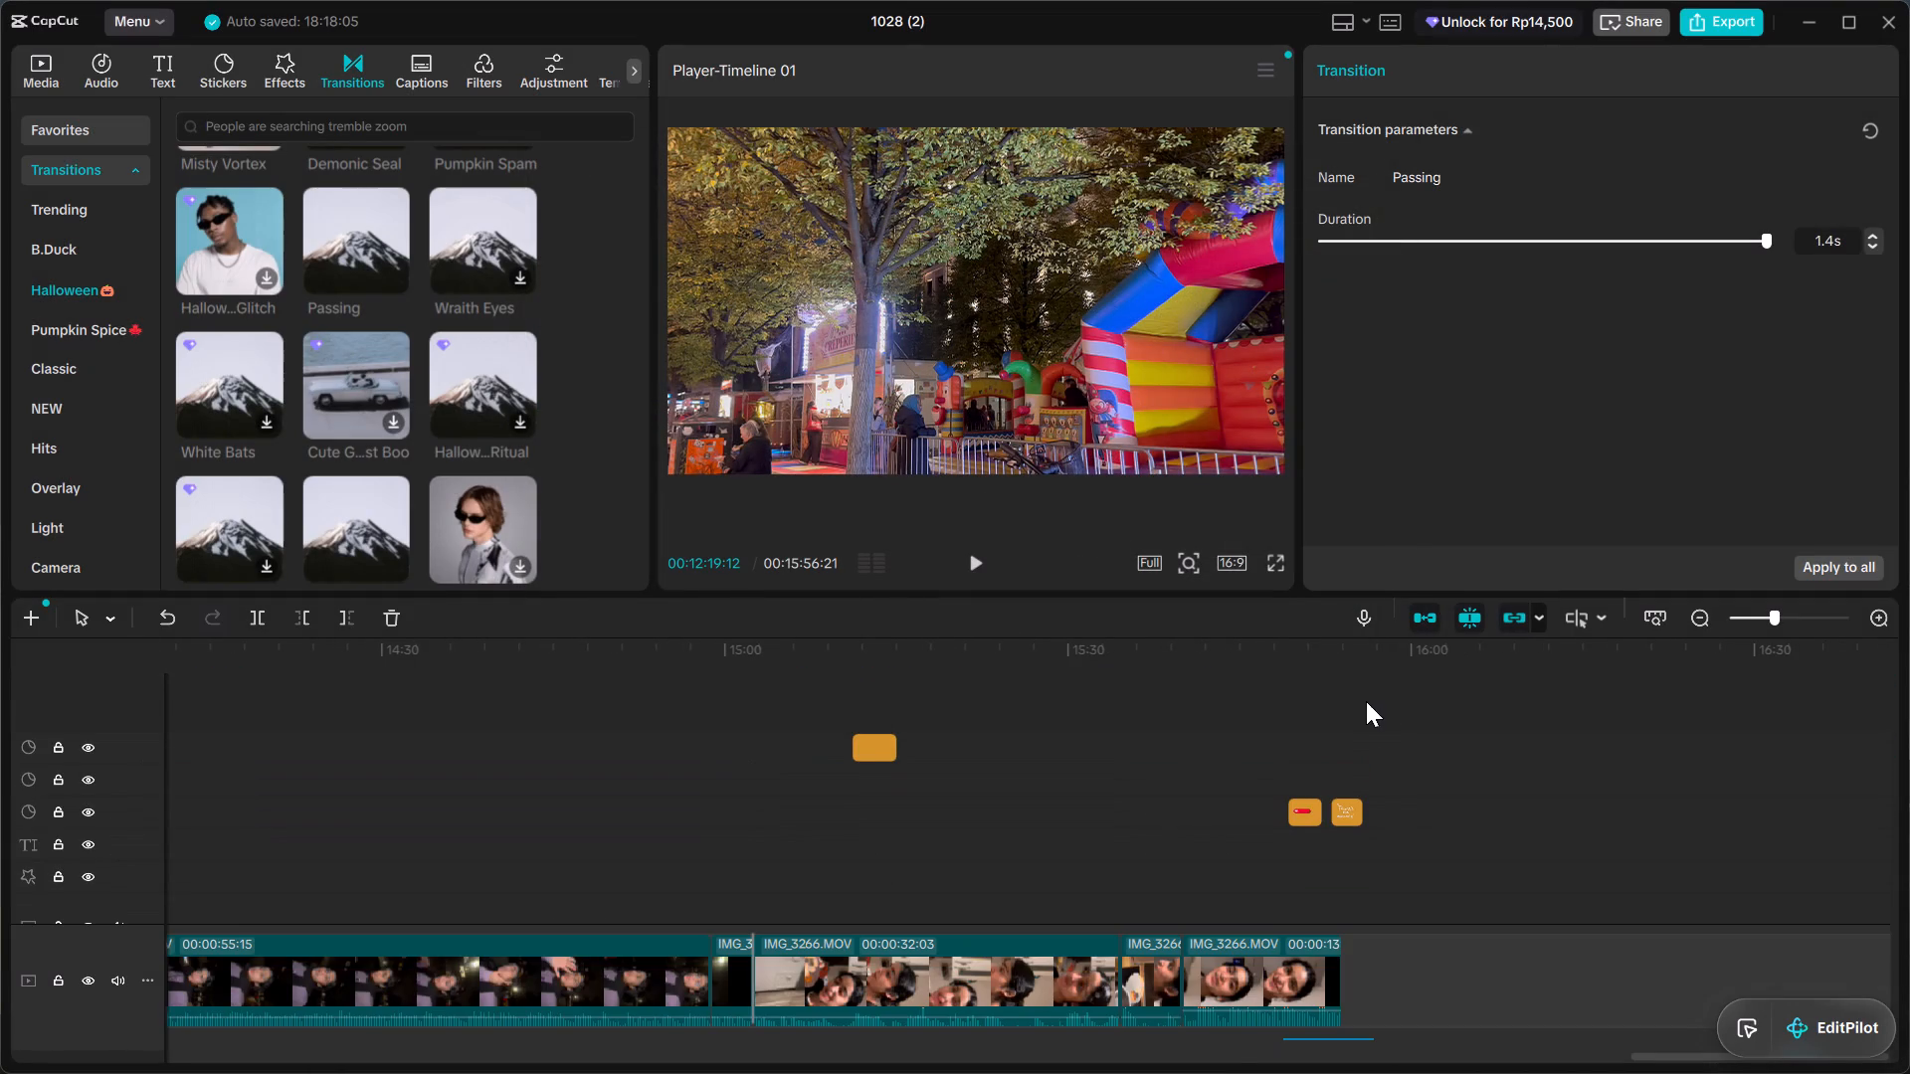
left_click(1371, 659)
scroll(1371, 659, "down", 3)
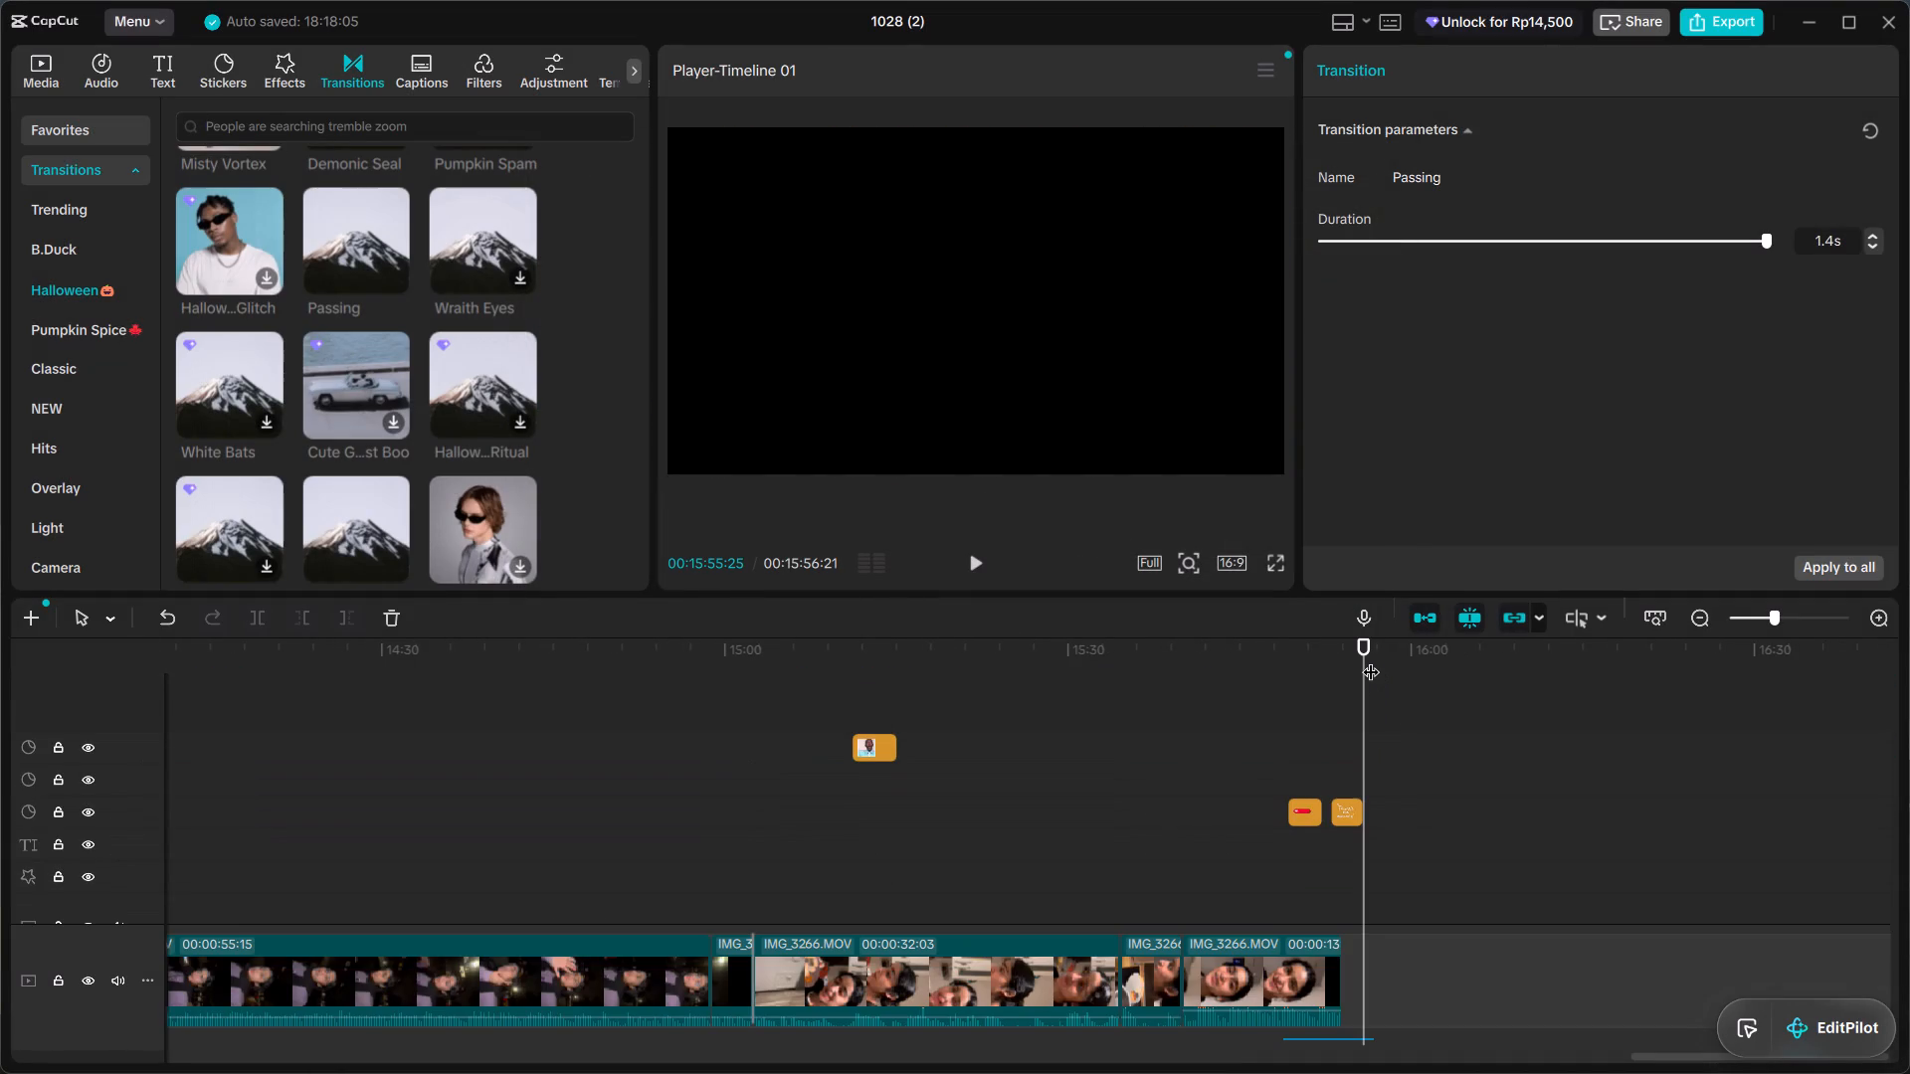
scroll(1341, 761, "down", 4)
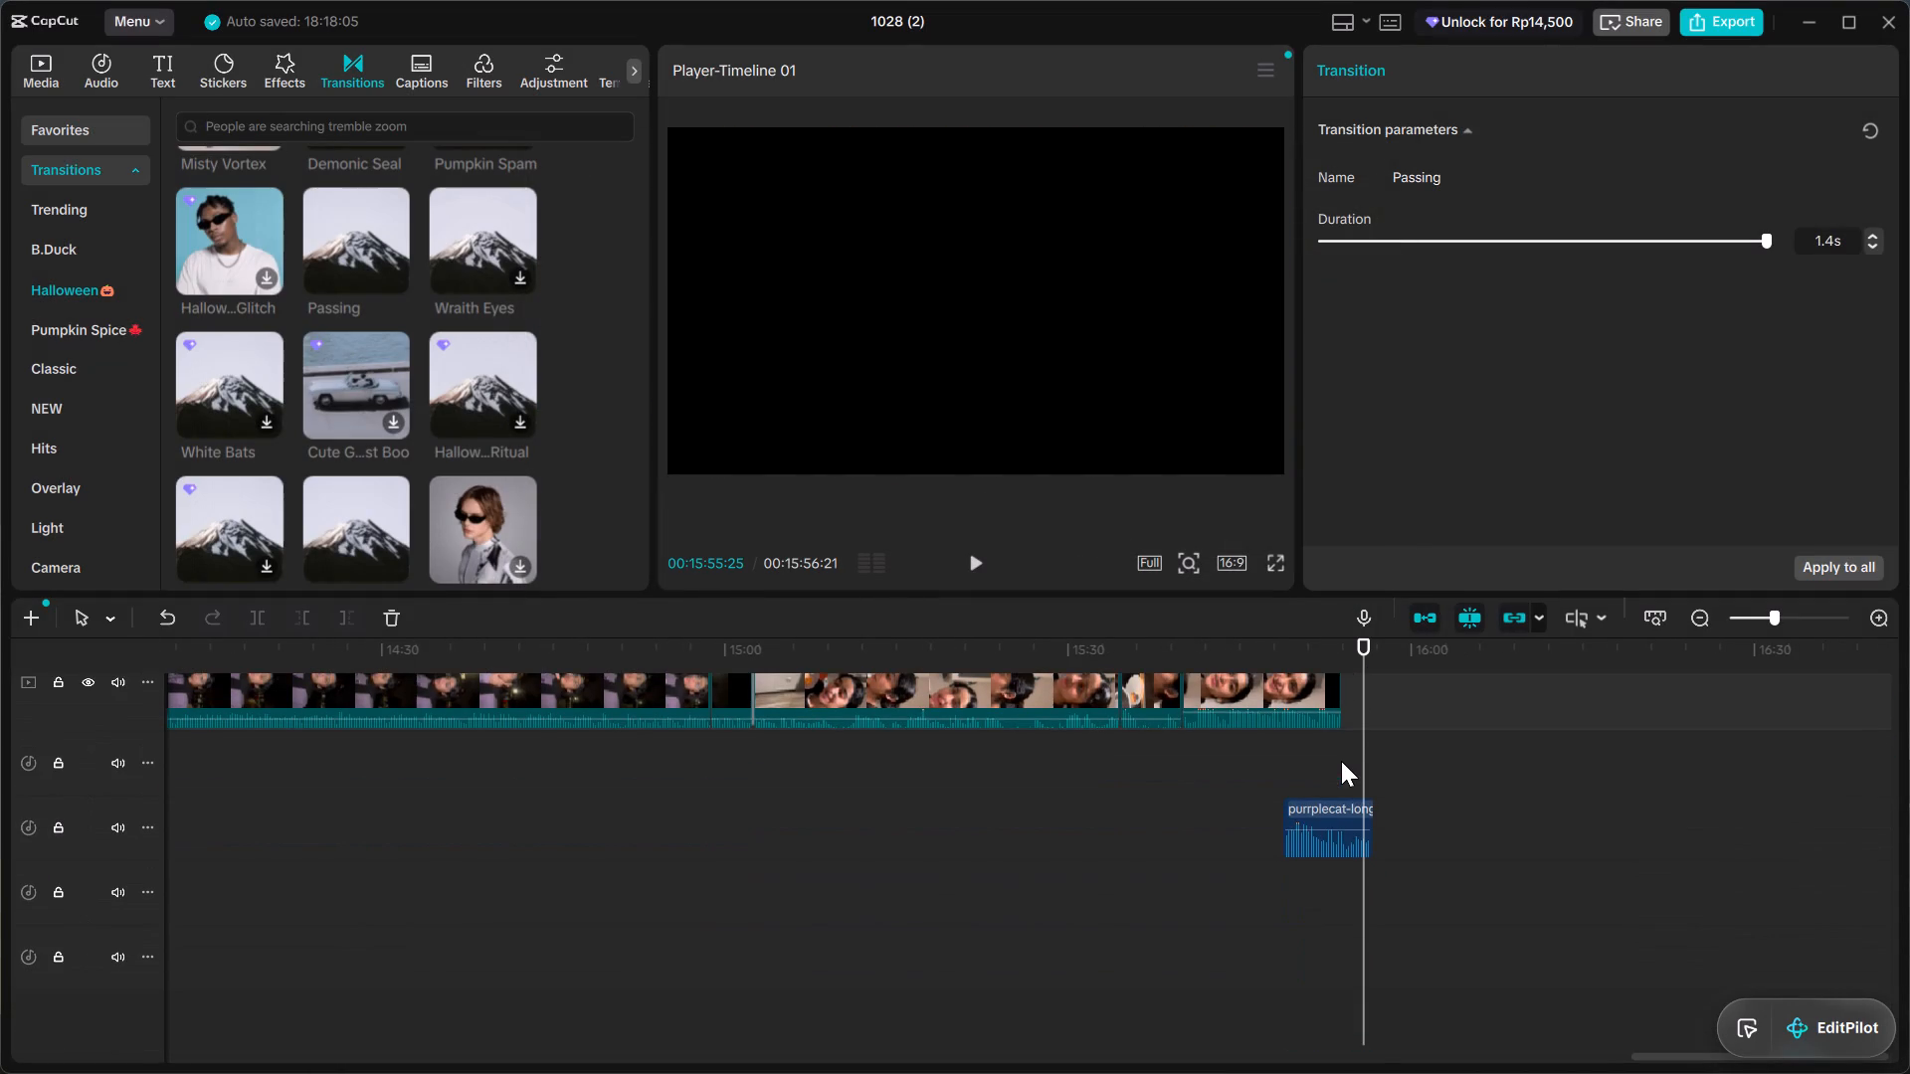
left_click(1354, 819)
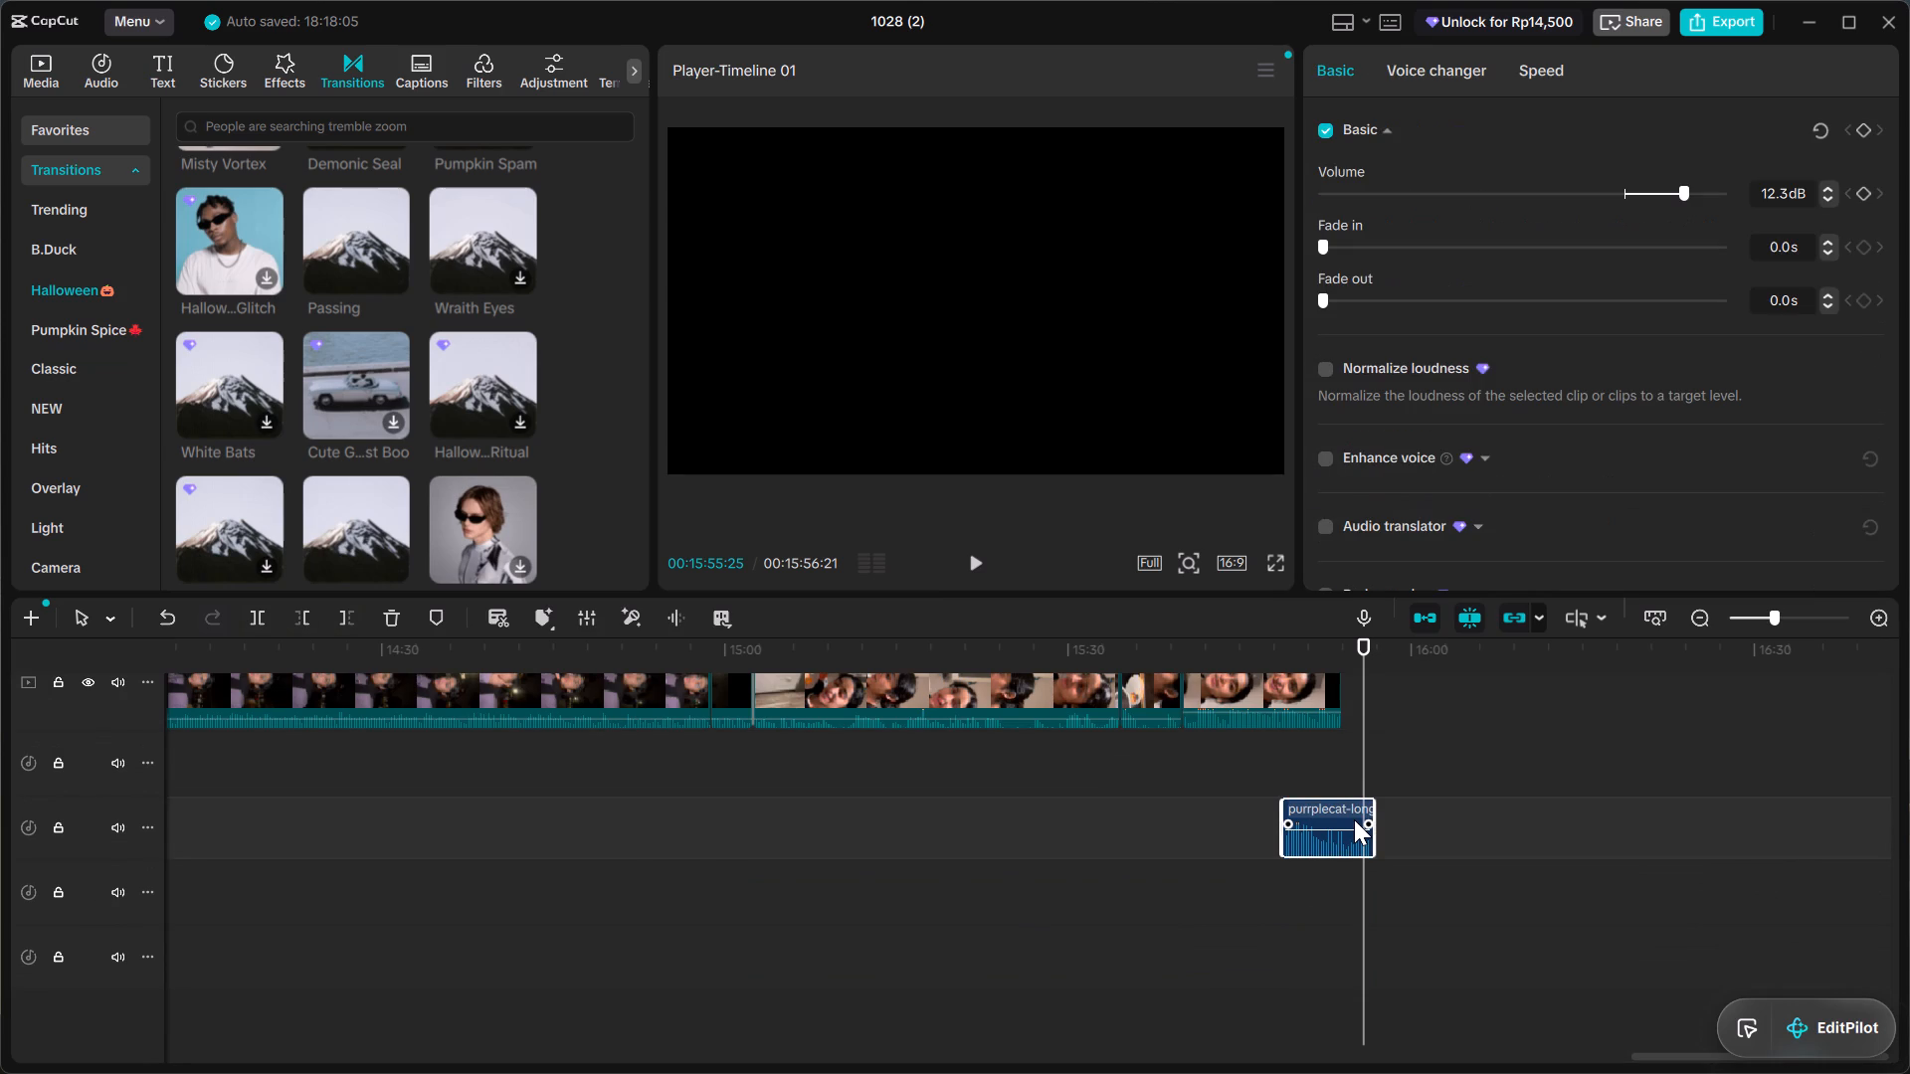
key("w")
Play back the IMG_3266.MOV section from about 00:15:10 to check the picture overlay.
scroll(1354, 819, "up", 1)
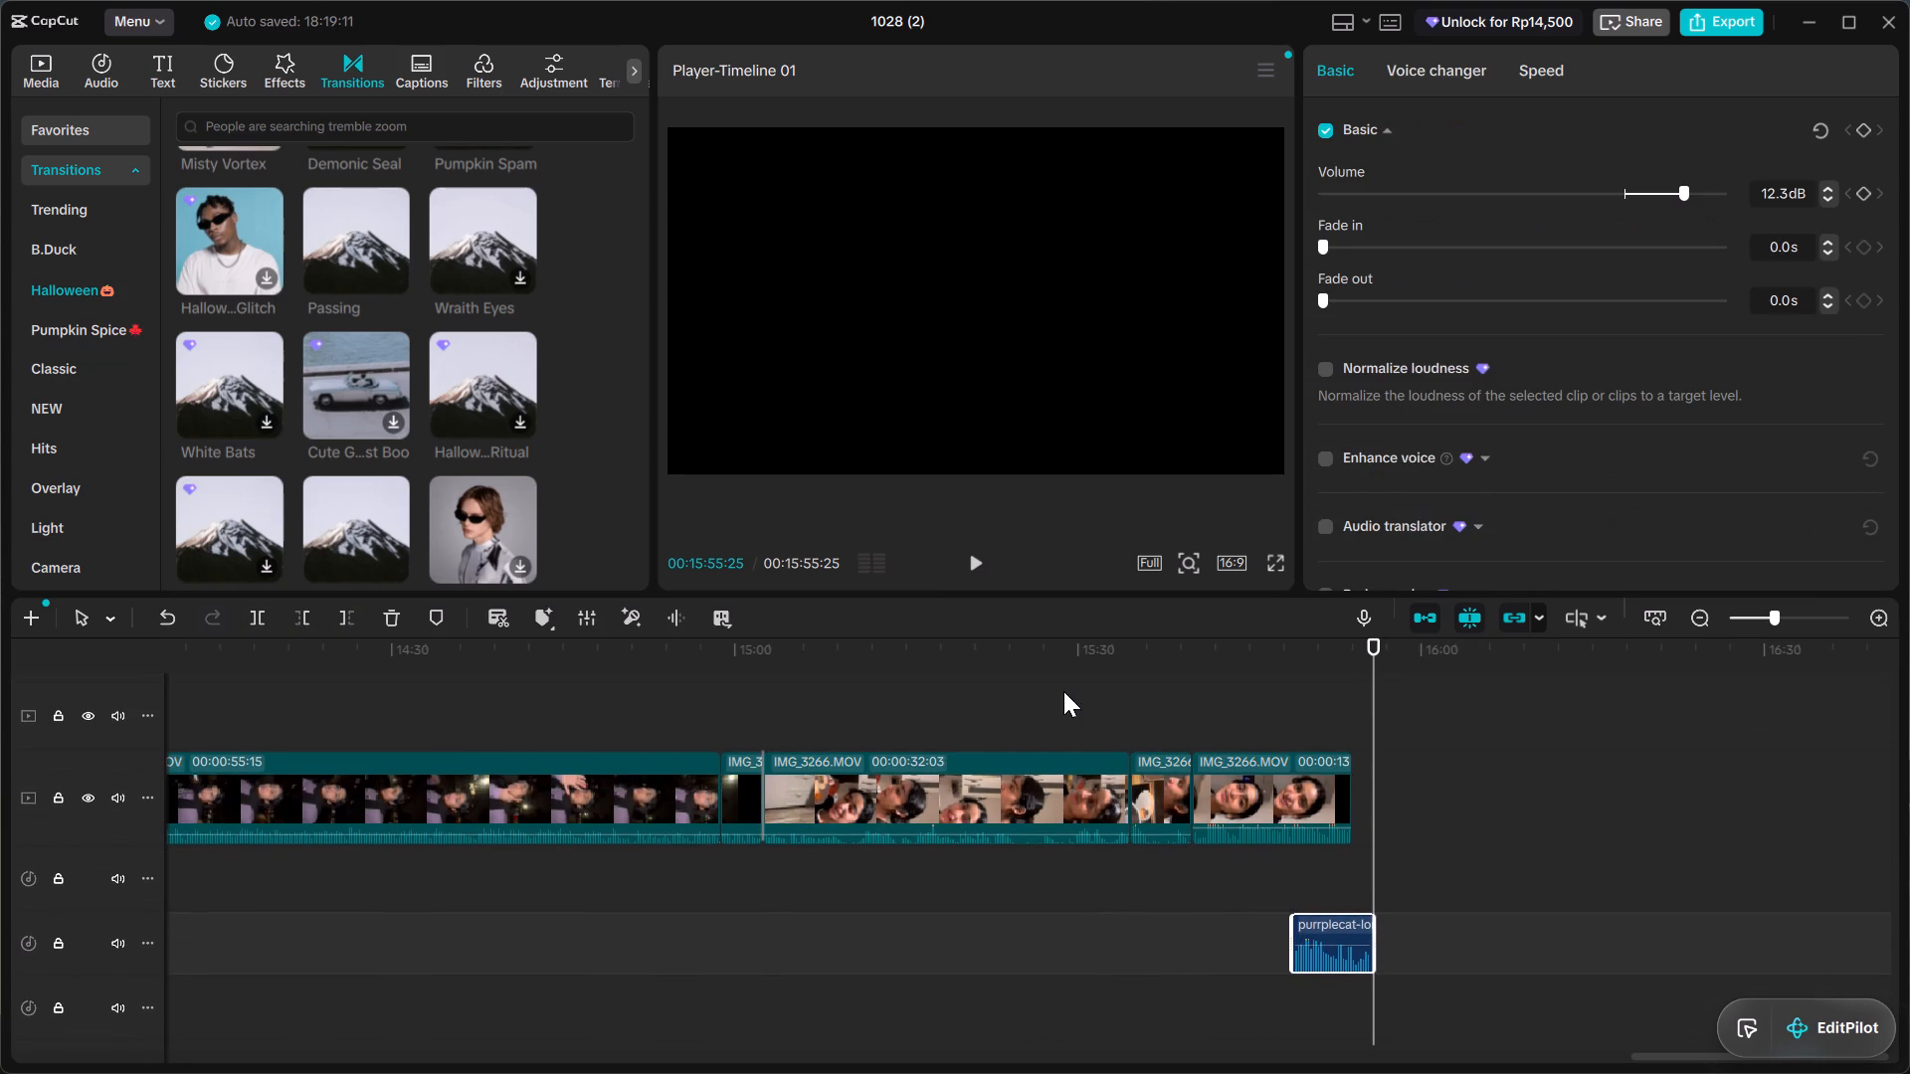
scroll(1050, 691, "up", 2)
left_click(850, 661)
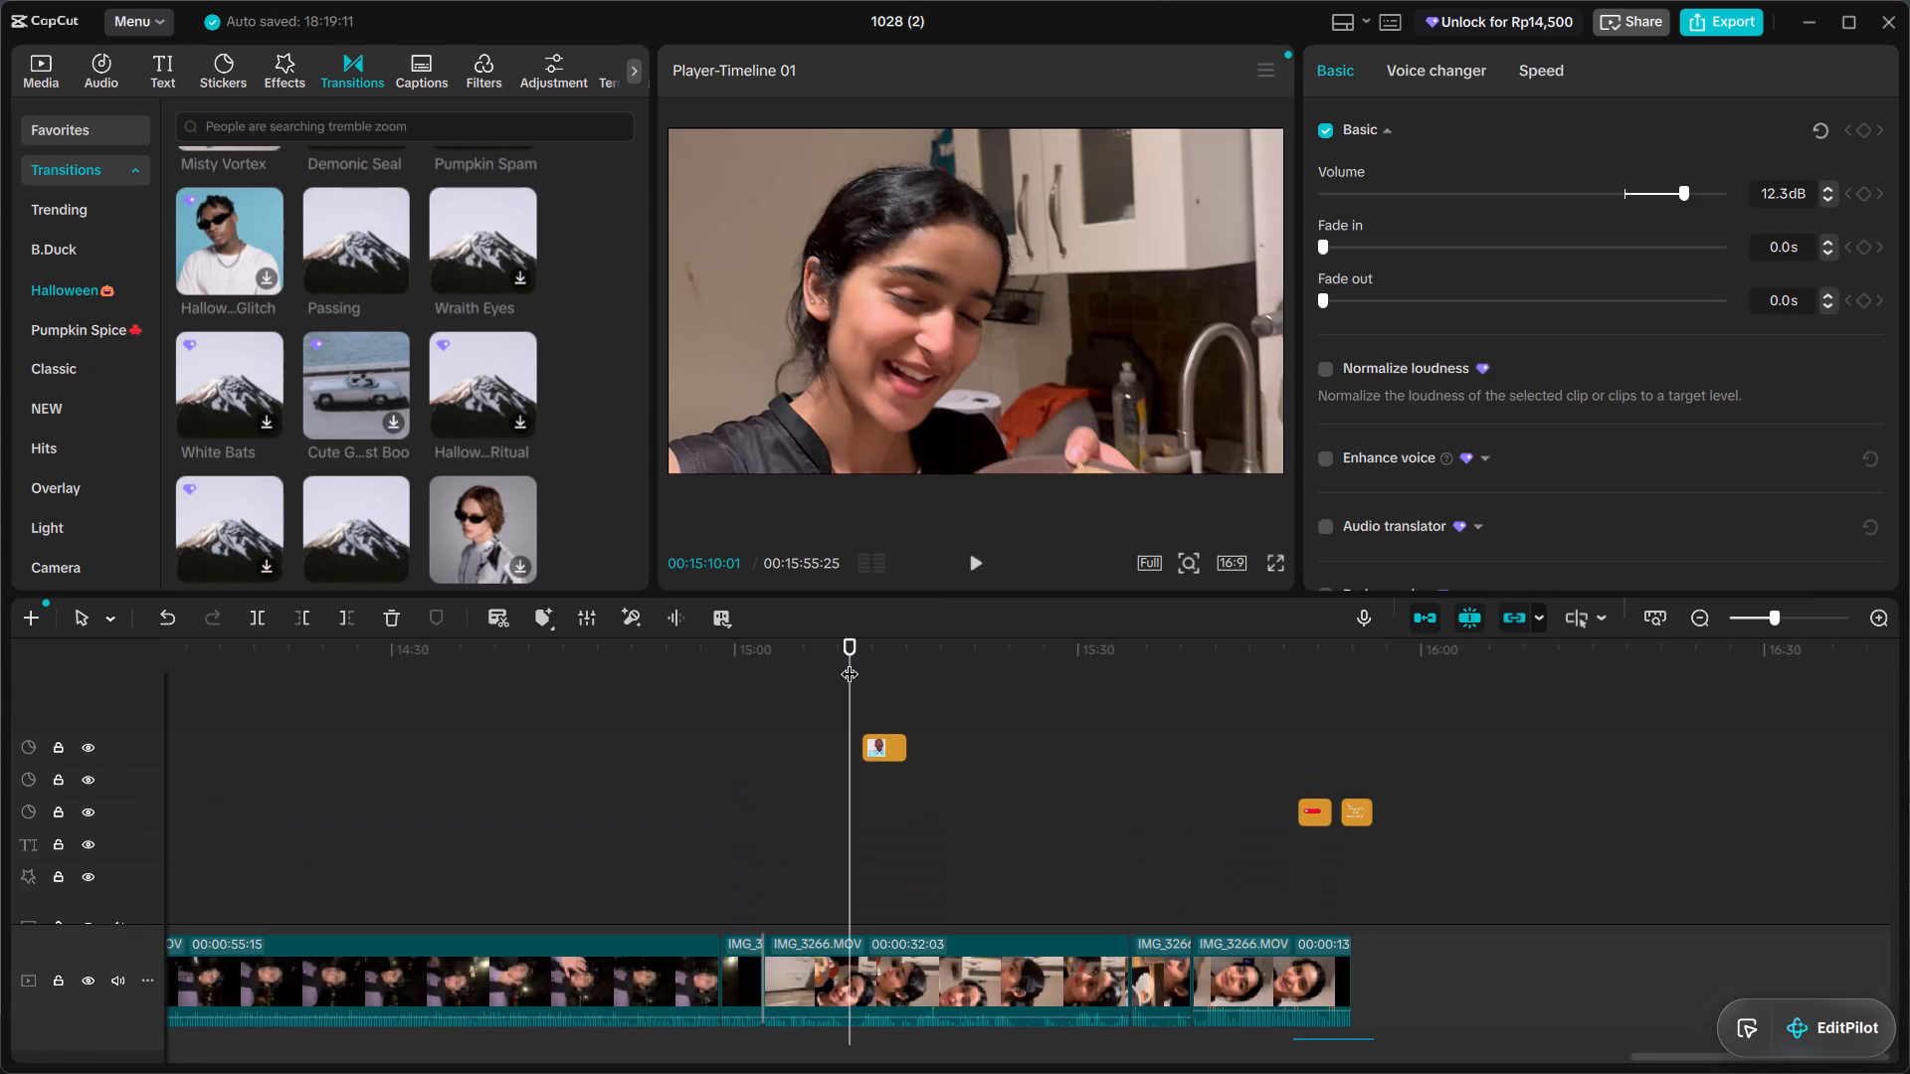
key("space")
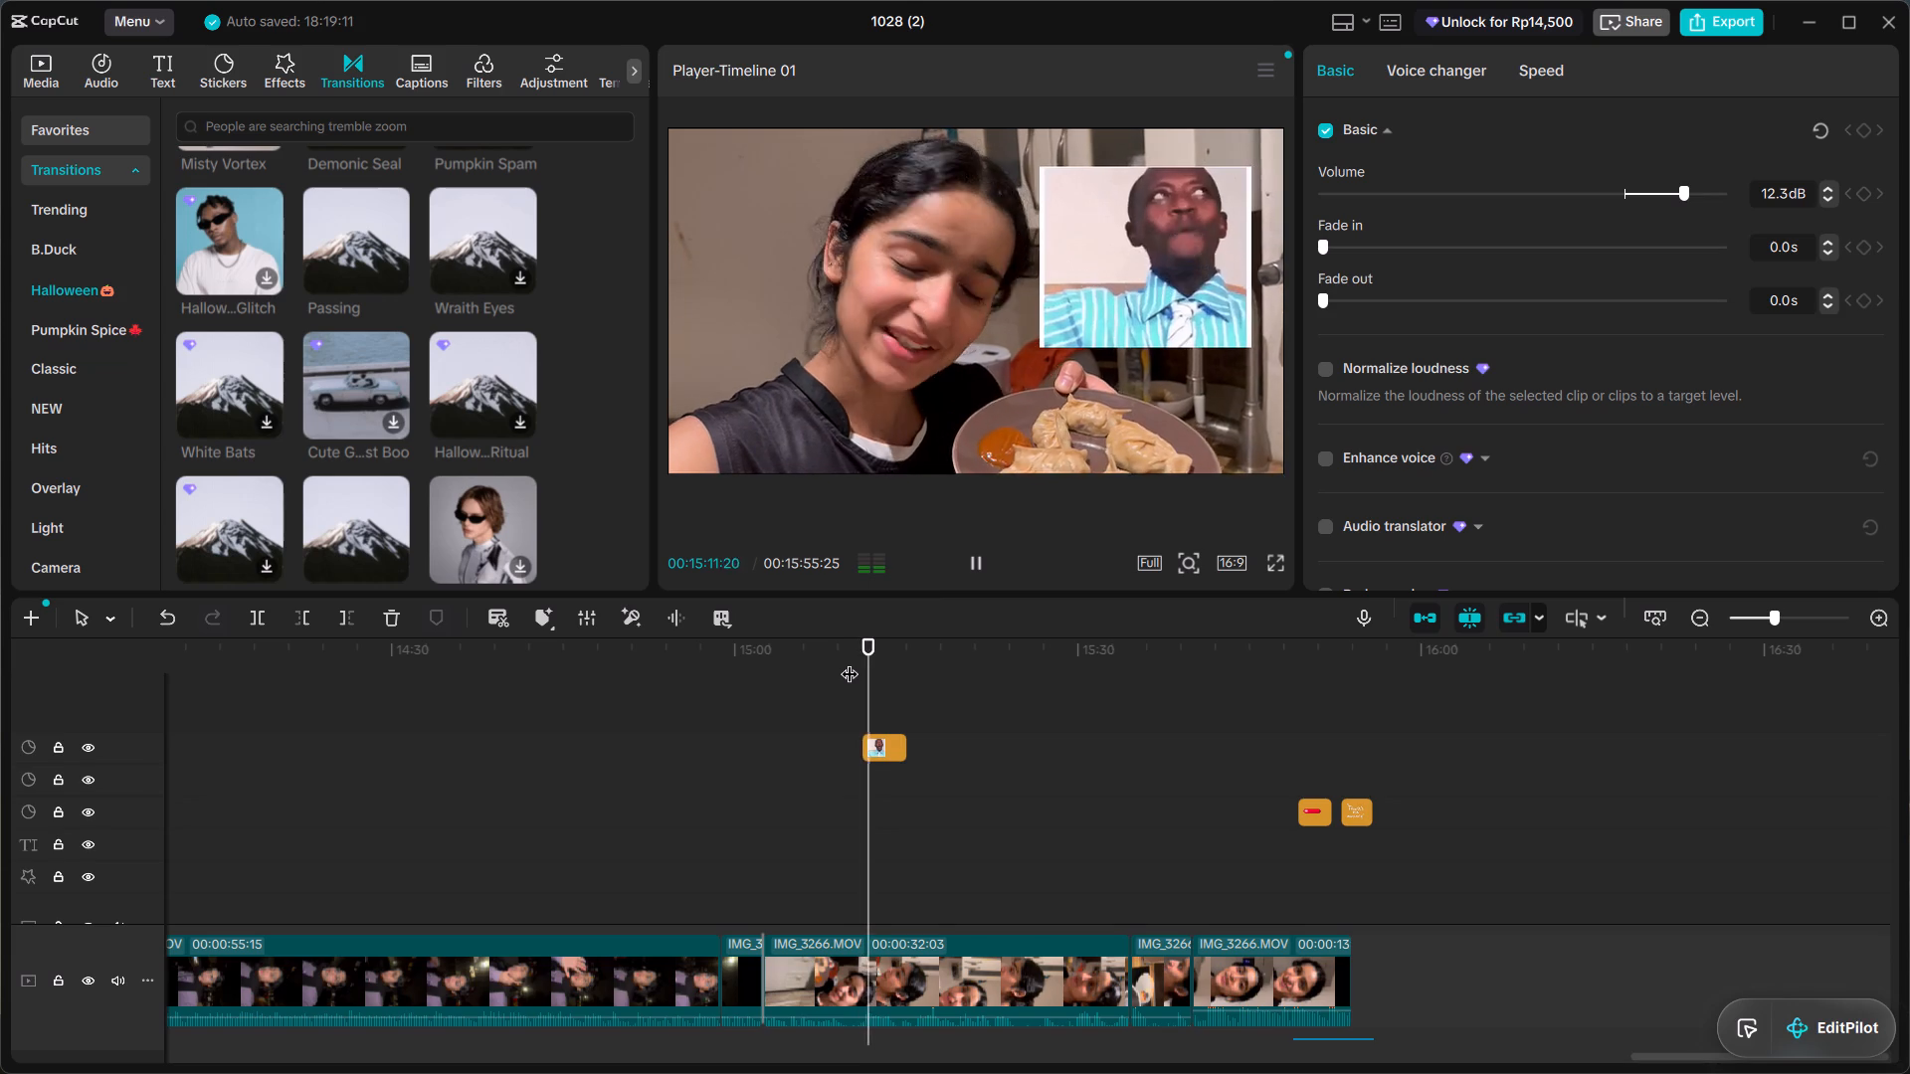
key("space")
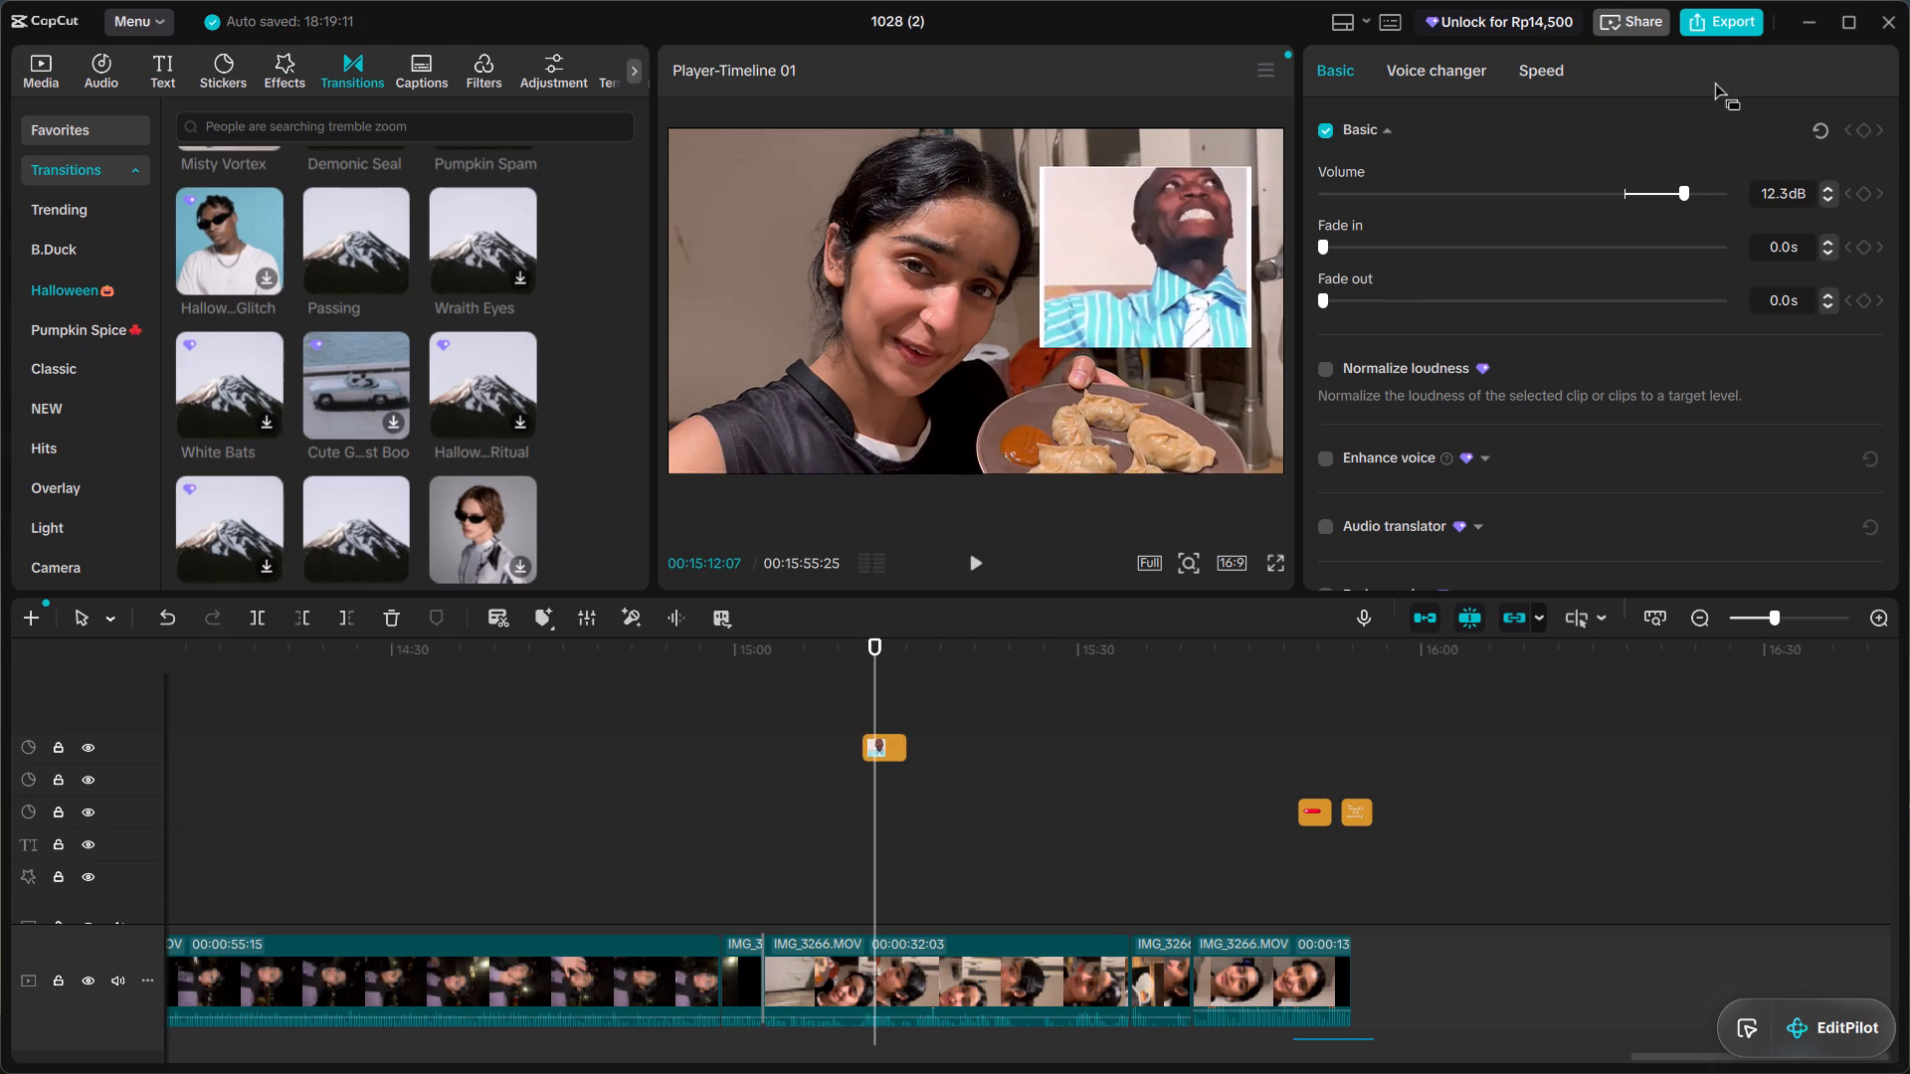
Export the video 1028 (2) at 4K resolution, leaving watermark removal off and the other export settings at their defaults.
left_click(1715, 12)
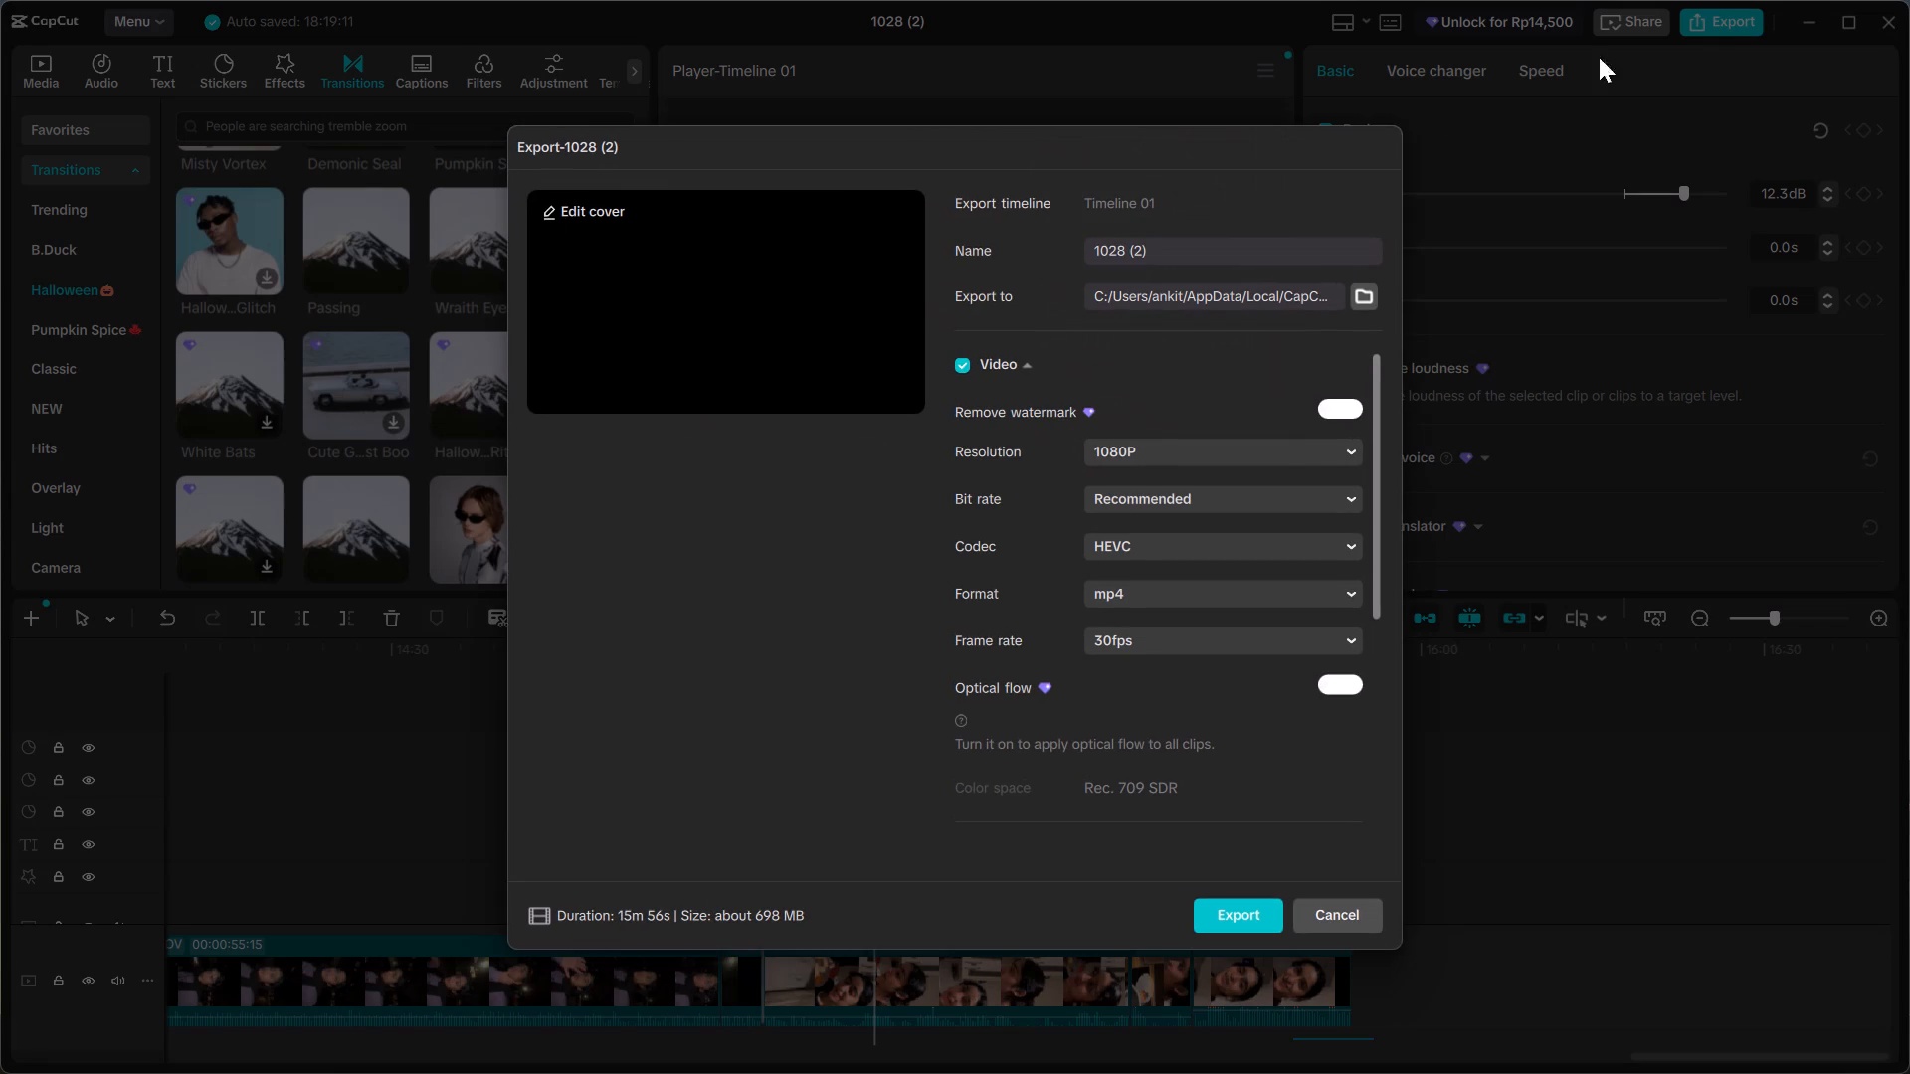
left_click(1273, 444)
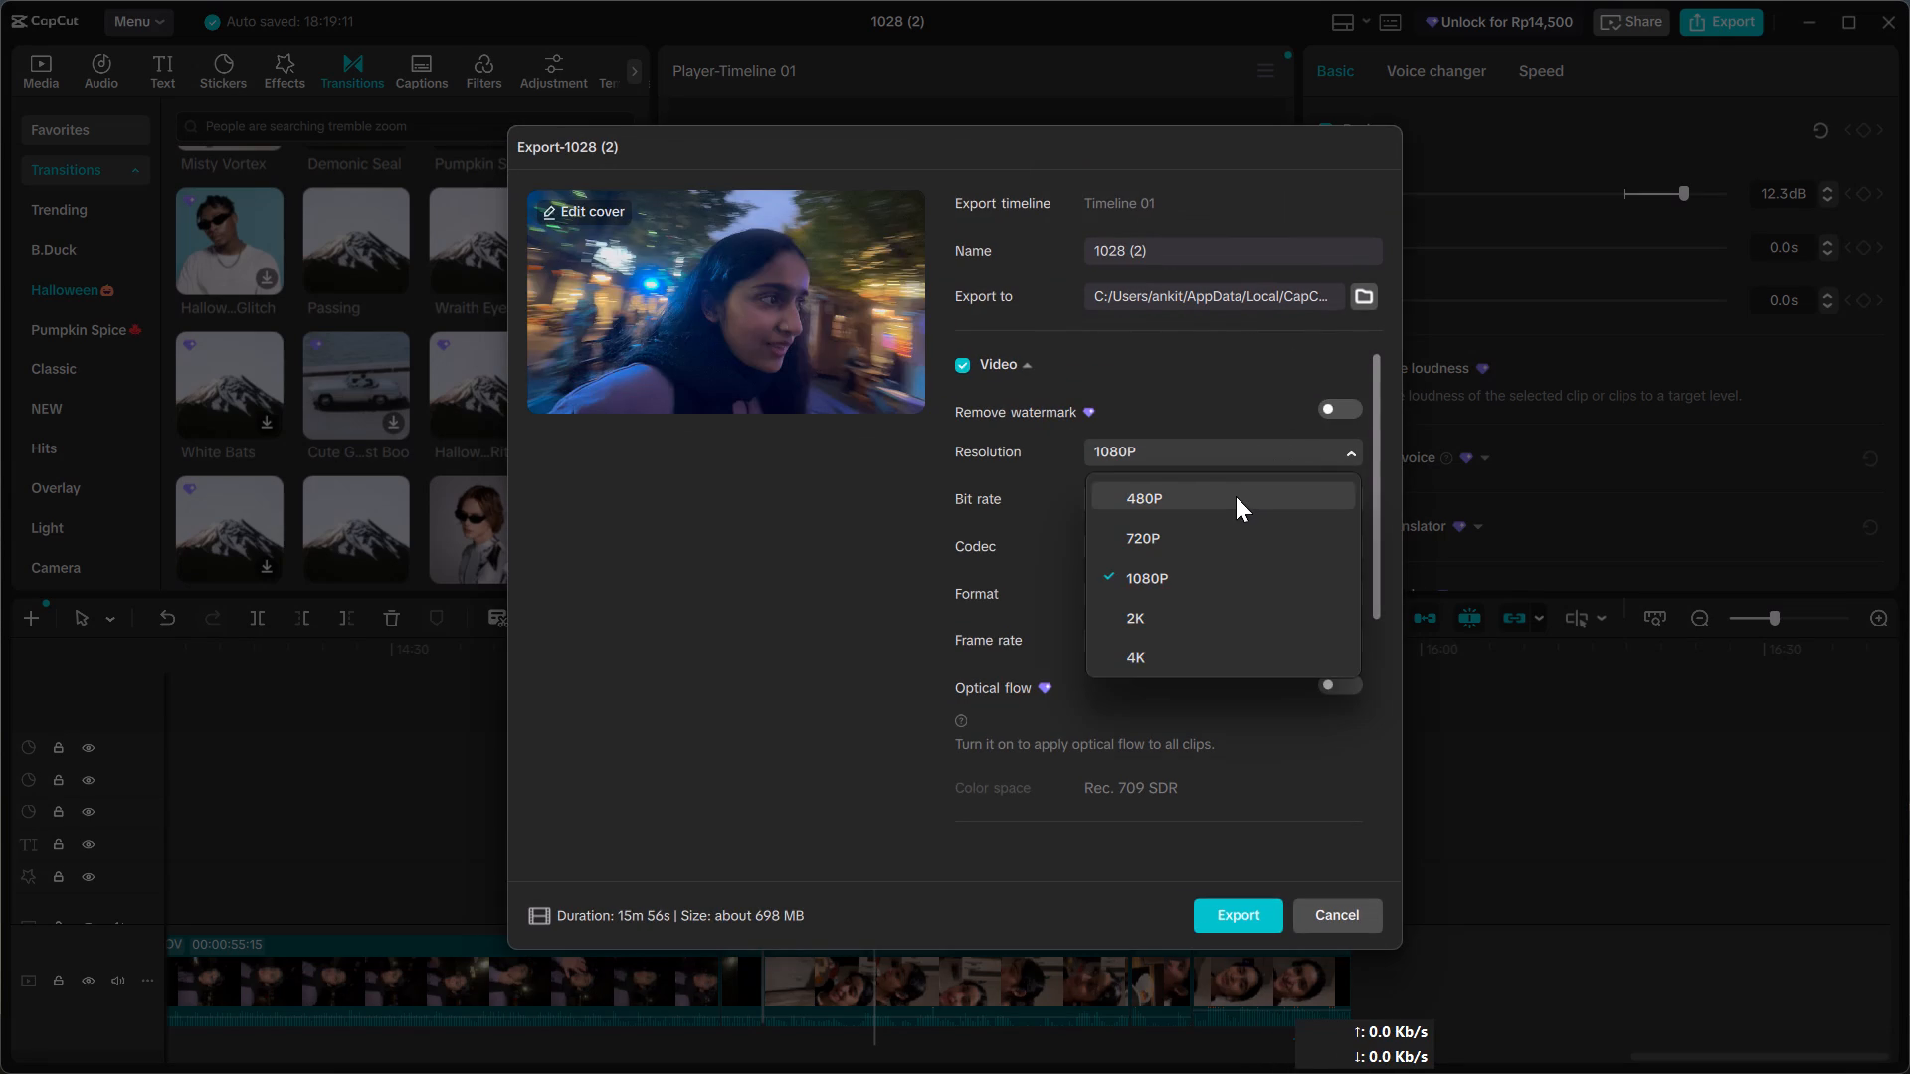
left_click(1202, 655)
left_click(1358, 411)
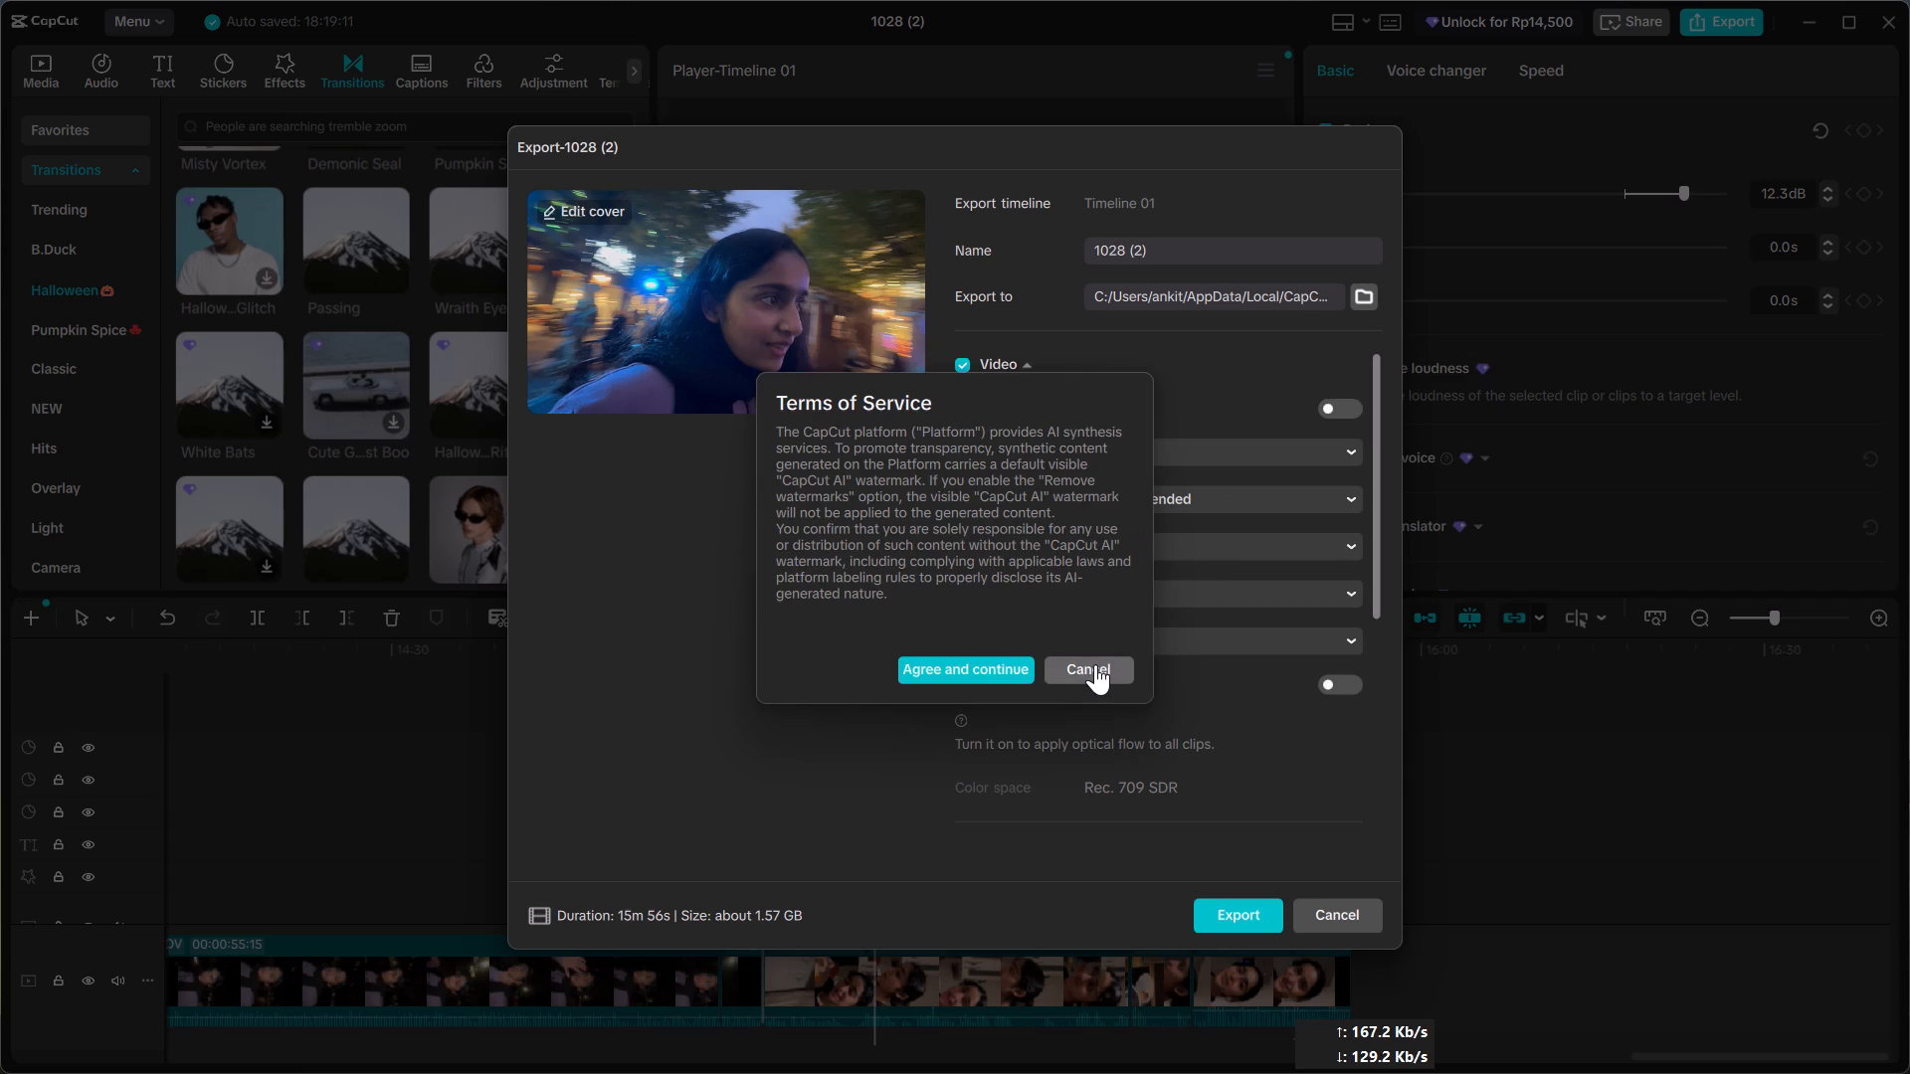
left_click(1095, 669)
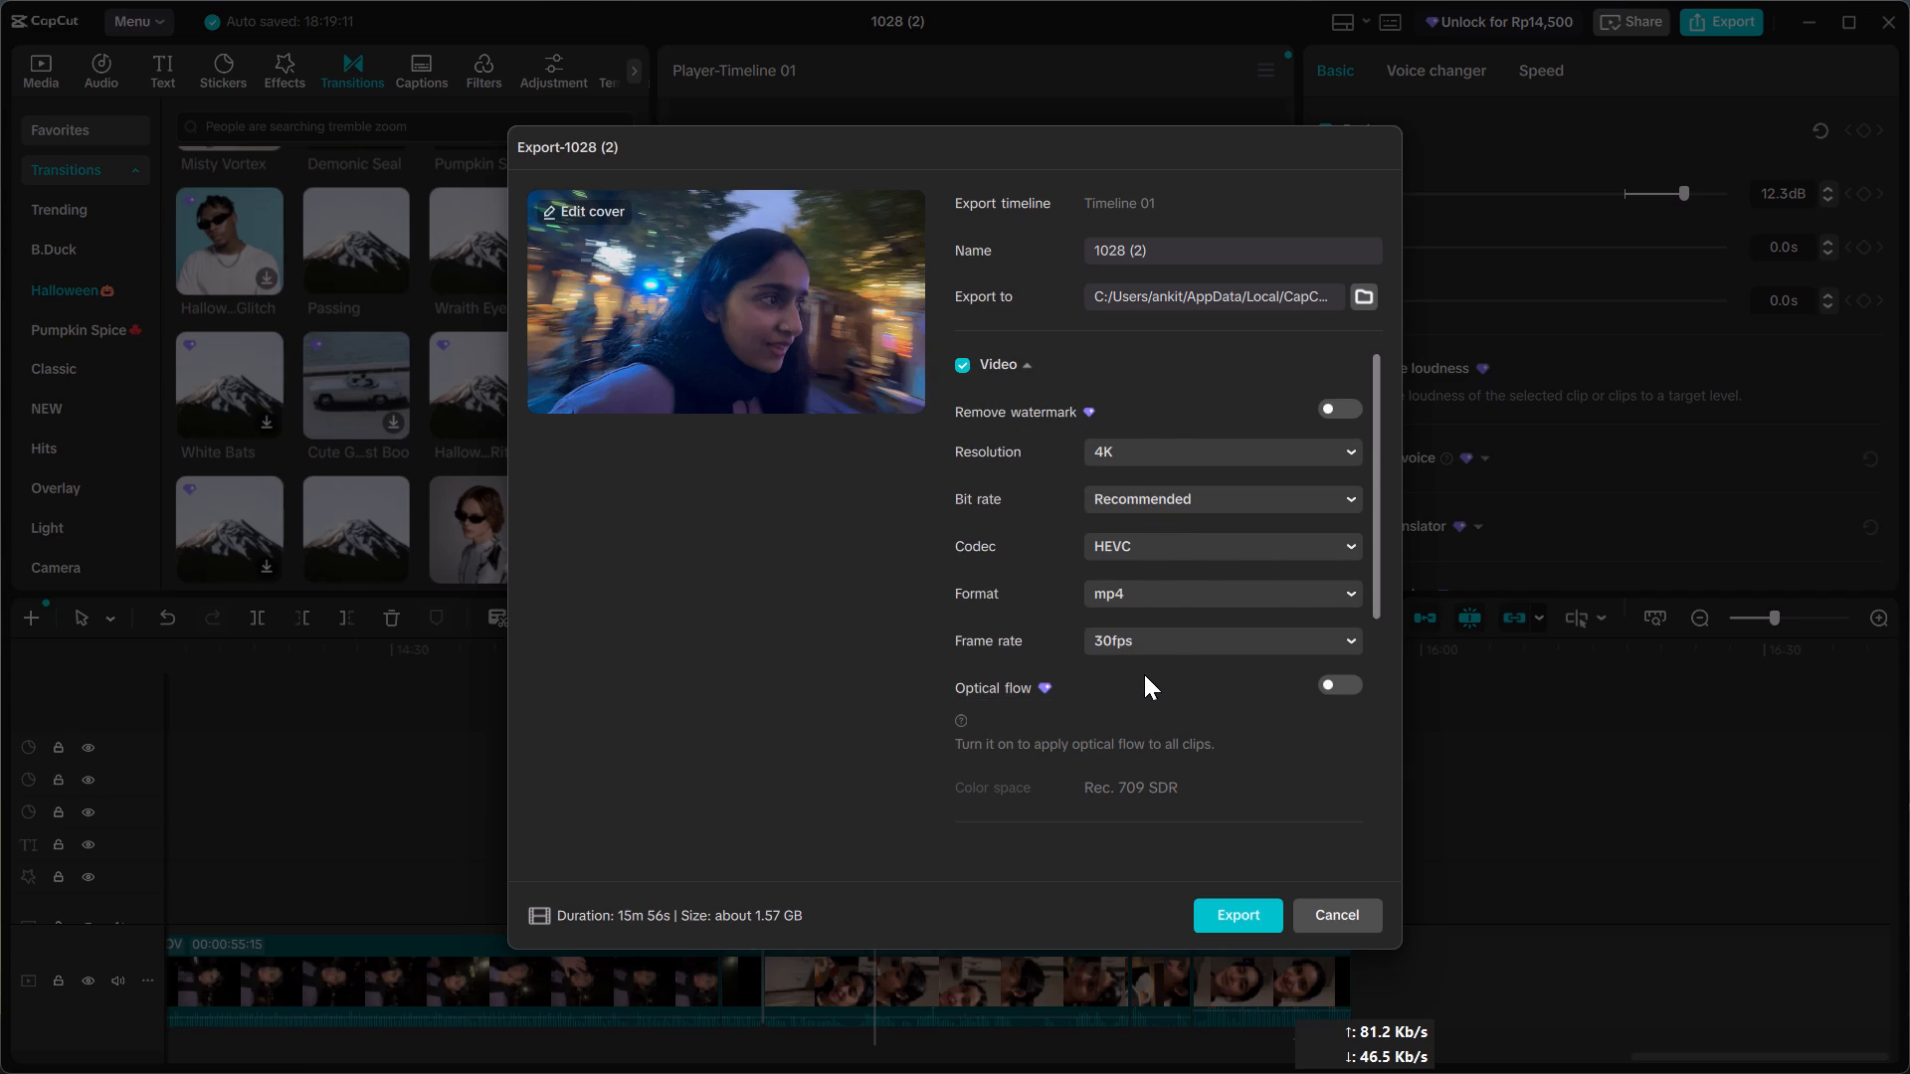
left_click(1215, 916)
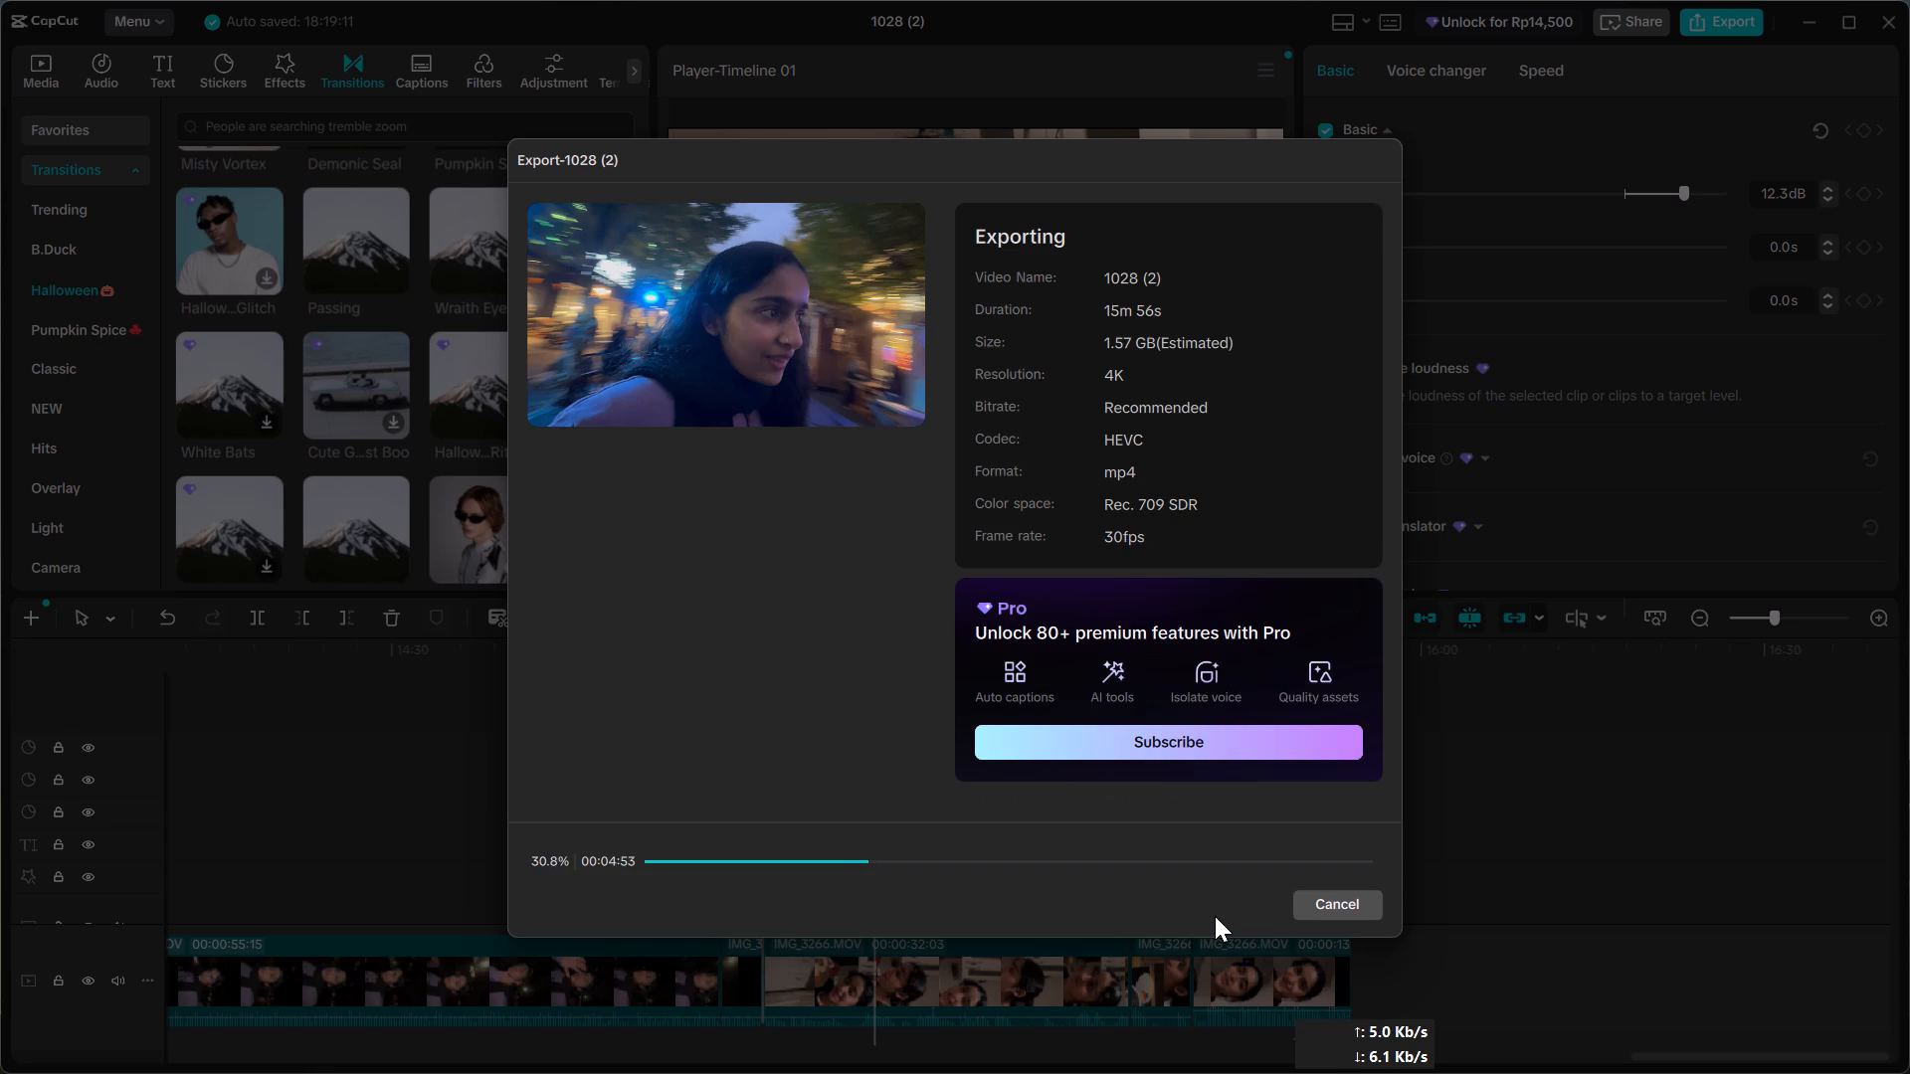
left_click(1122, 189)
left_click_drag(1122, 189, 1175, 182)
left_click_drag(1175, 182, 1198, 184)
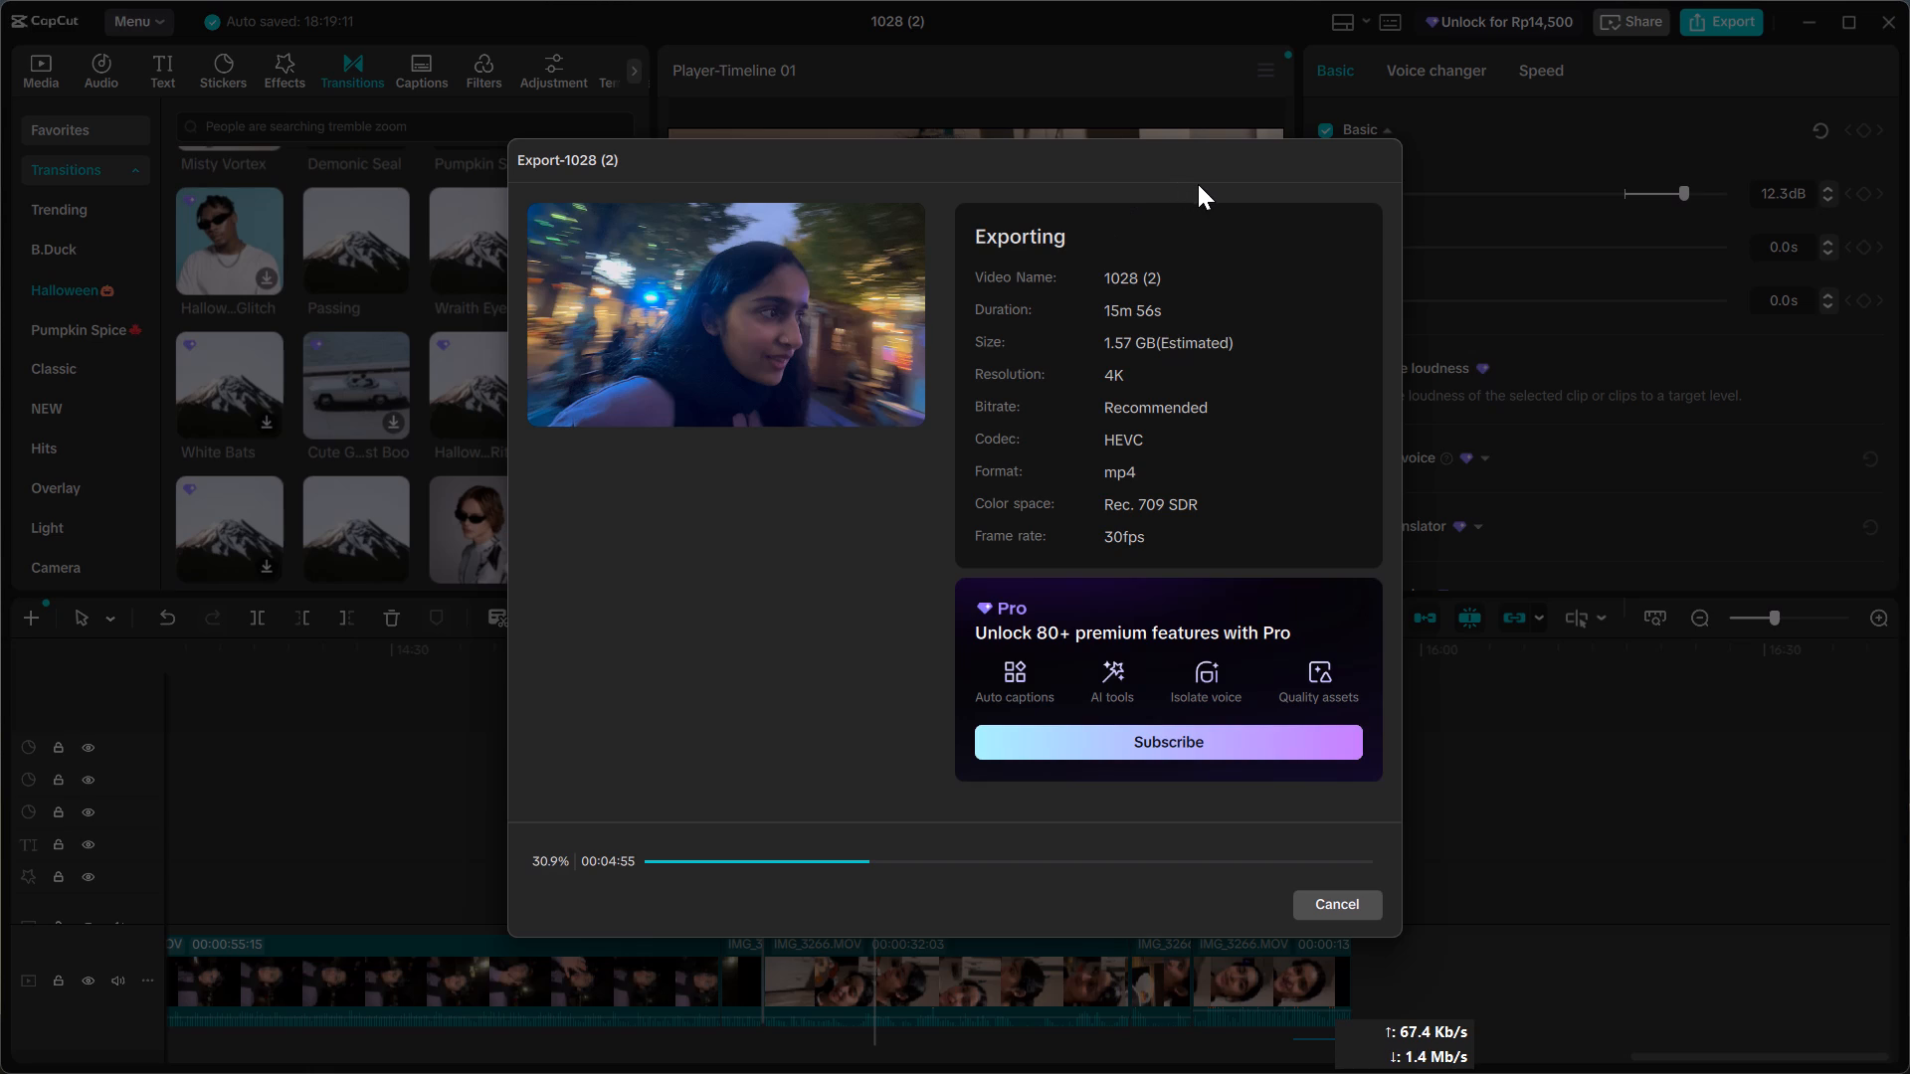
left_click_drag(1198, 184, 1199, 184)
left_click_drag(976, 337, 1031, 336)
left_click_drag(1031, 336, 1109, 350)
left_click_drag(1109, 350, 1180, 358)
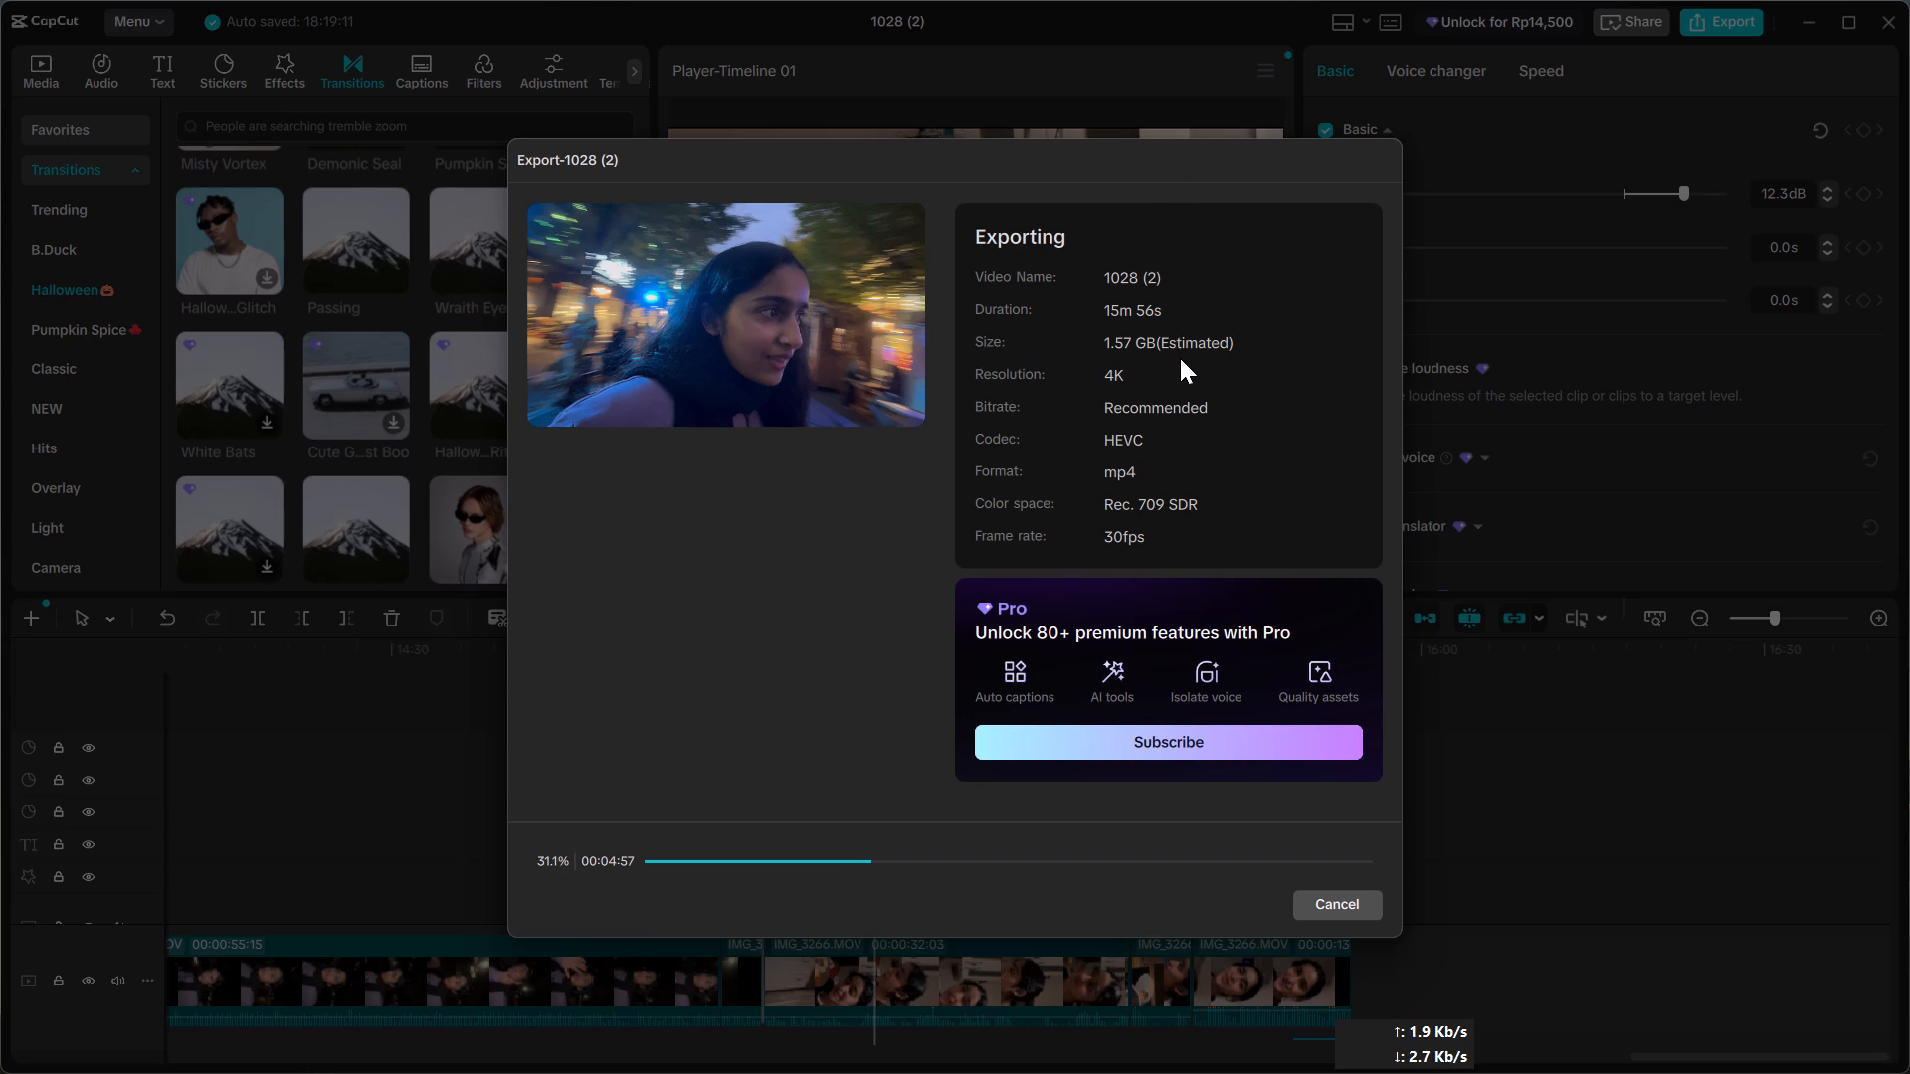
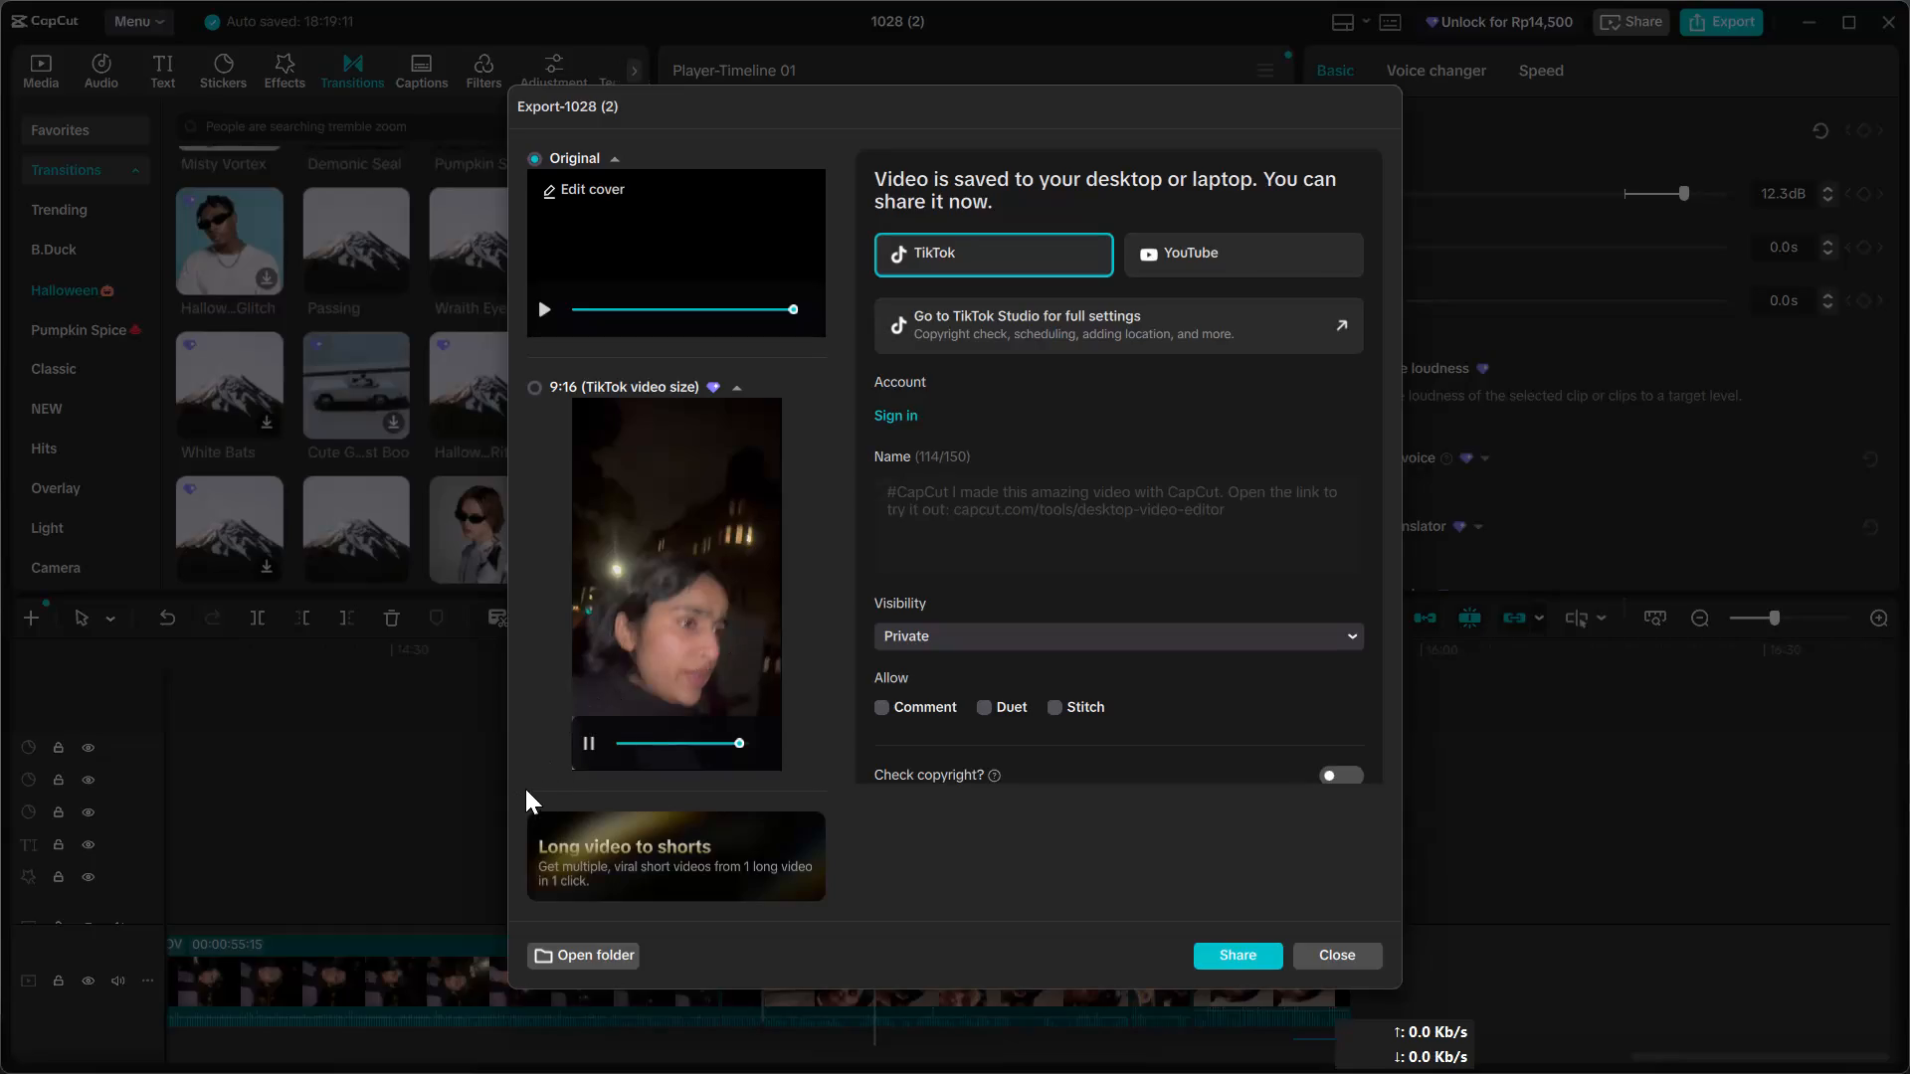
Check the exported video in the 9:16 TikTok-size preview, pause it, and close the export window without sharing.
left_click(626, 741)
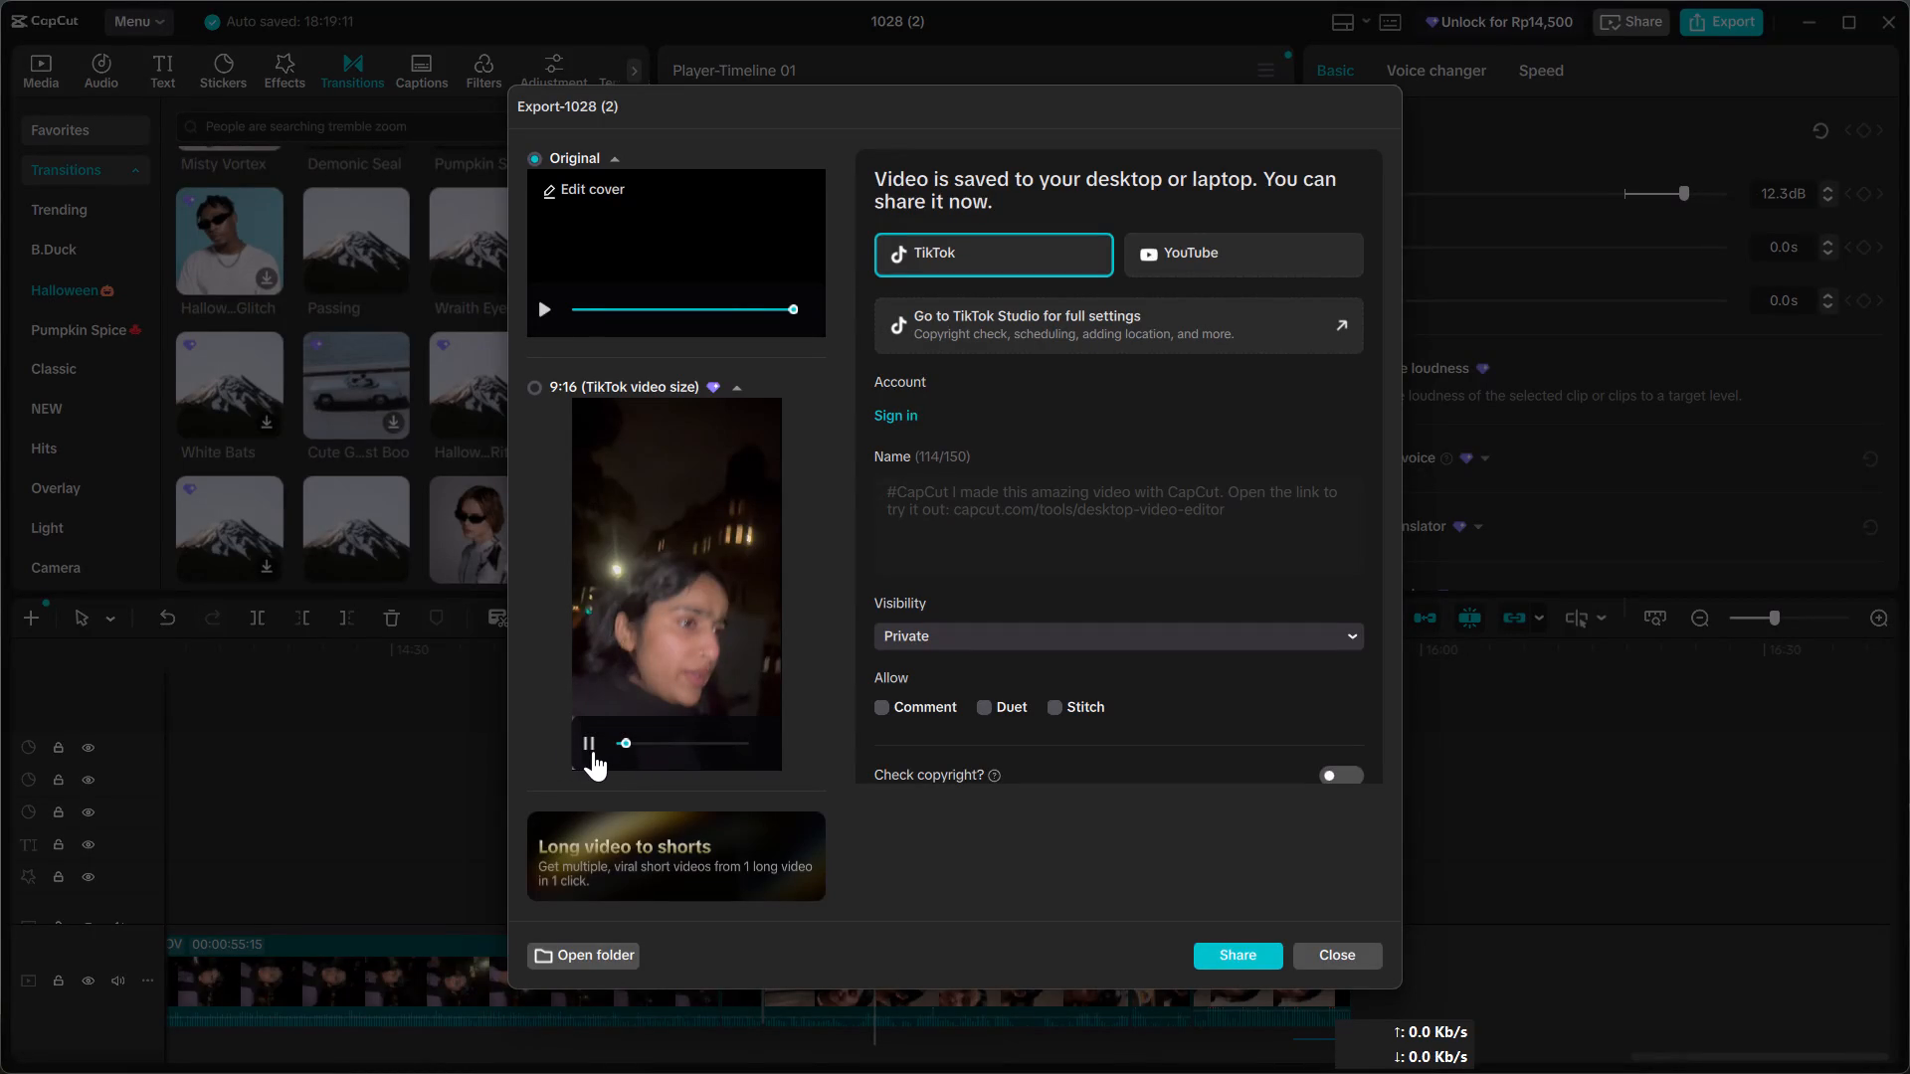
left_click(593, 751)
left_click(593, 751)
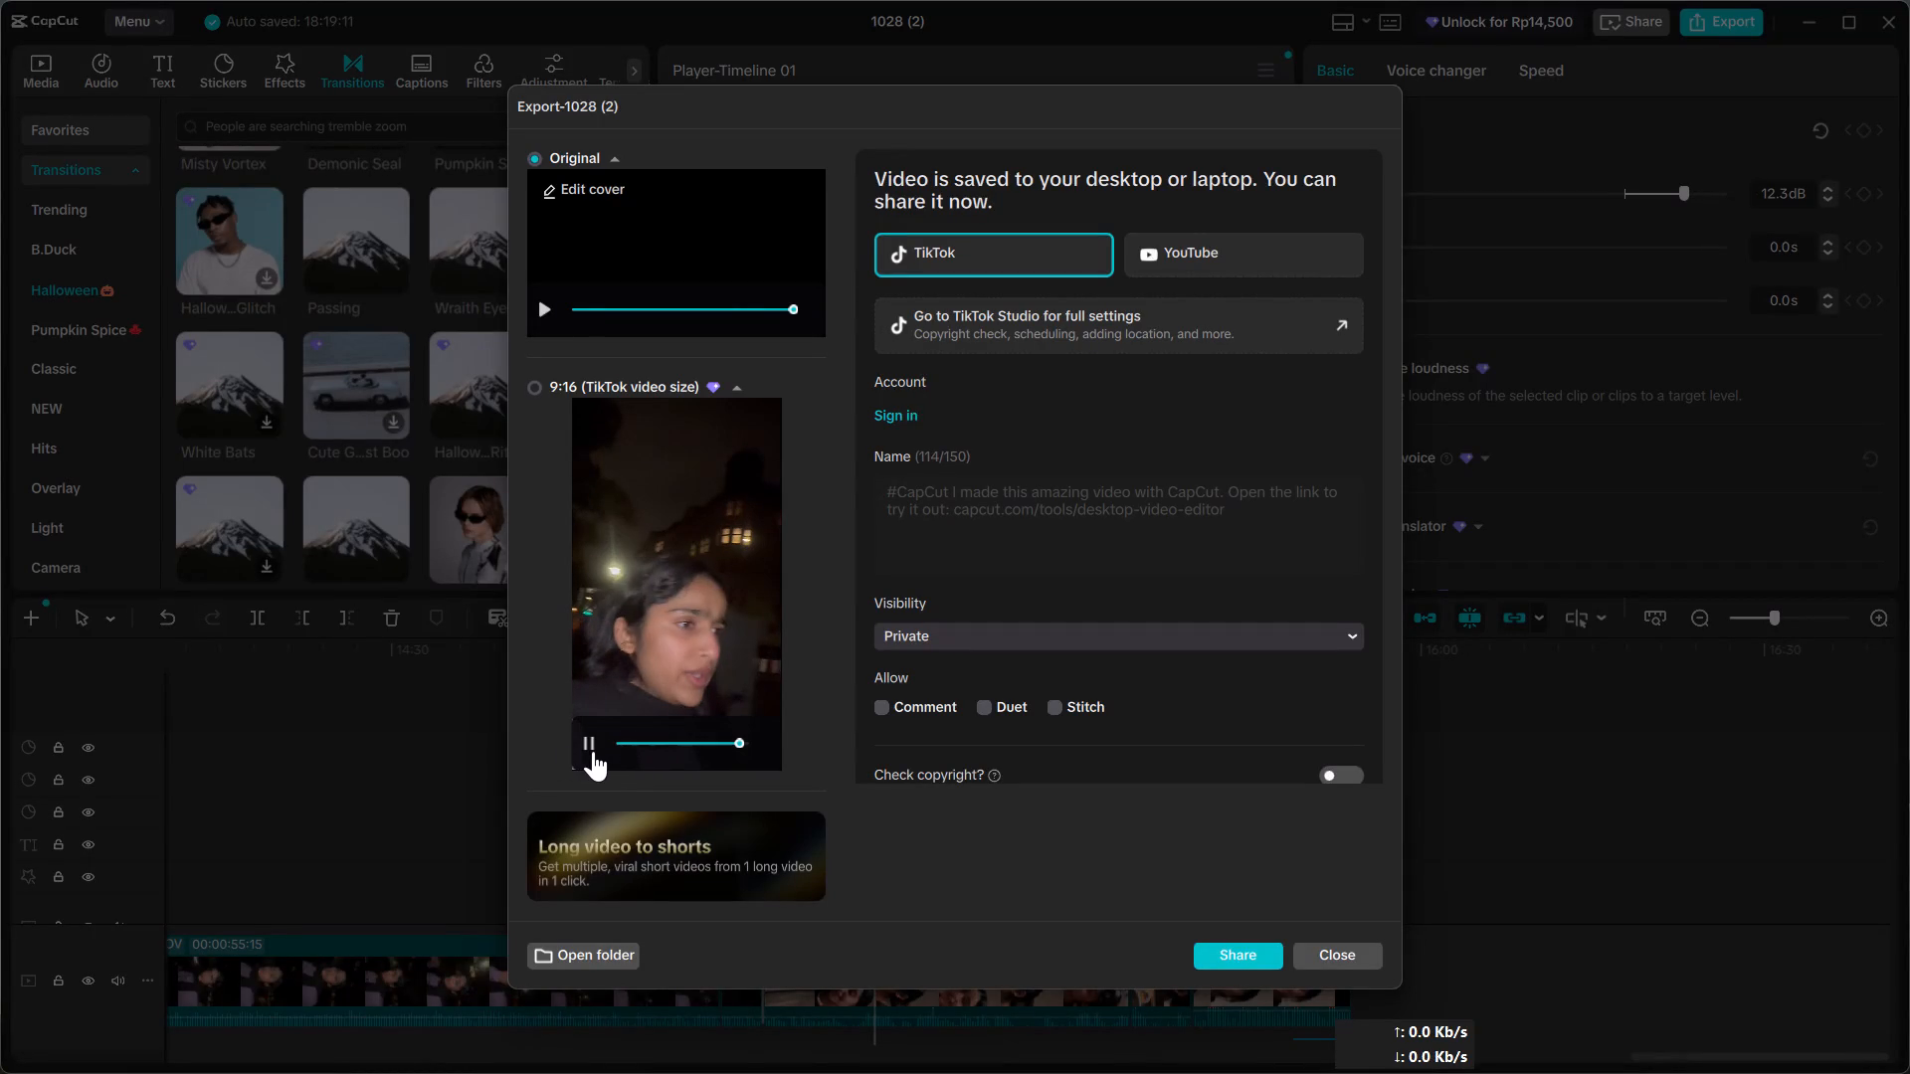
left_click(598, 726)
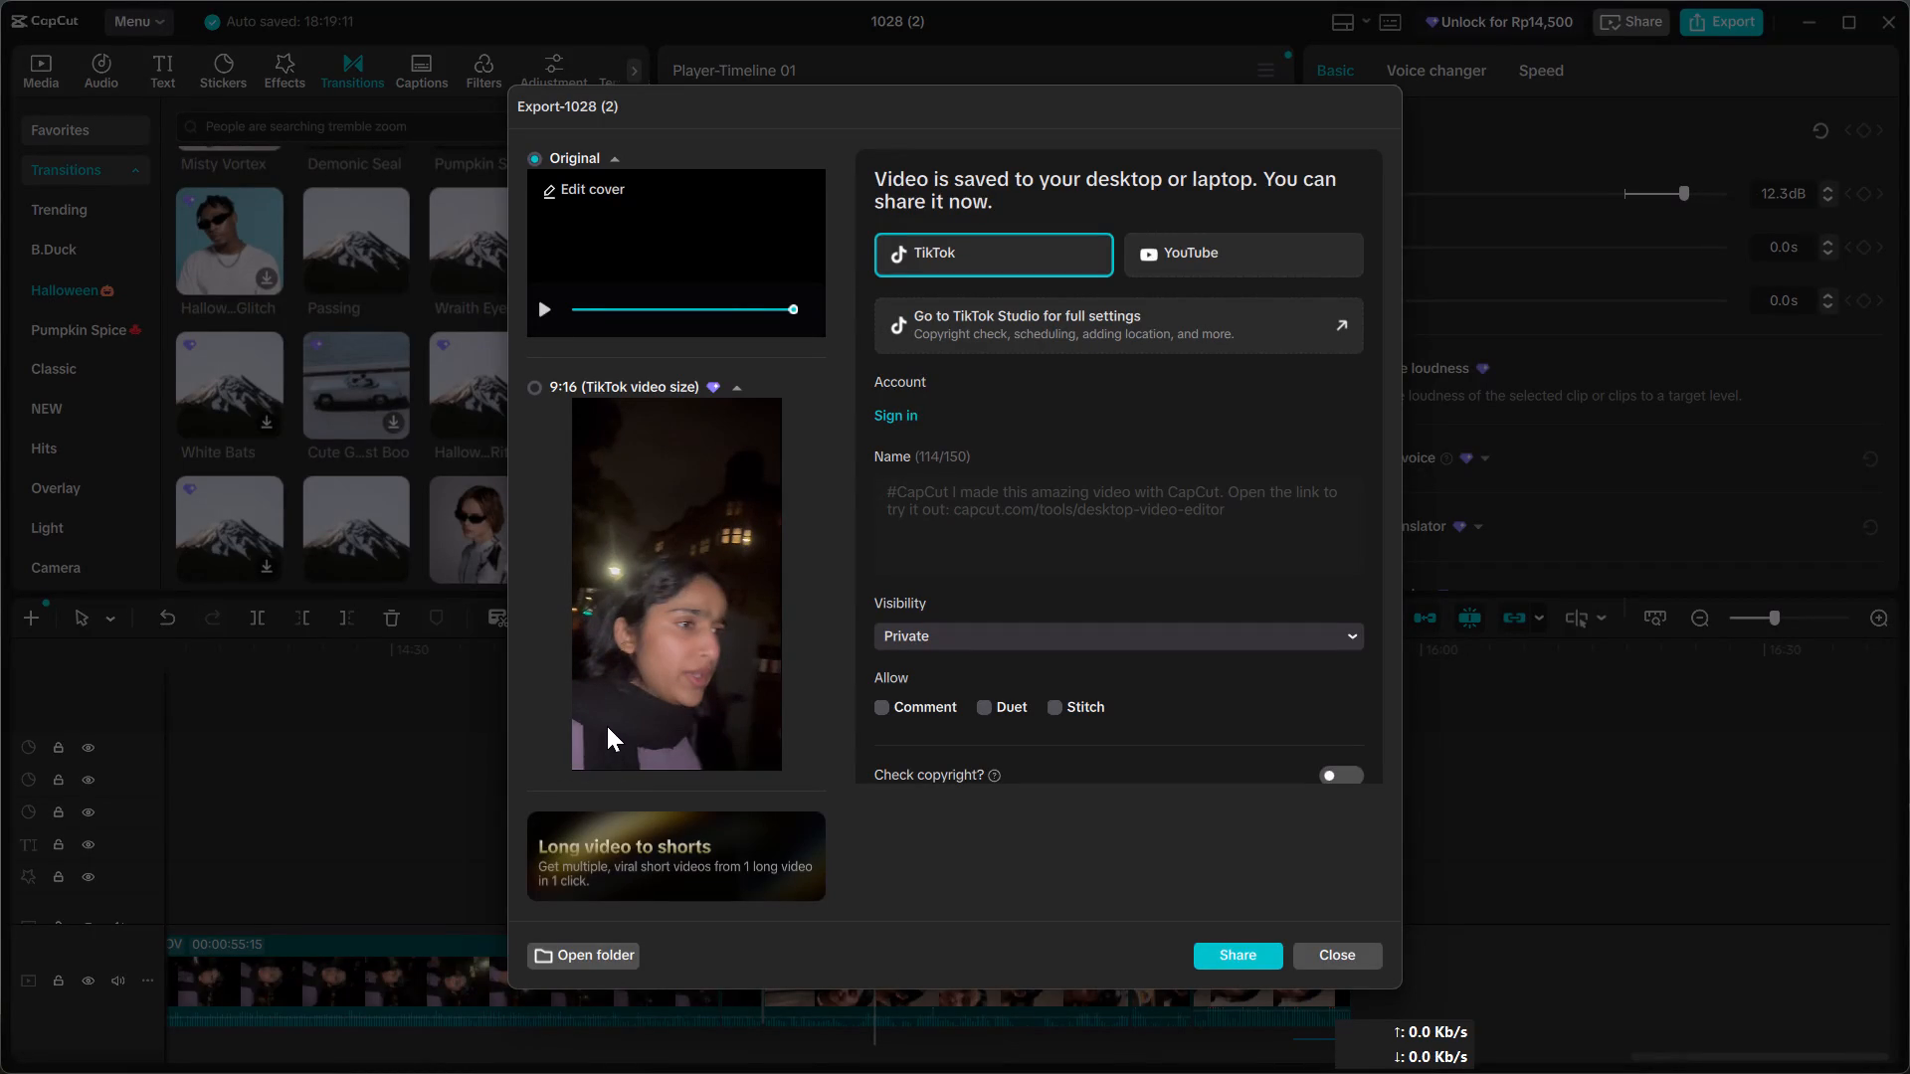
left_click(613, 510)
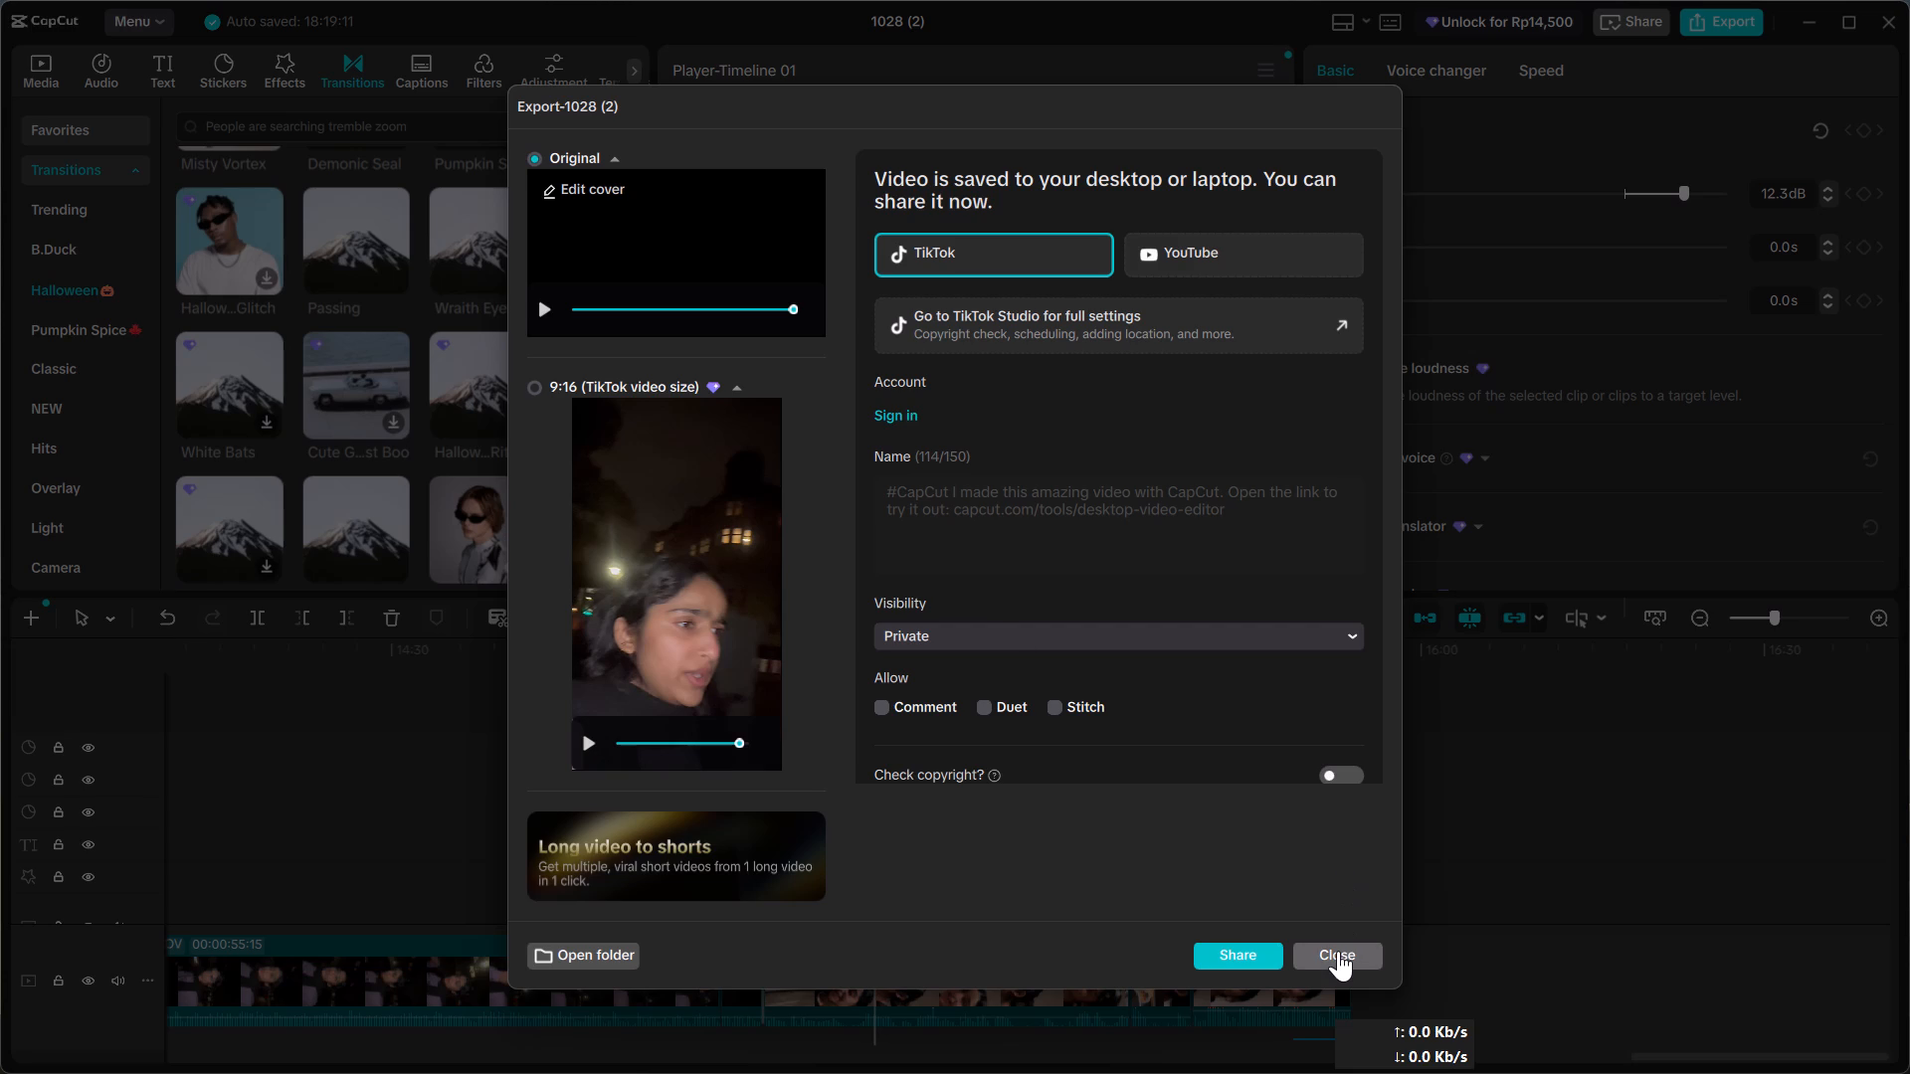
left_click(1338, 951)
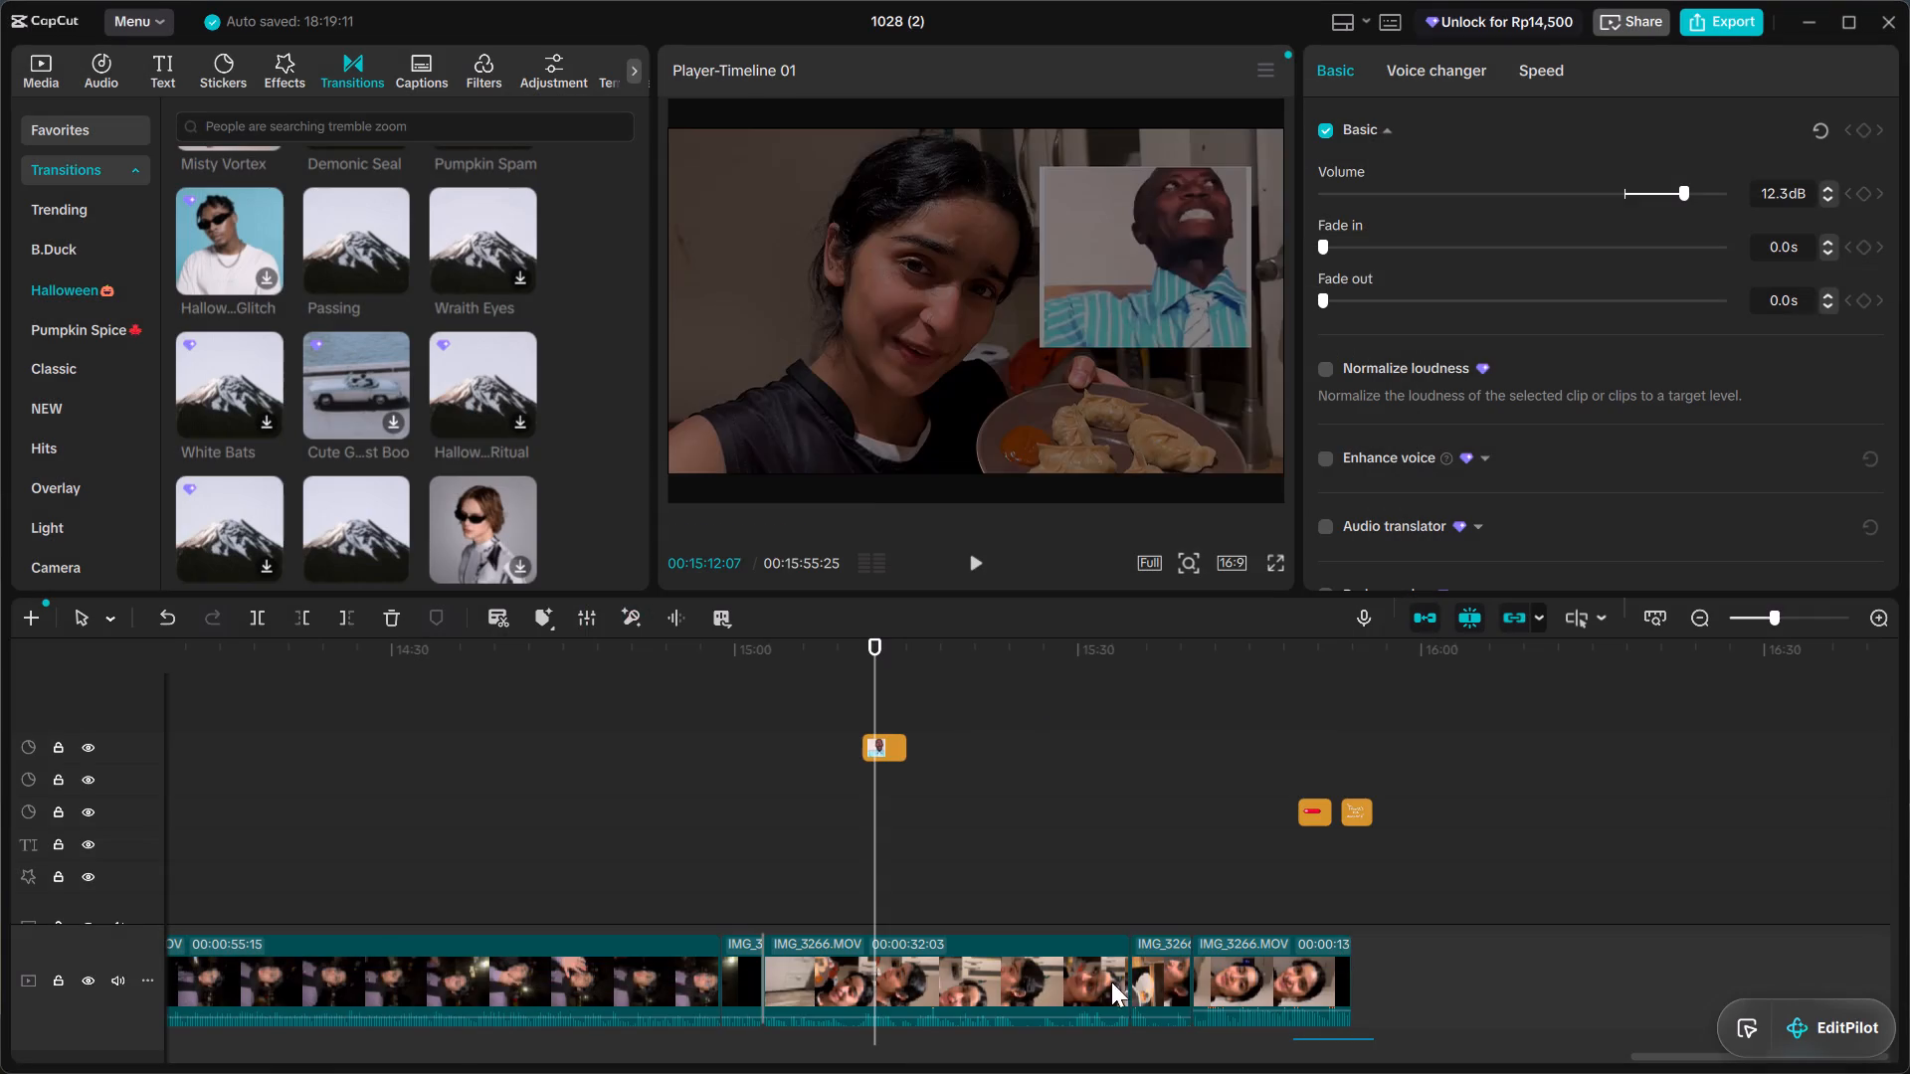
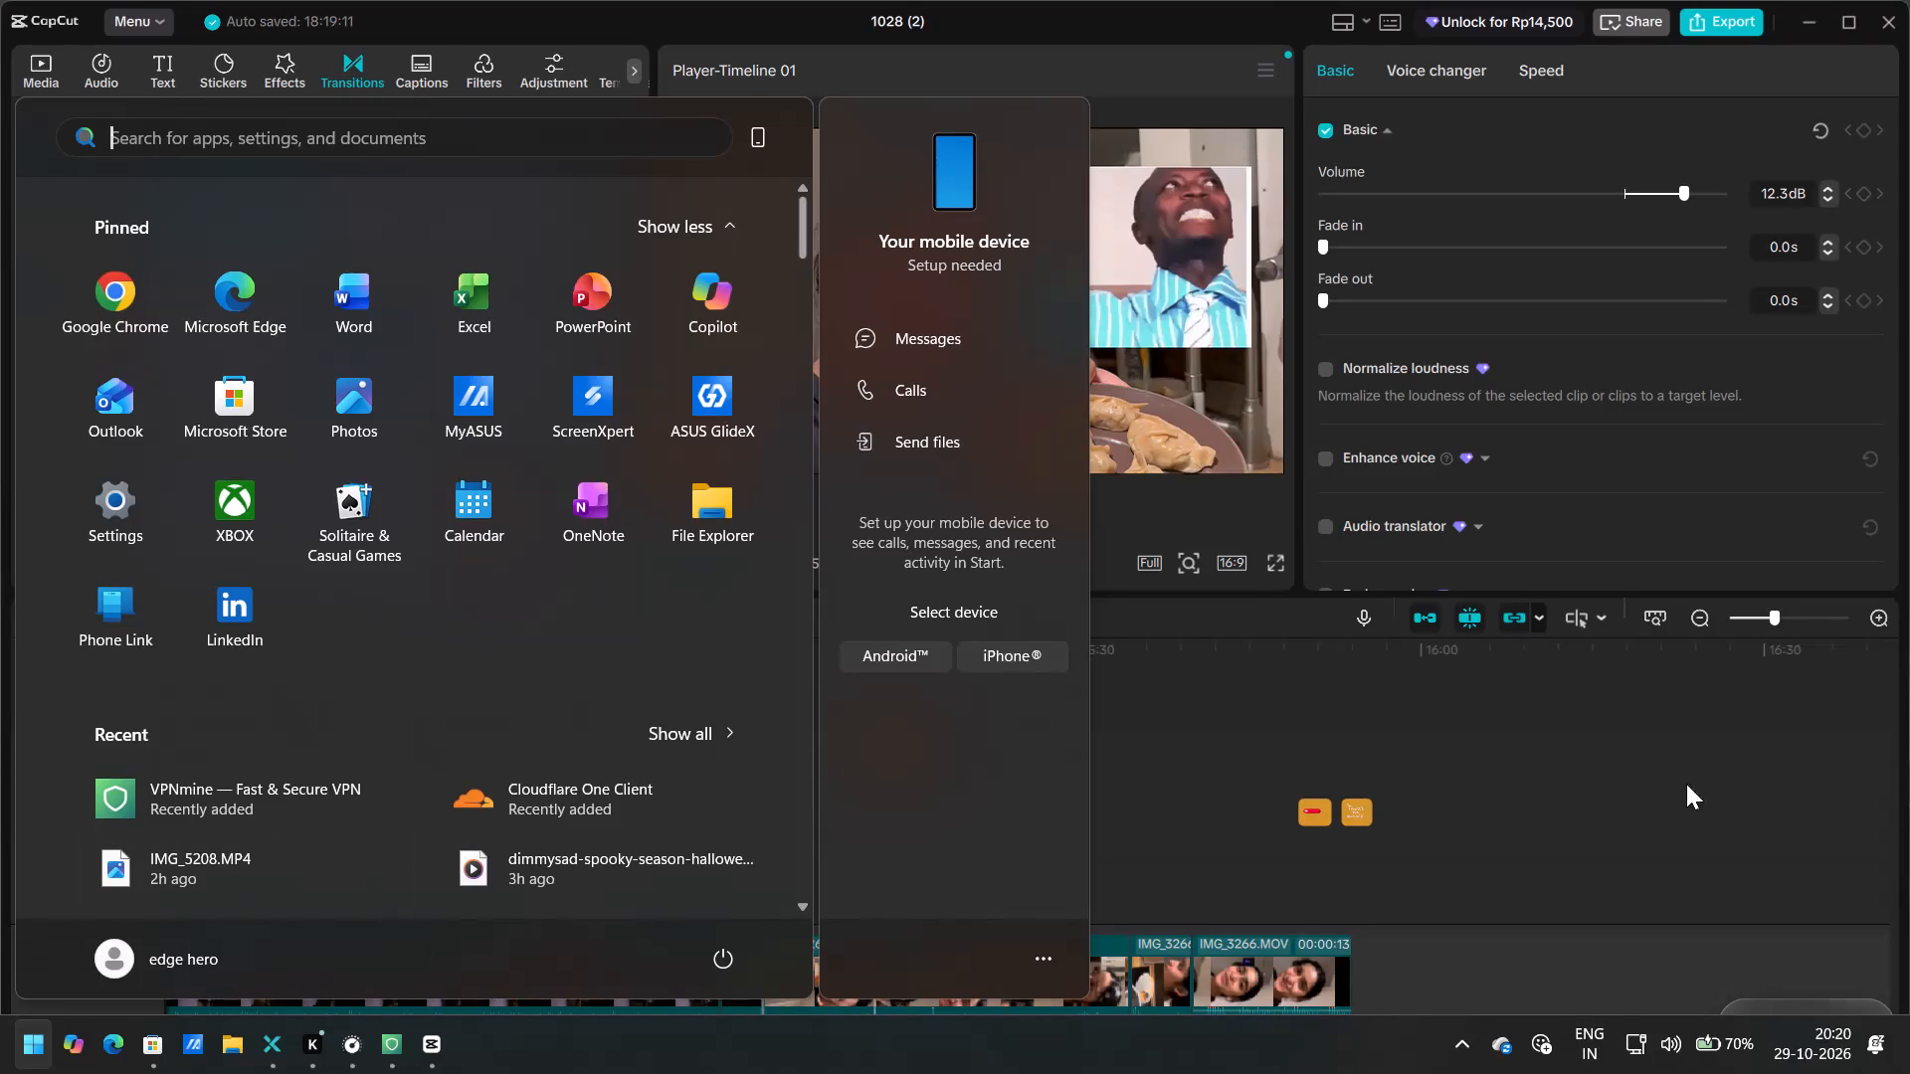
Open the Windows quick settings with the network, VPN, brightness and volume controls.
left_click(1633, 1073)
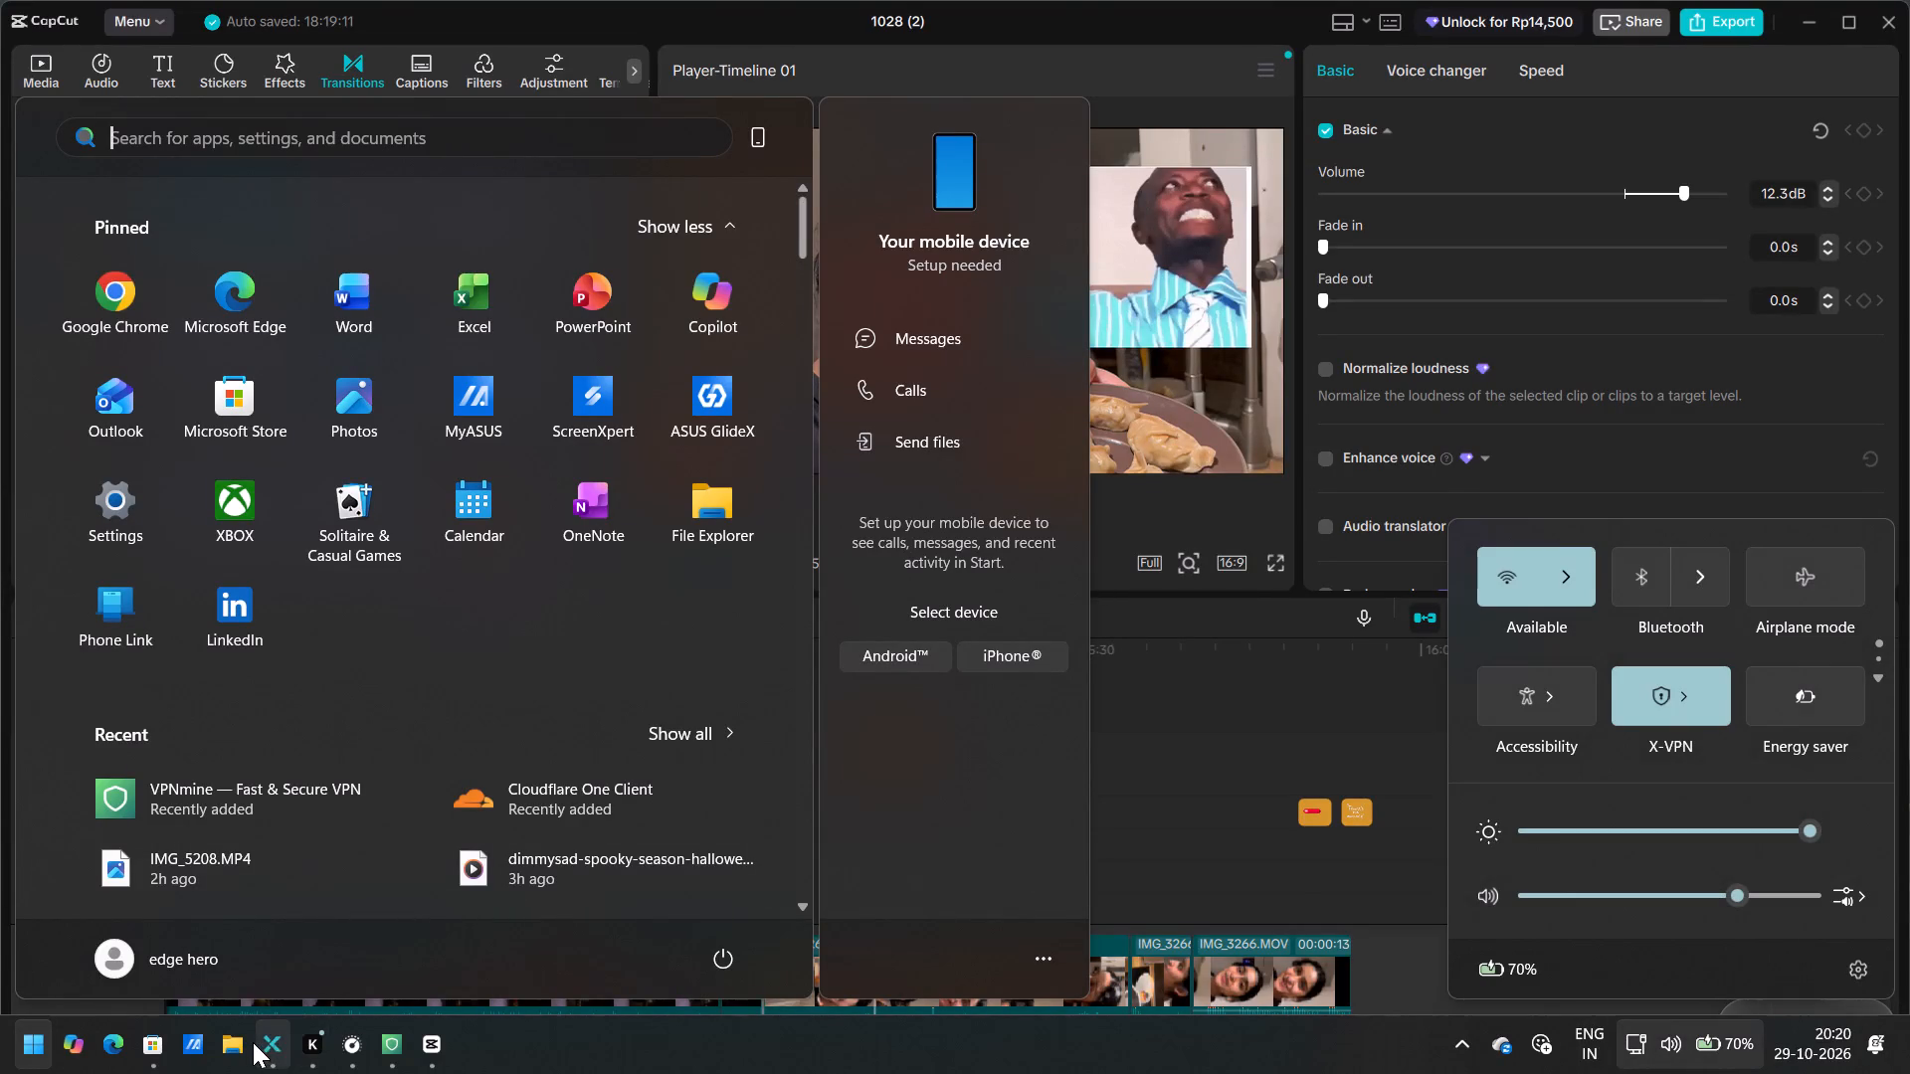